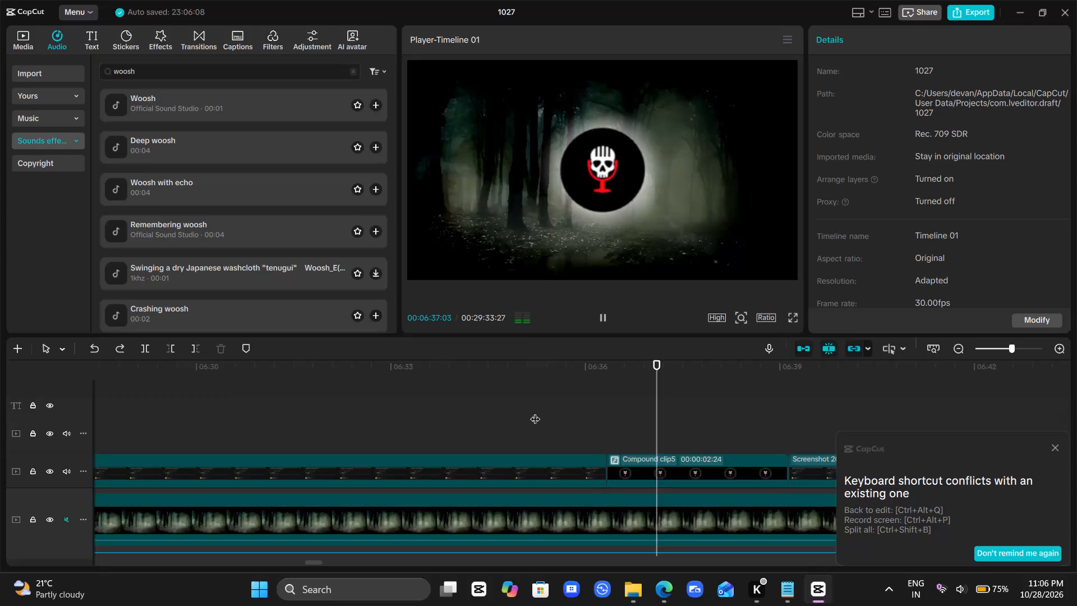
Play through the compound clip and the two comment screenshots from about 06:37 to 06:46, examining the cuts between them.
scroll(535, 412, left, 1)
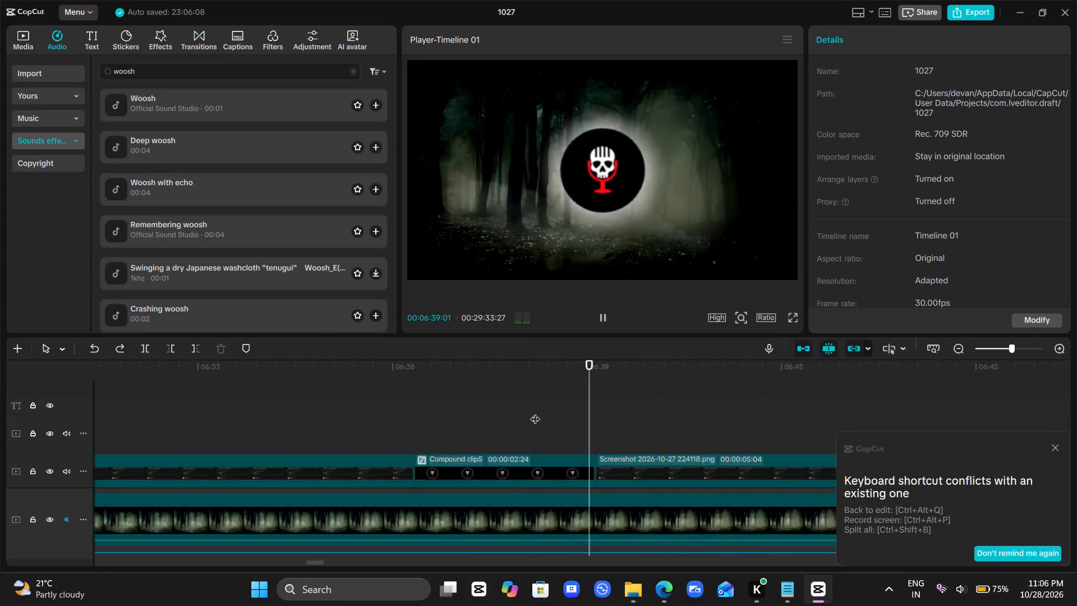
scroll(535, 412, left, 1)
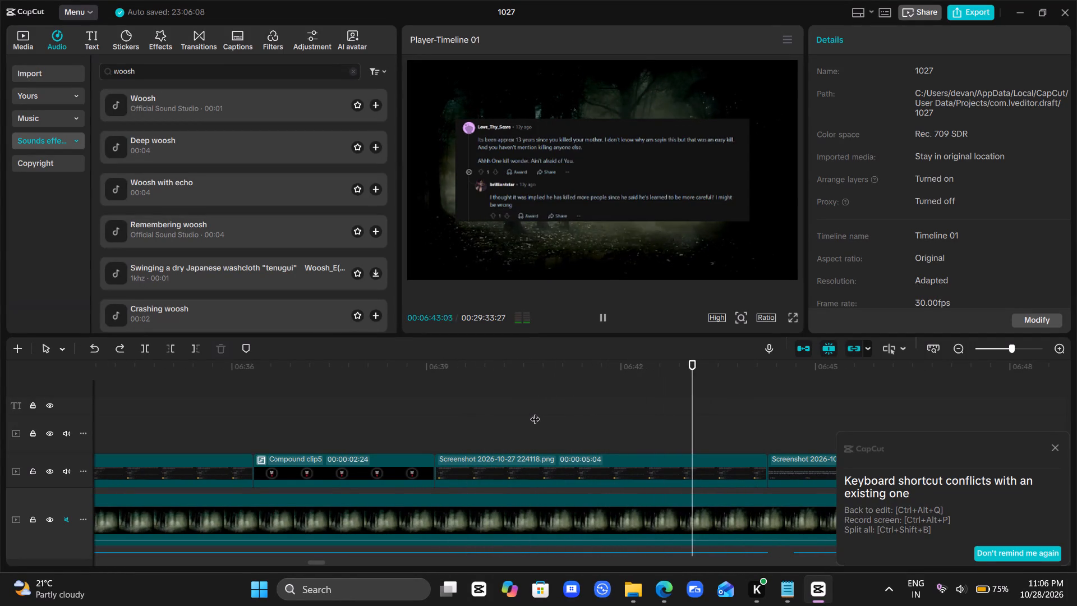
key(space)
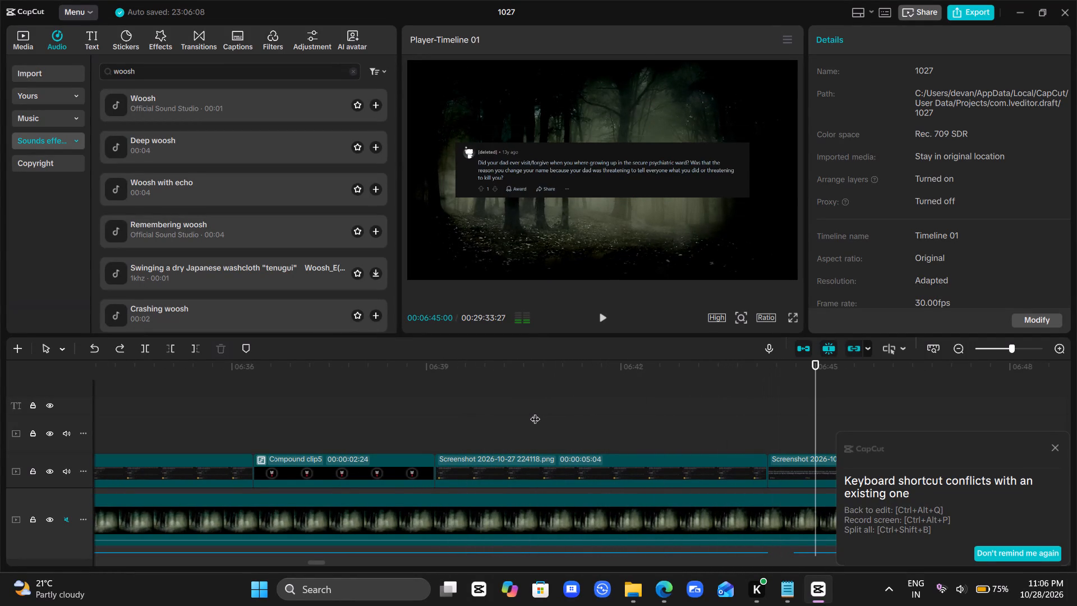
scroll(535, 412, left, 1)
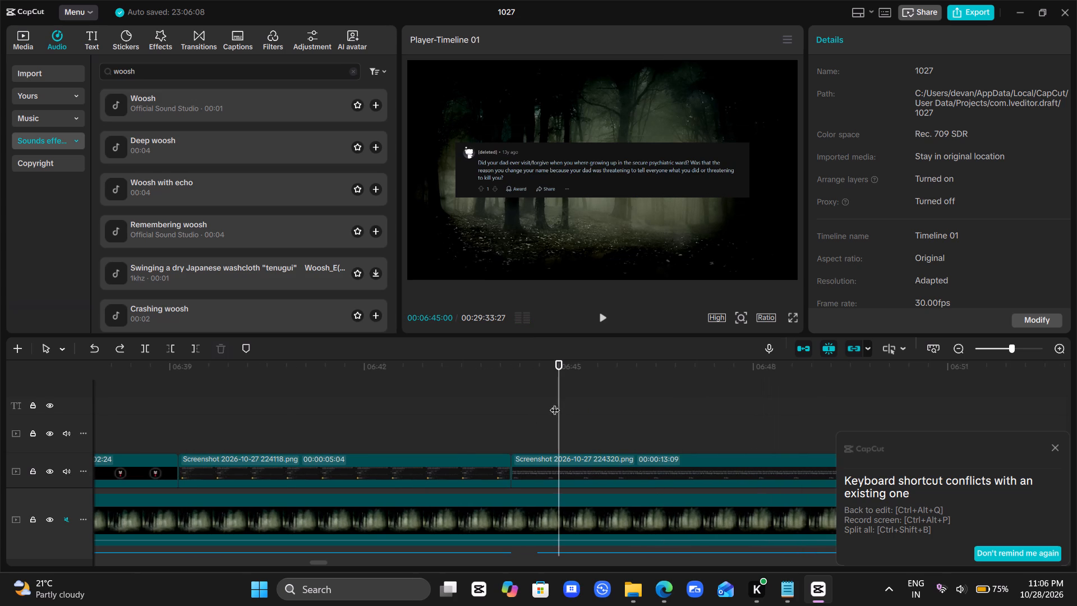
key(space)
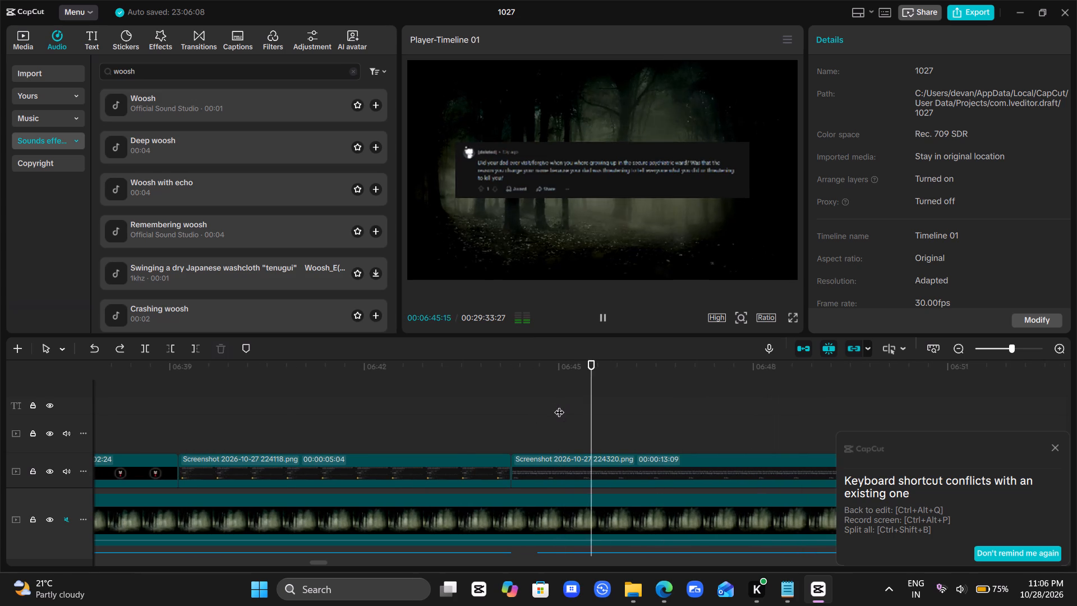
key(space)
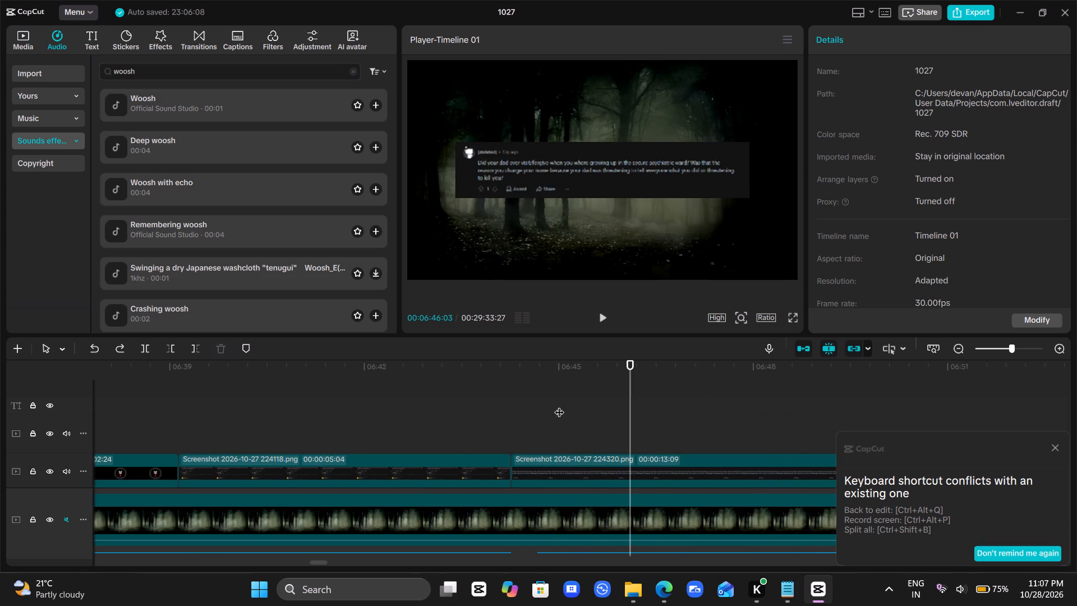
scroll(559, 405, down, 1)
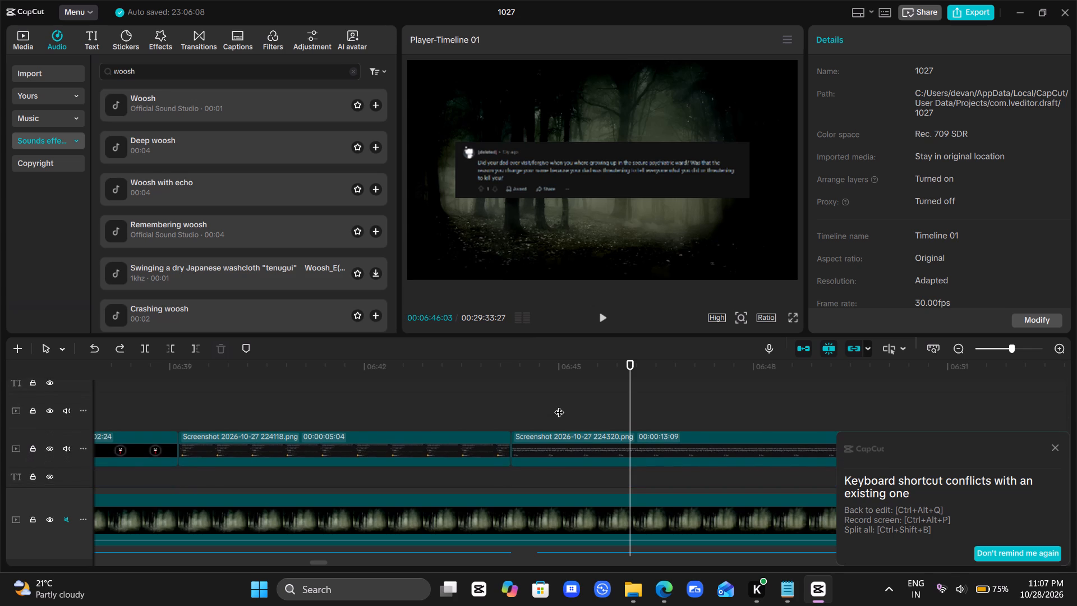
scroll(559, 405, down, 1)
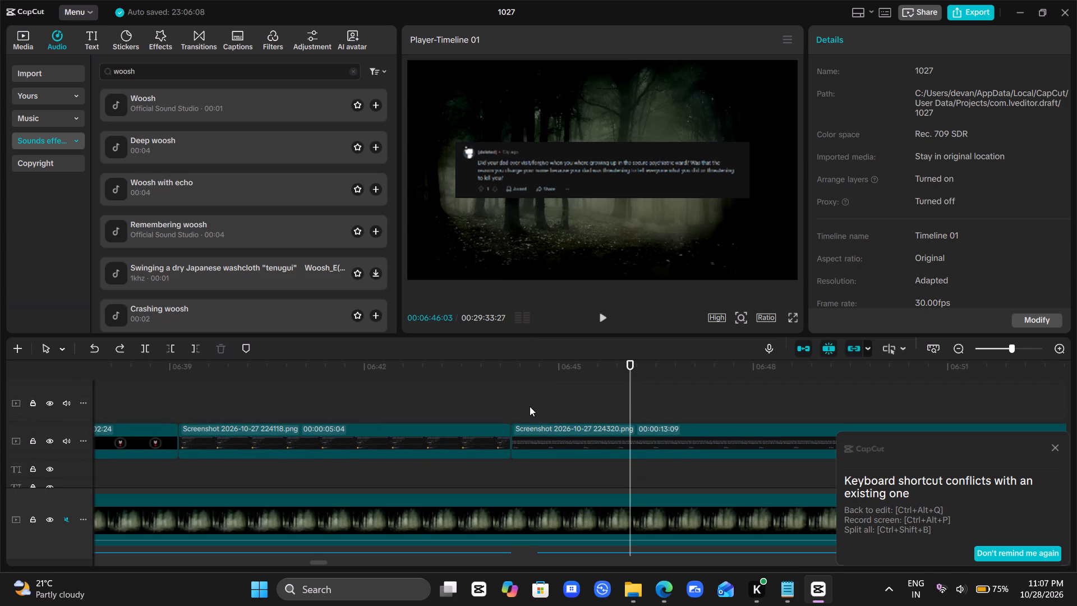
click(530, 406)
drag(530, 406, 513, 412)
scroll(513, 412, right, 1)
scroll(394, 414, right, 1)
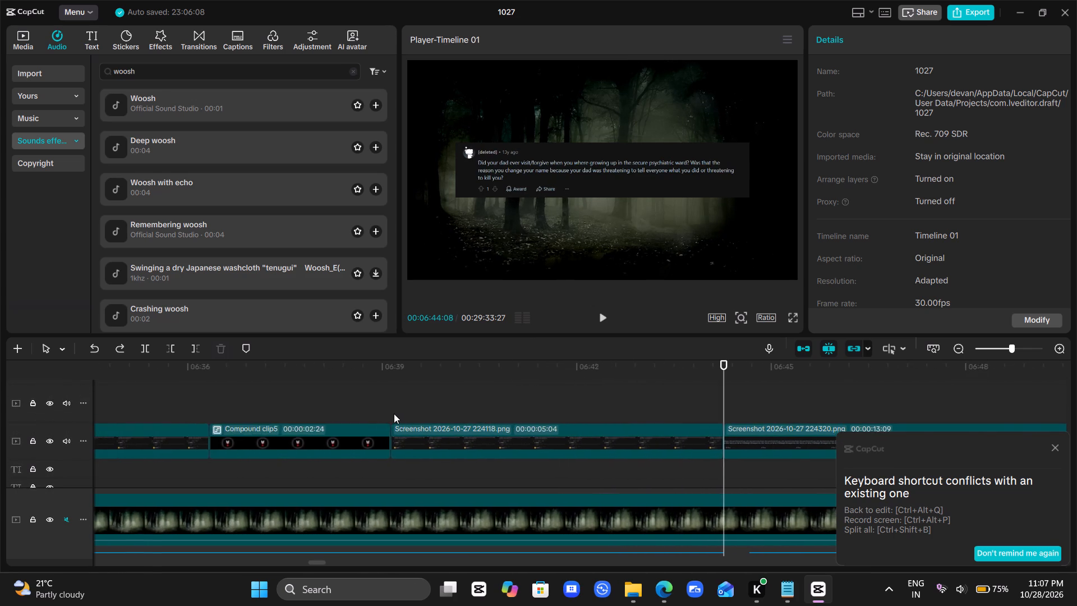
scroll(394, 414, right, 2)
scroll(394, 414, left, 1)
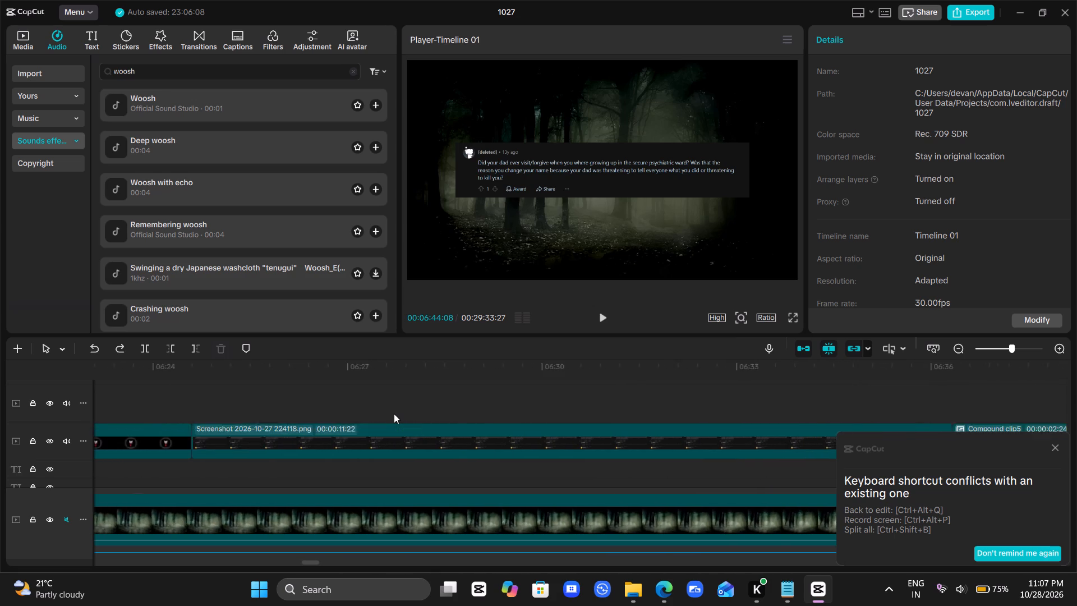
scroll(394, 414, left, 2)
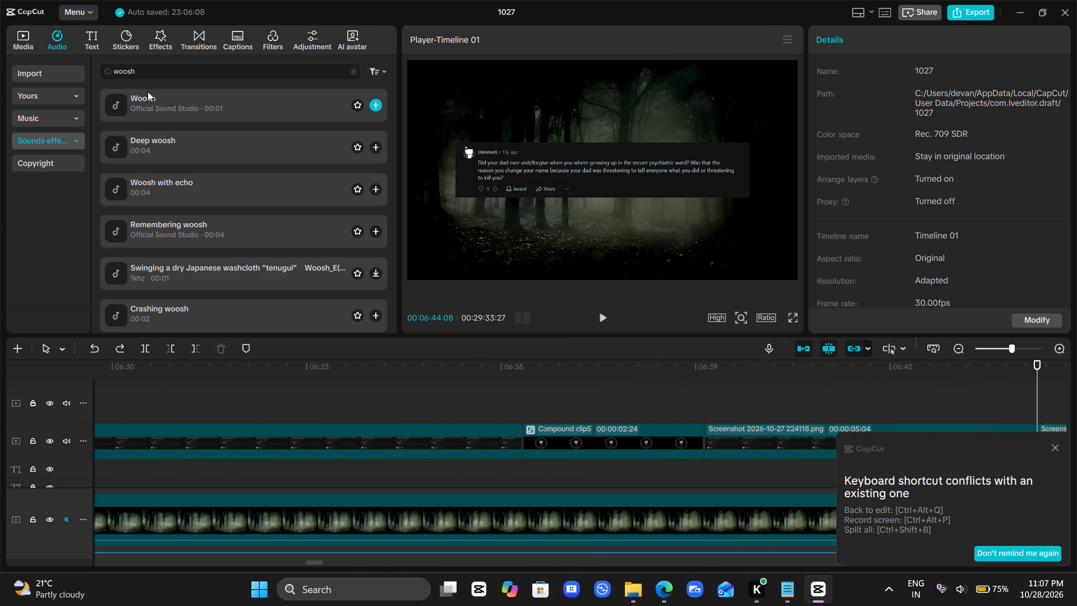
Search the sound effects library for "click" and retry loading the results.
drag(155, 66, 69, 72)
text(click)
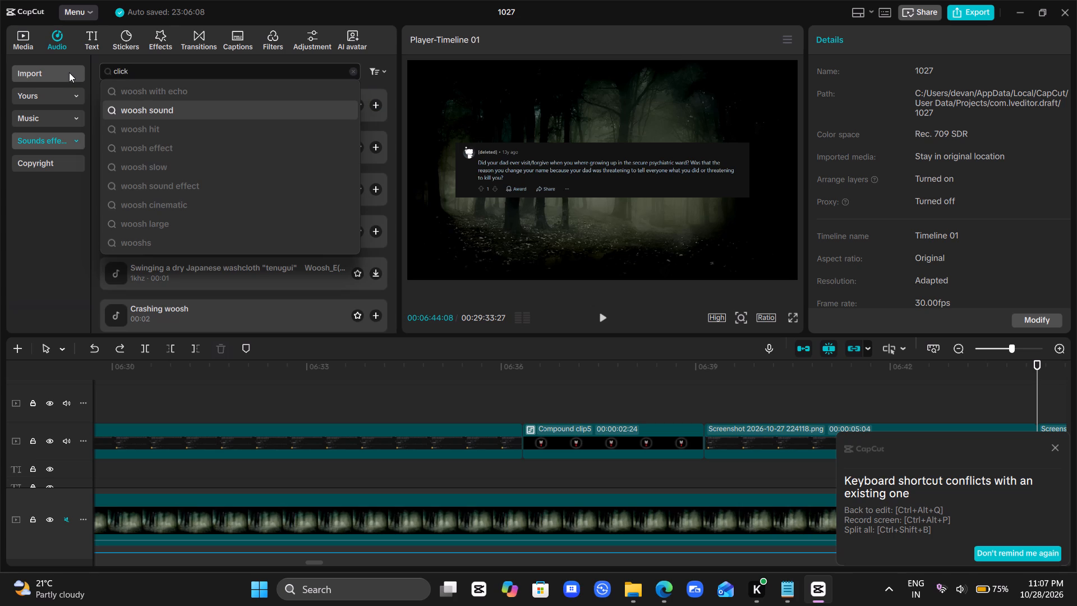
key(Return)
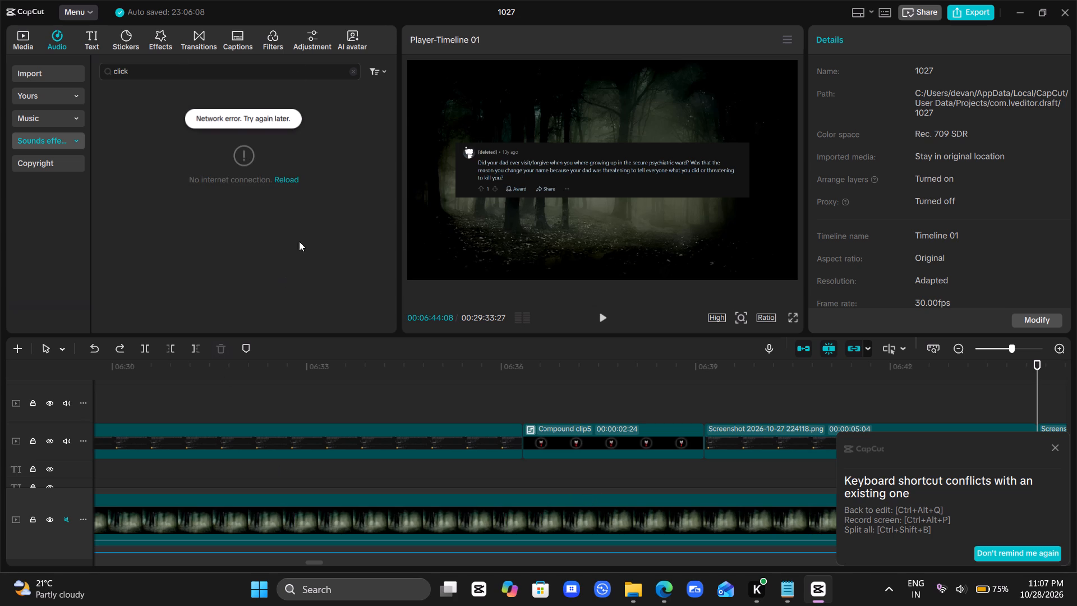
click(286, 179)
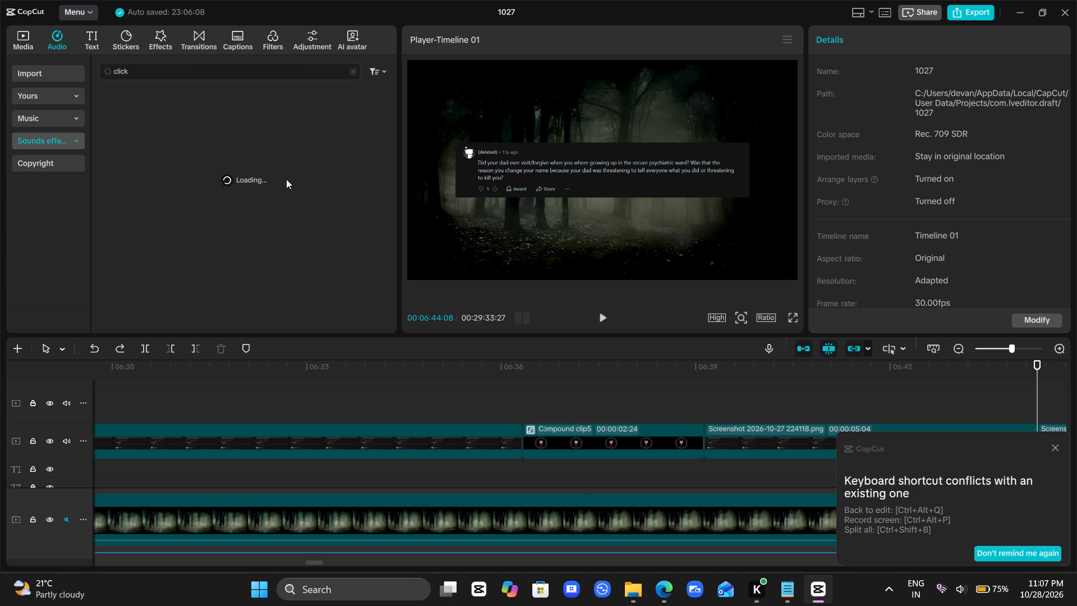
Replay the compound clip and both comment screenshots, examining the timing at the cuts near 06:39 and 06:44.
click(547, 409)
drag(547, 409, 519, 407)
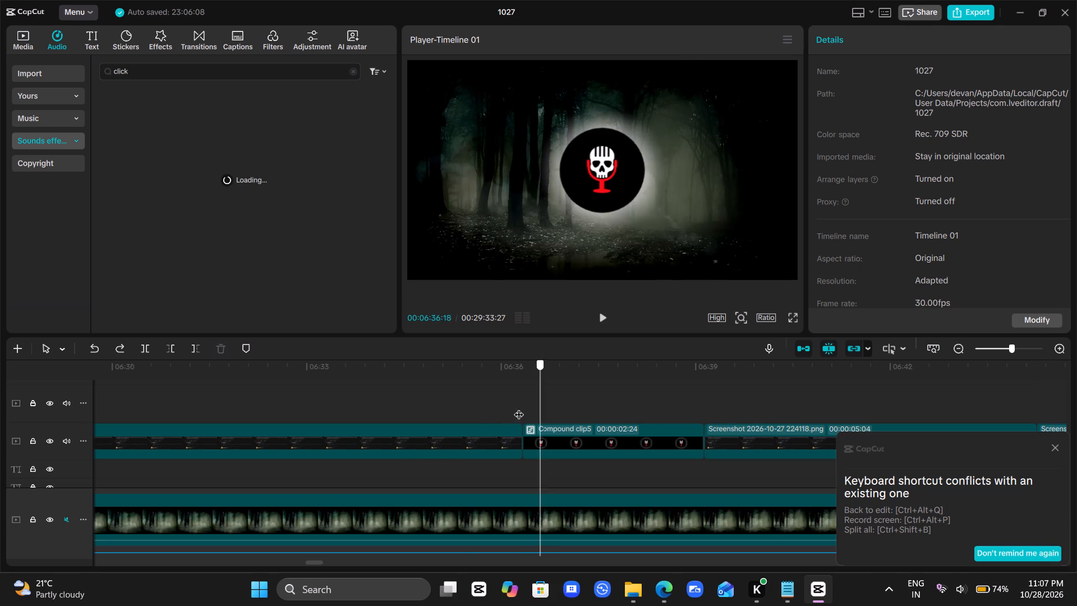
drag(519, 407, 466, 378)
key(space)
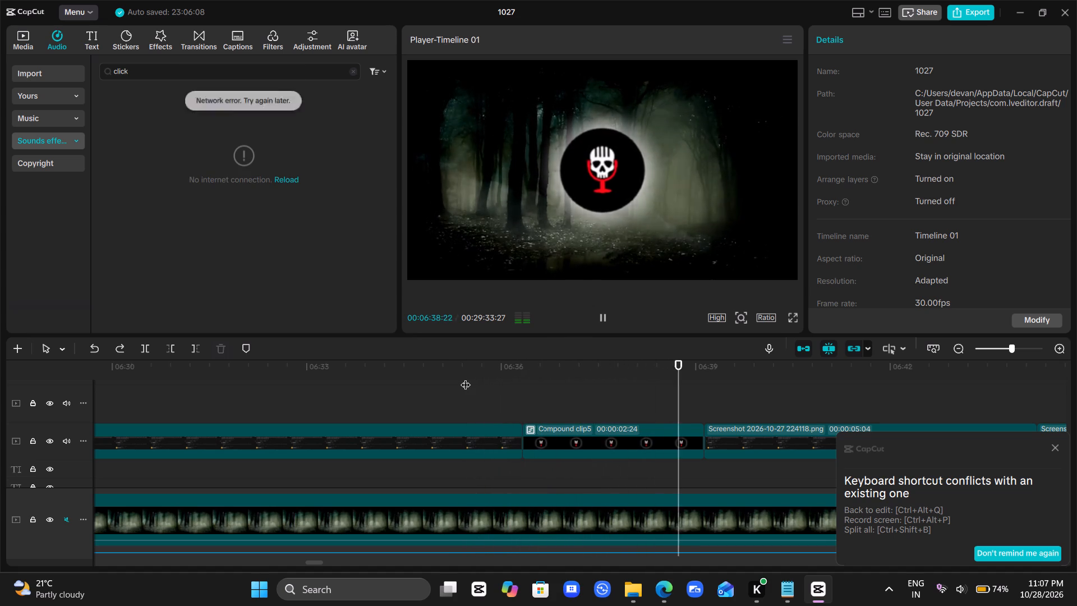
key(space)
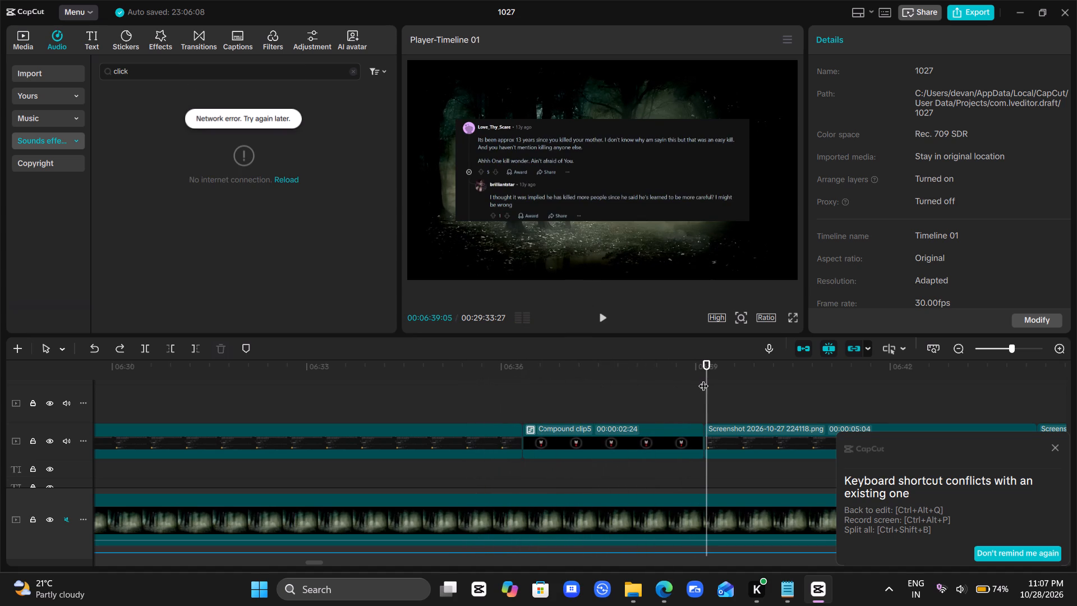
drag(703, 379, 696, 377)
key(space)
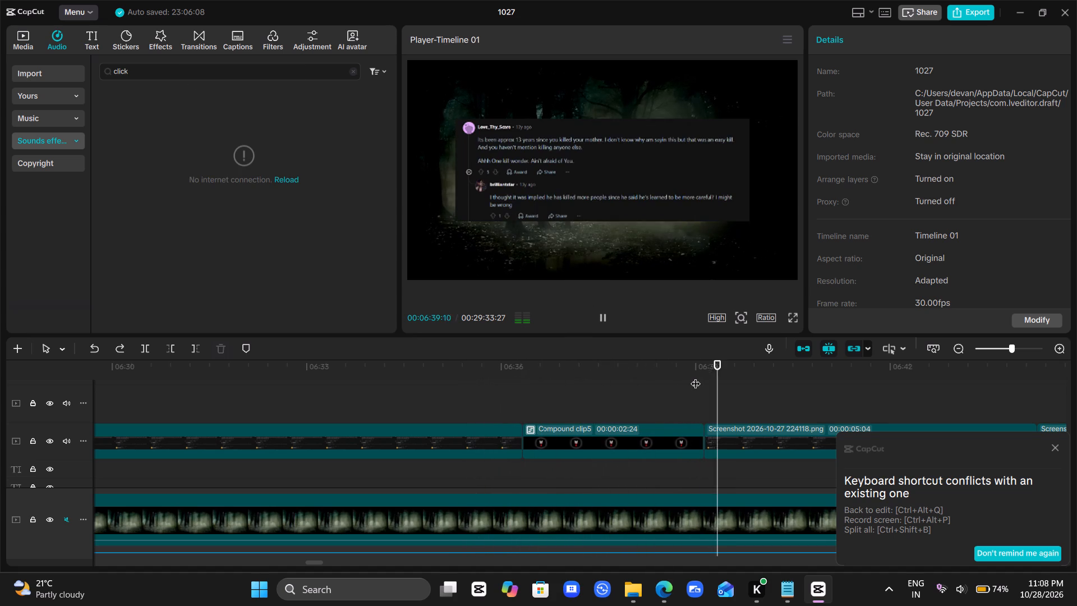
scroll(696, 377, left, 1)
scroll(774, 424, left, 1)
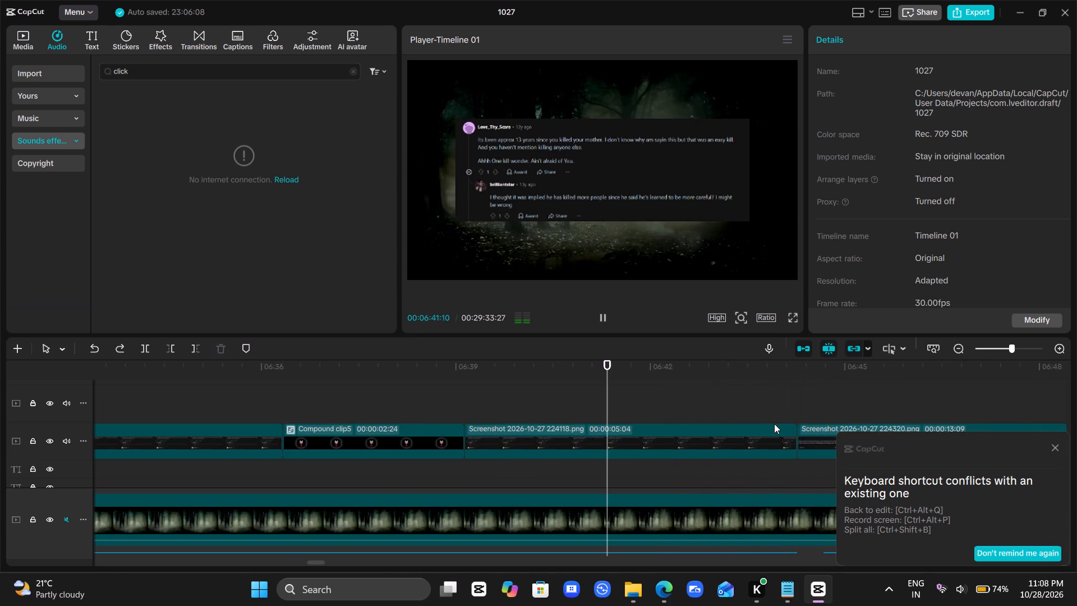
scroll(774, 424, left, 2)
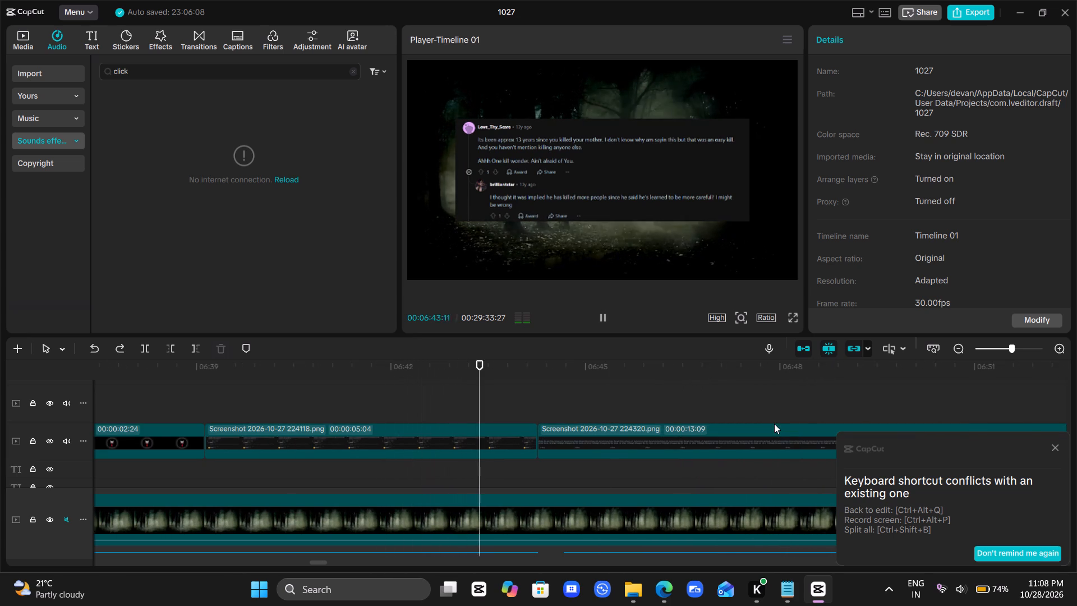
key(space)
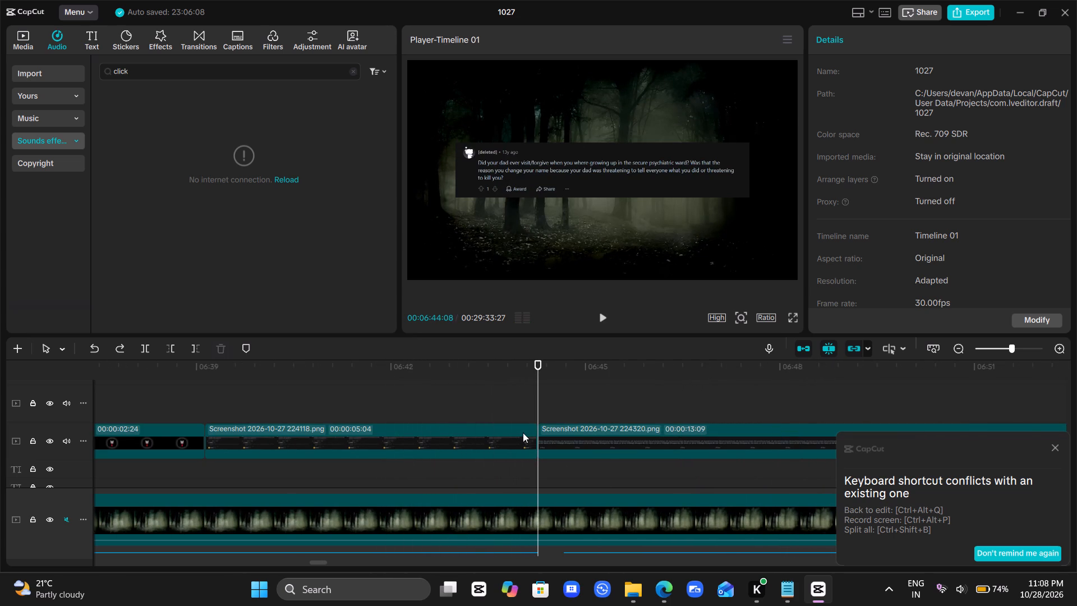
drag(538, 395, 507, 397)
key(space)
key(space)
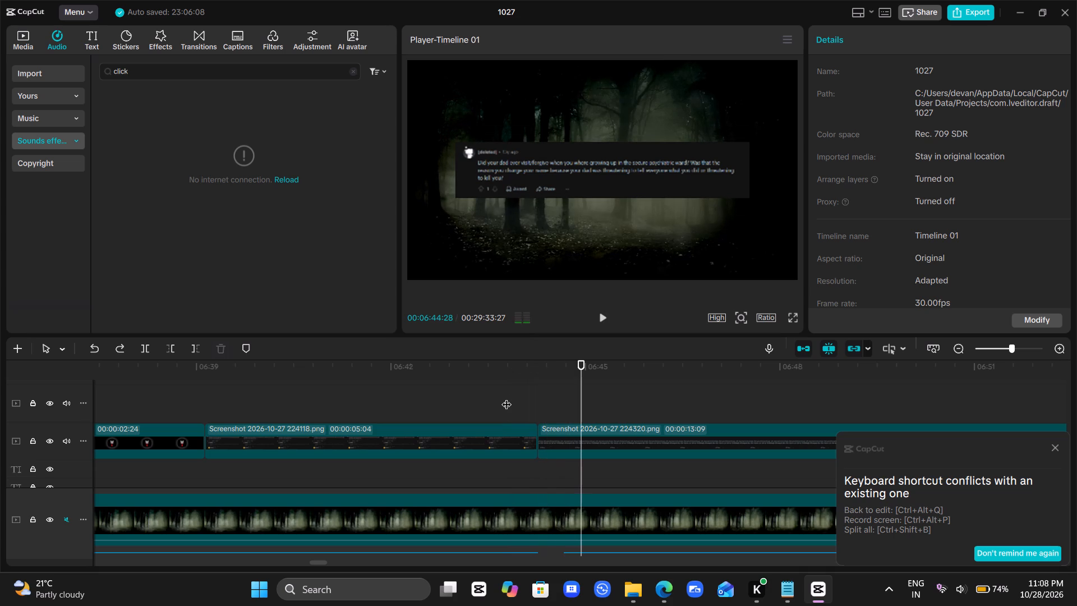
Apply the Fade In entrance animation to the Screenshot 2026-10-27 224320.png clip with a 0.2 s duration, and replay the cut.
click(573, 431)
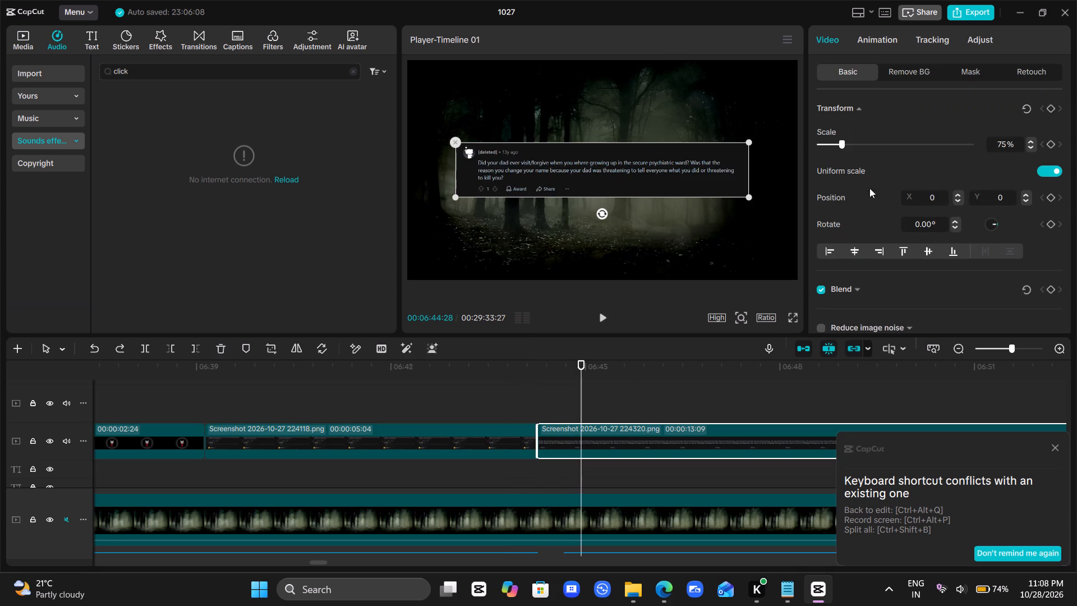
click(870, 35)
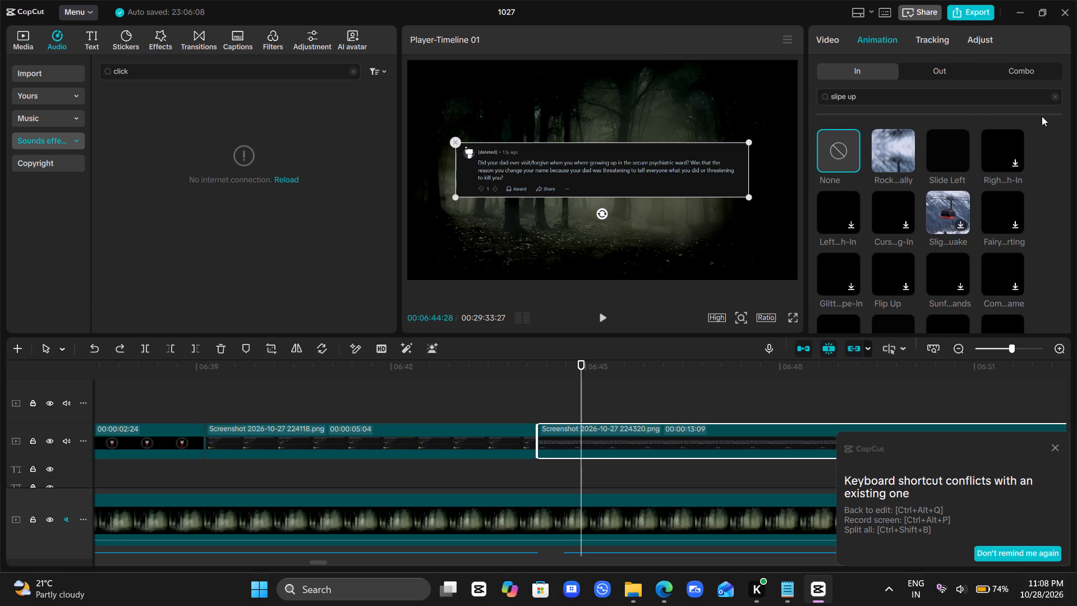
click(1056, 98)
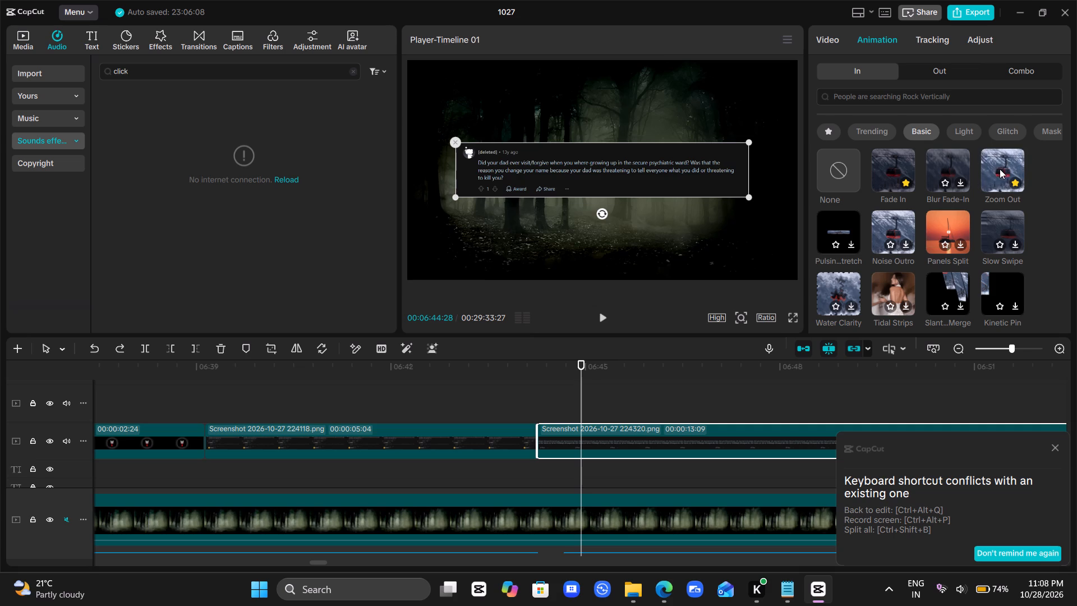
right_click(901, 172)
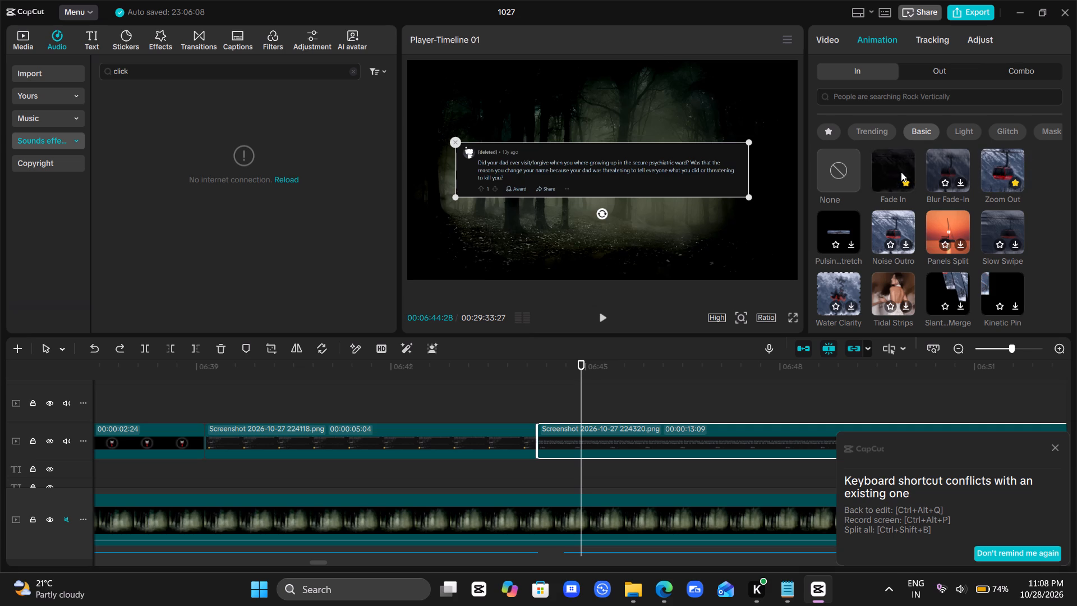
click(901, 172)
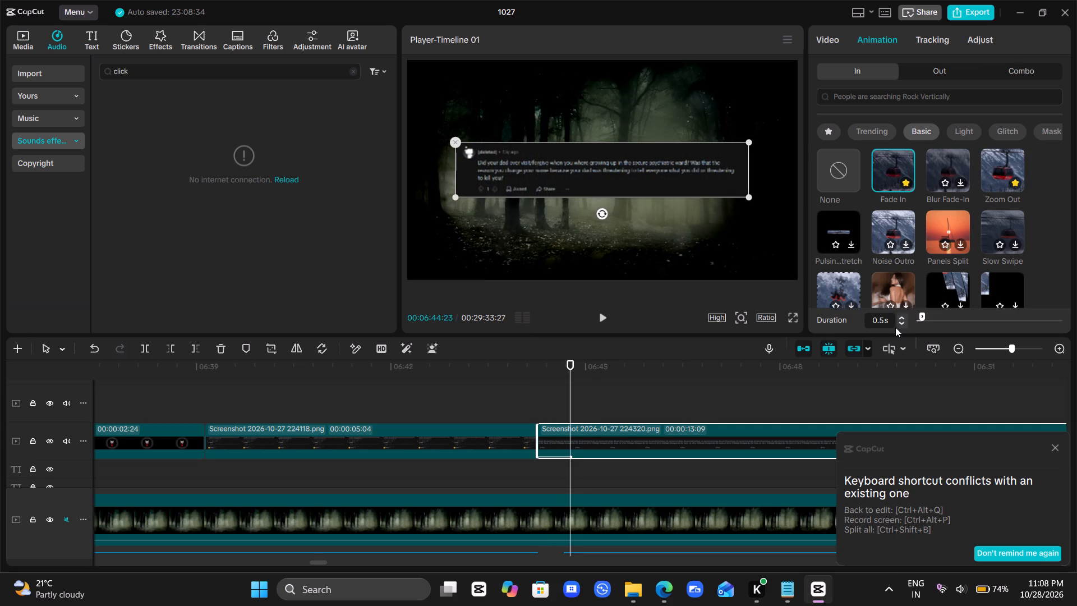
triple_click(898, 325)
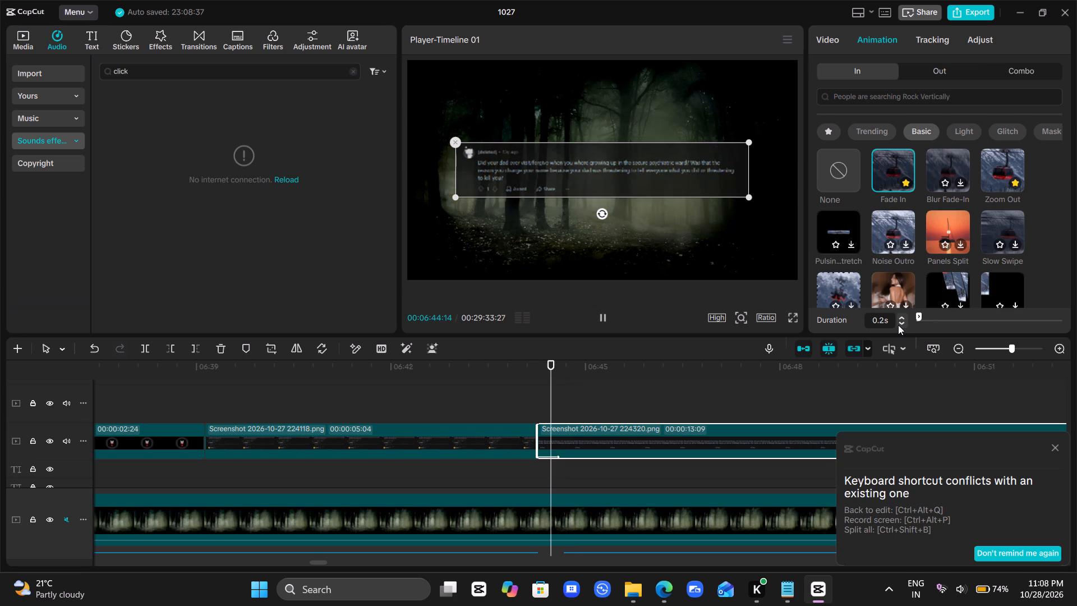
click(522, 401)
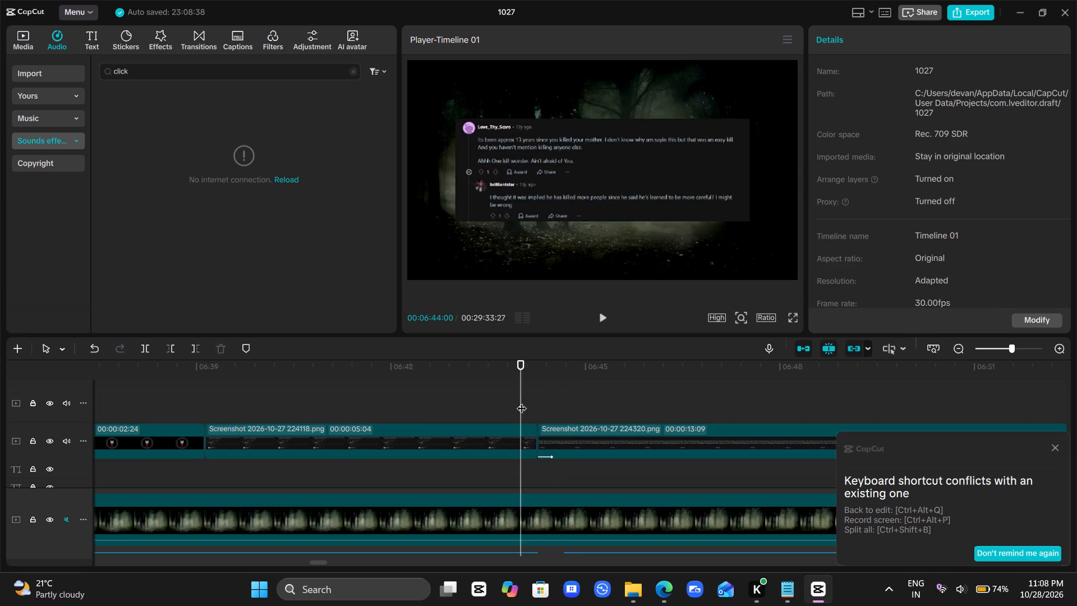
key(space)
key(space)
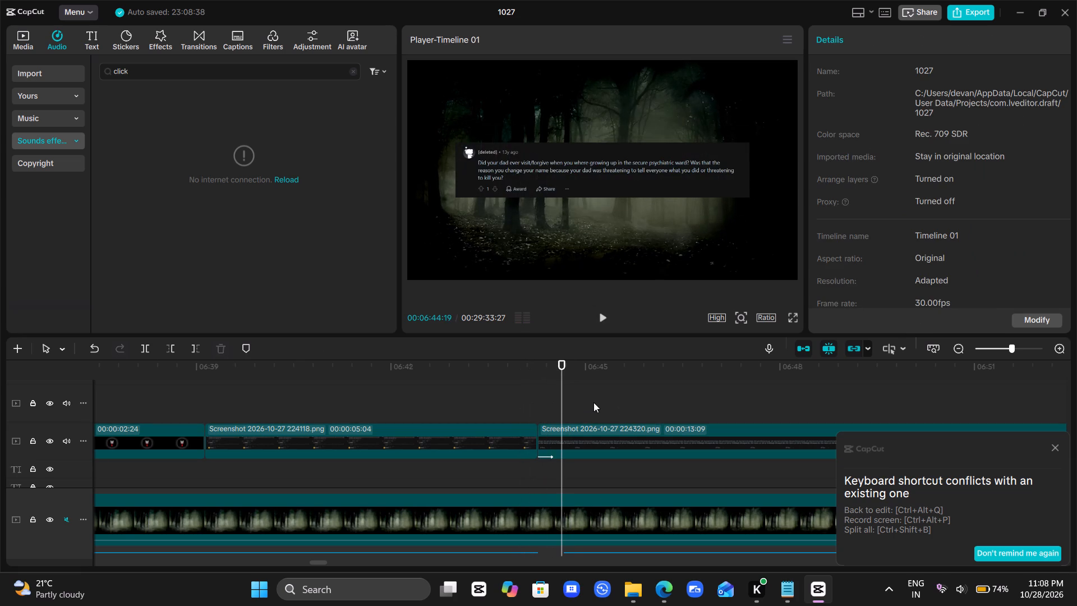
click(515, 403)
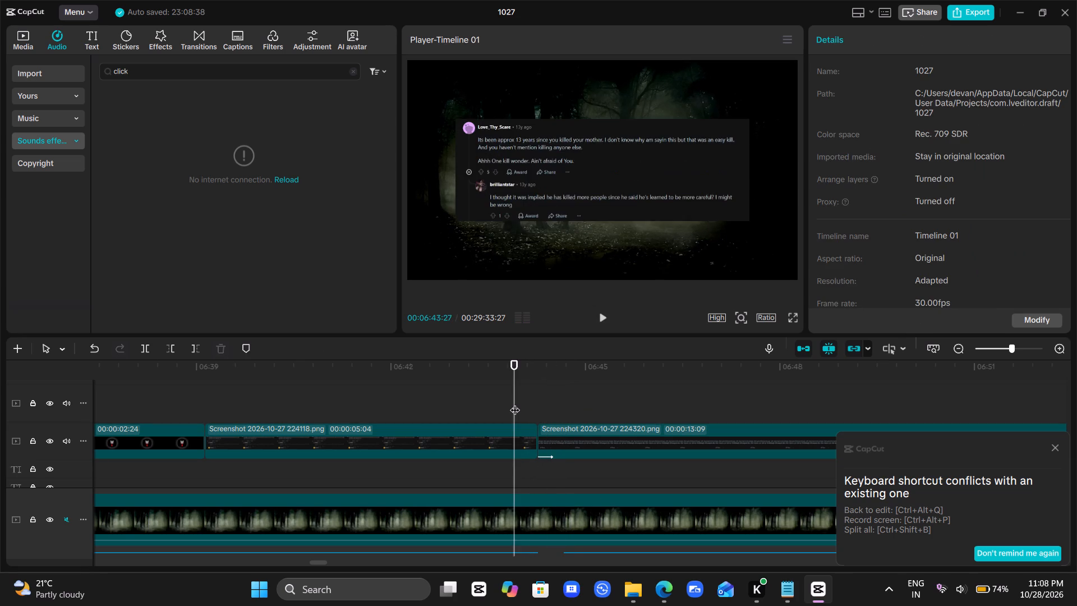
key(space)
key(space)
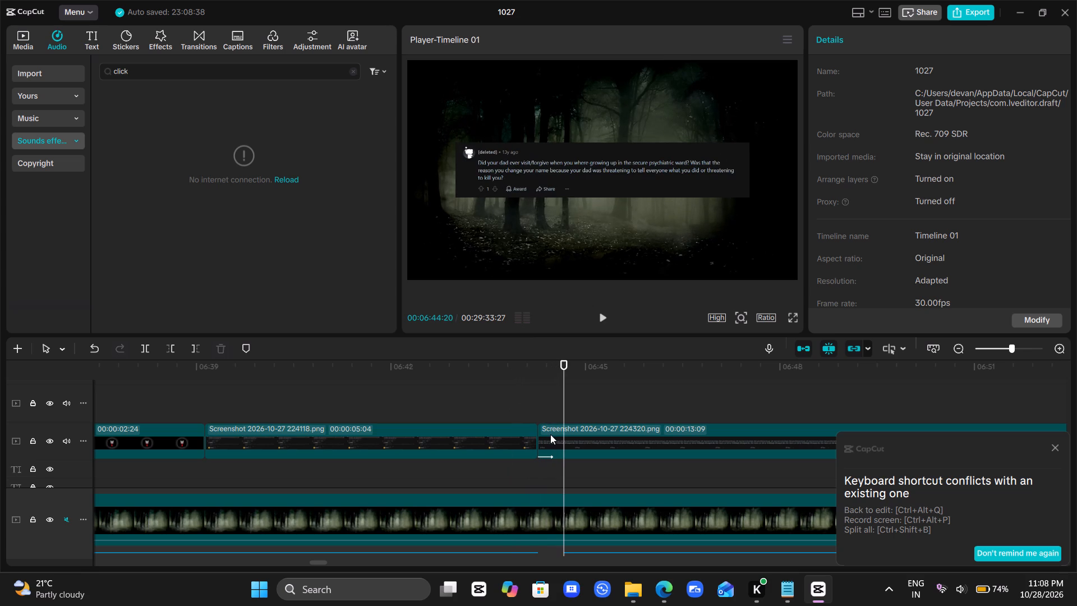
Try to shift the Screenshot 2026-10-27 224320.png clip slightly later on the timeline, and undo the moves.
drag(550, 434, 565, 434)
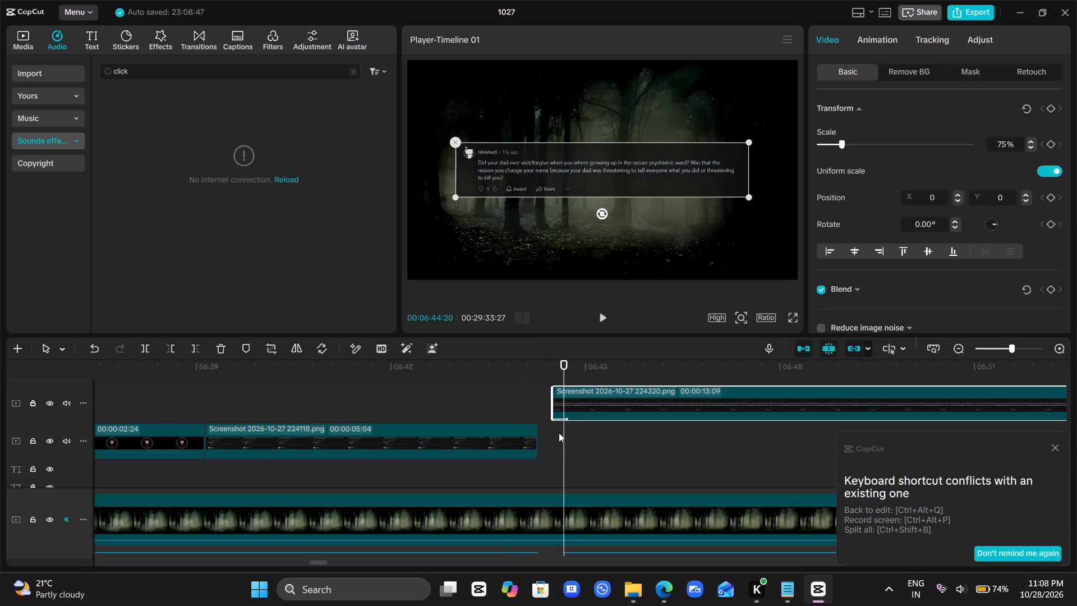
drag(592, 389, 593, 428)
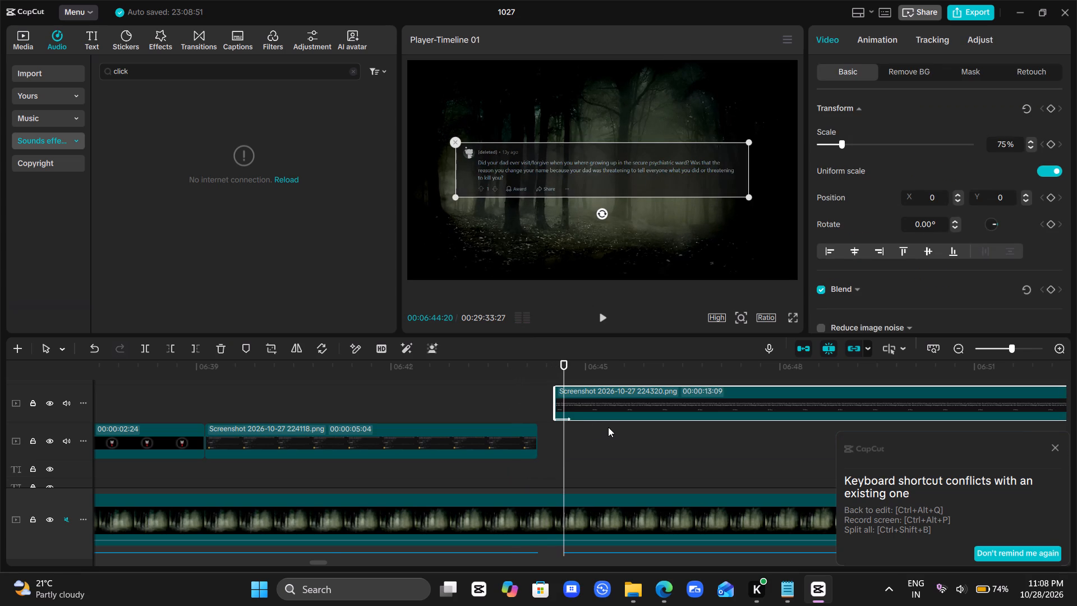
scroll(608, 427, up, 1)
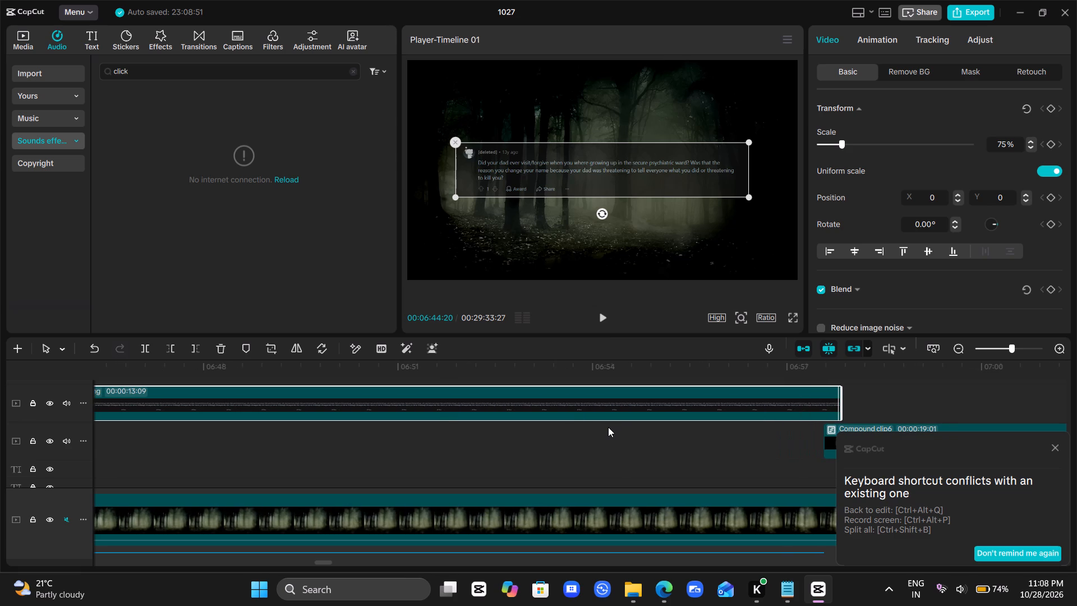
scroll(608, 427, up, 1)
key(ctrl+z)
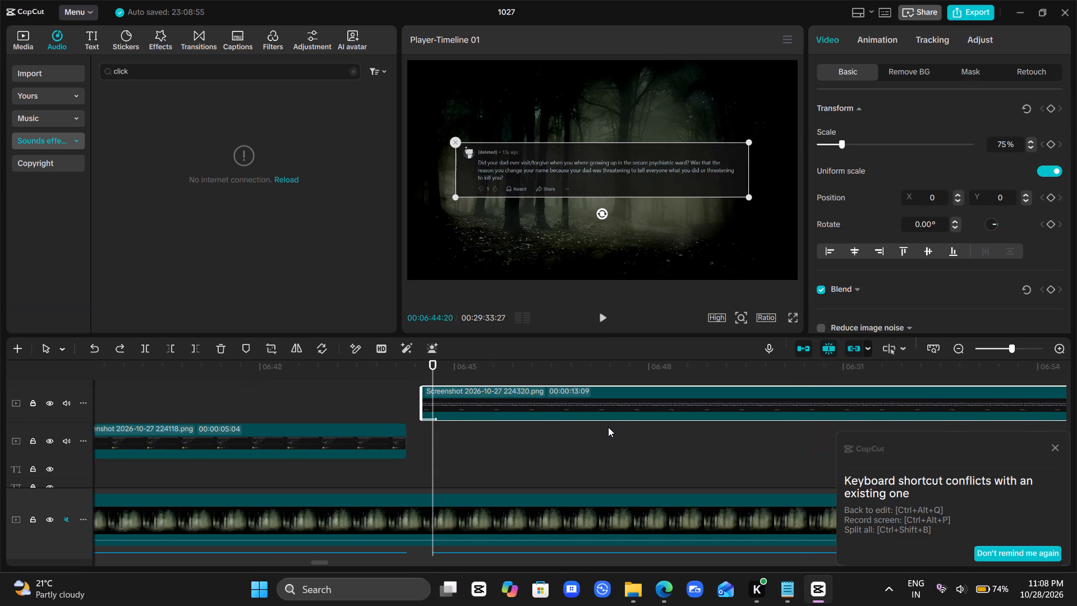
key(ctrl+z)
Trim the start of the Screenshot 2026-10-27 224320.png clip to 00:06:44:13 and replay the cut.
click(385, 407)
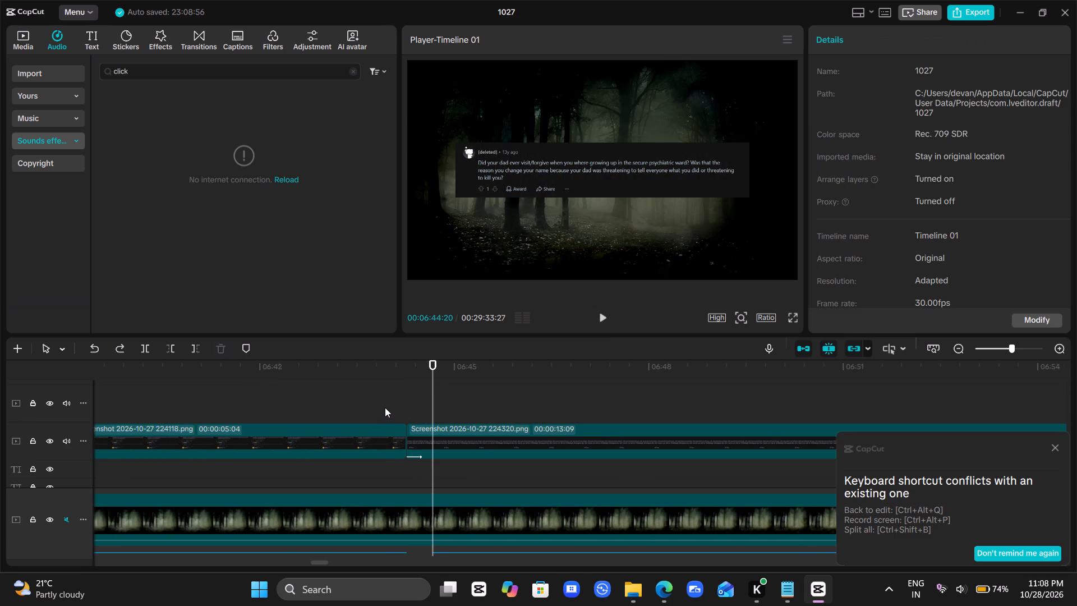
key(space)
key(space)
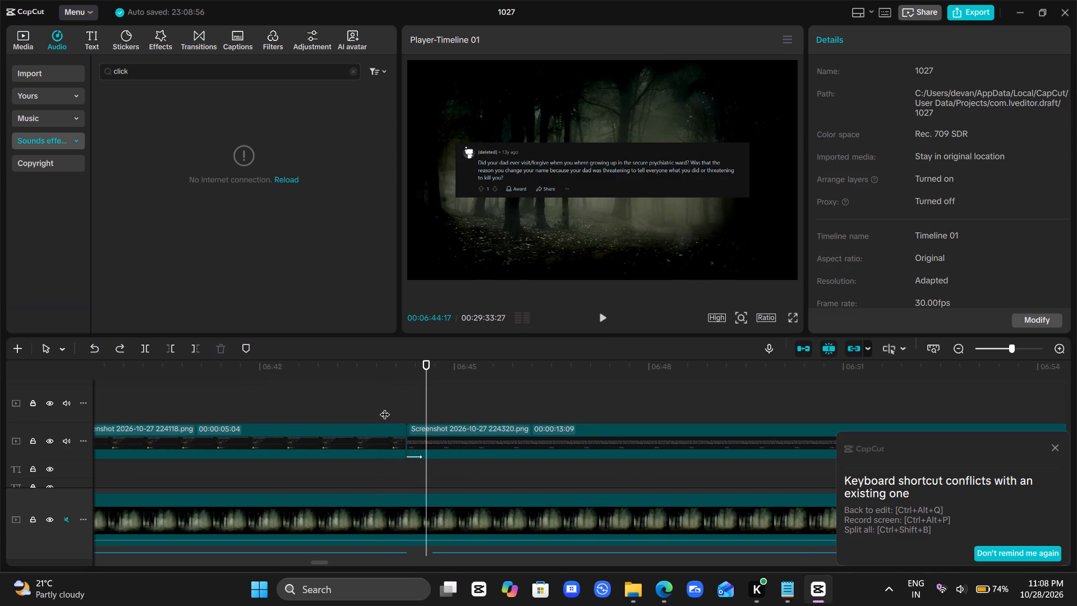
click(415, 396)
drag(415, 396, 404, 398)
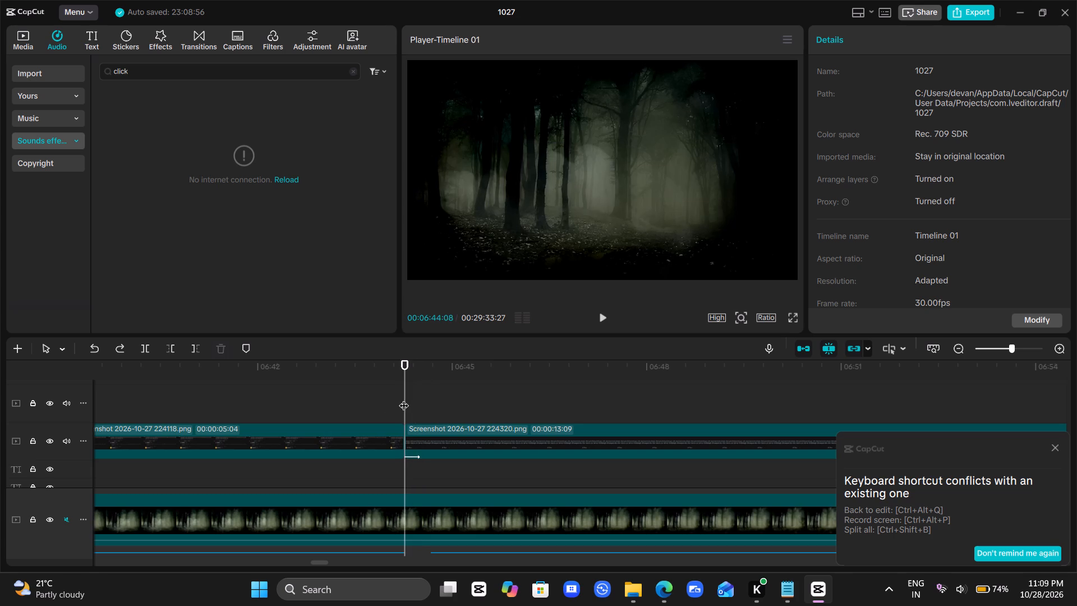
key(space)
key(space)
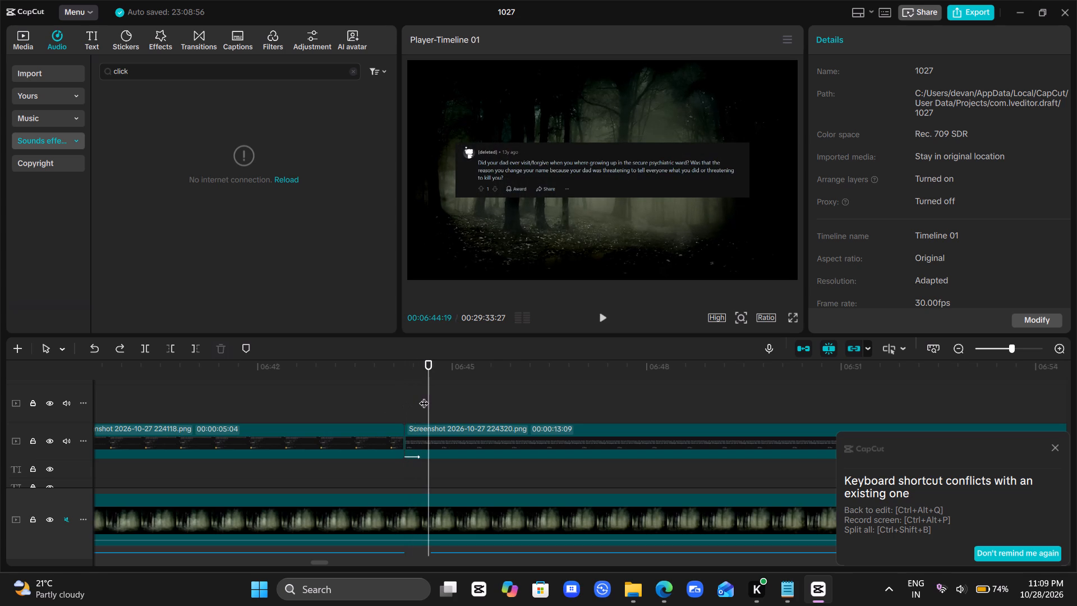
drag(424, 396, 416, 400)
click(424, 434)
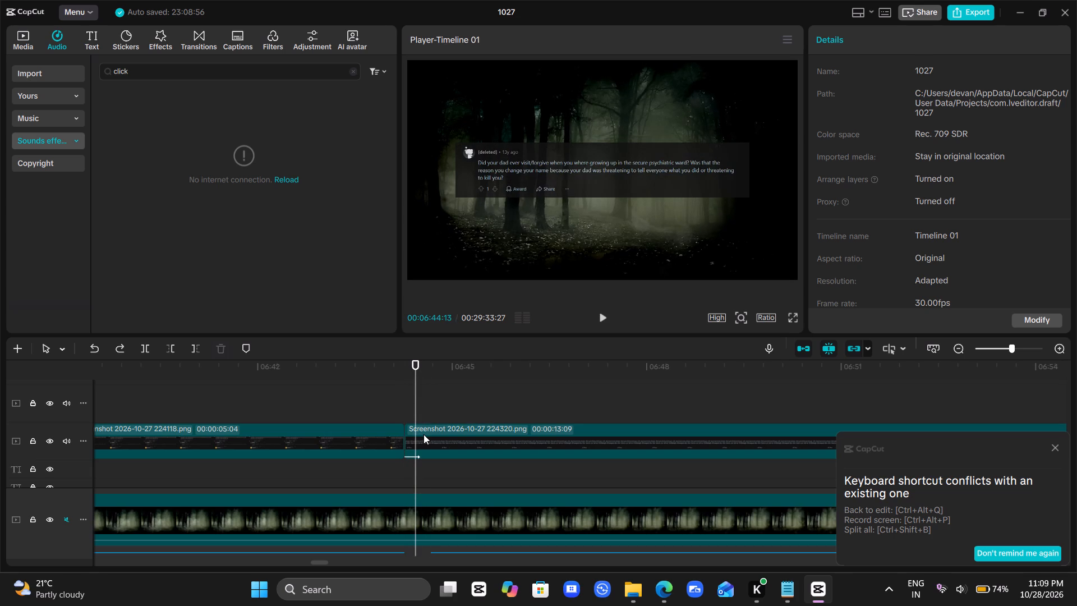
key(q)
click(373, 414)
key(space)
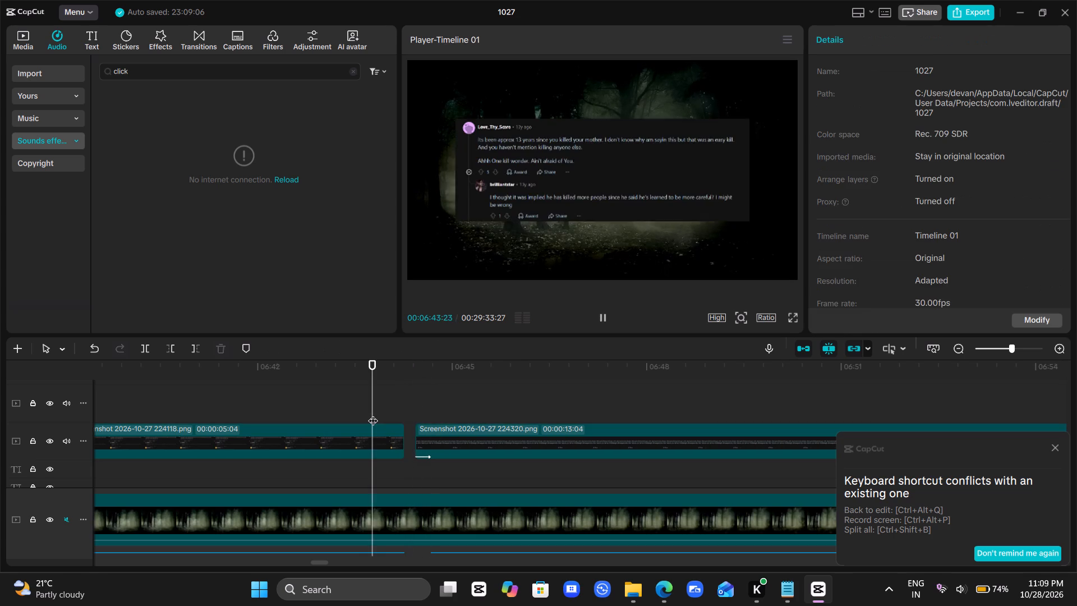
key(space)
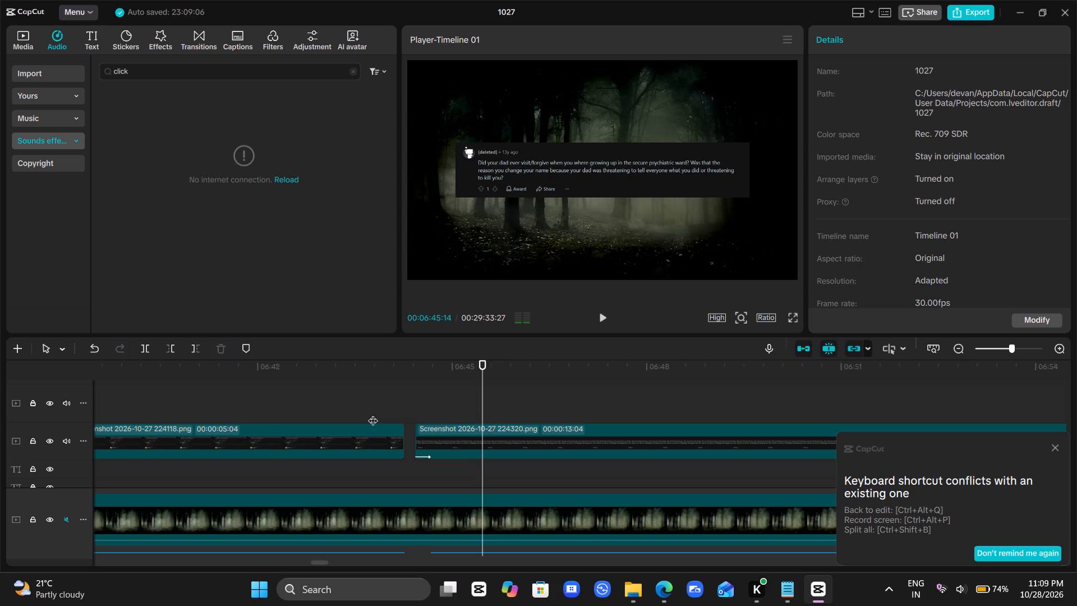
key(space)
key(space)
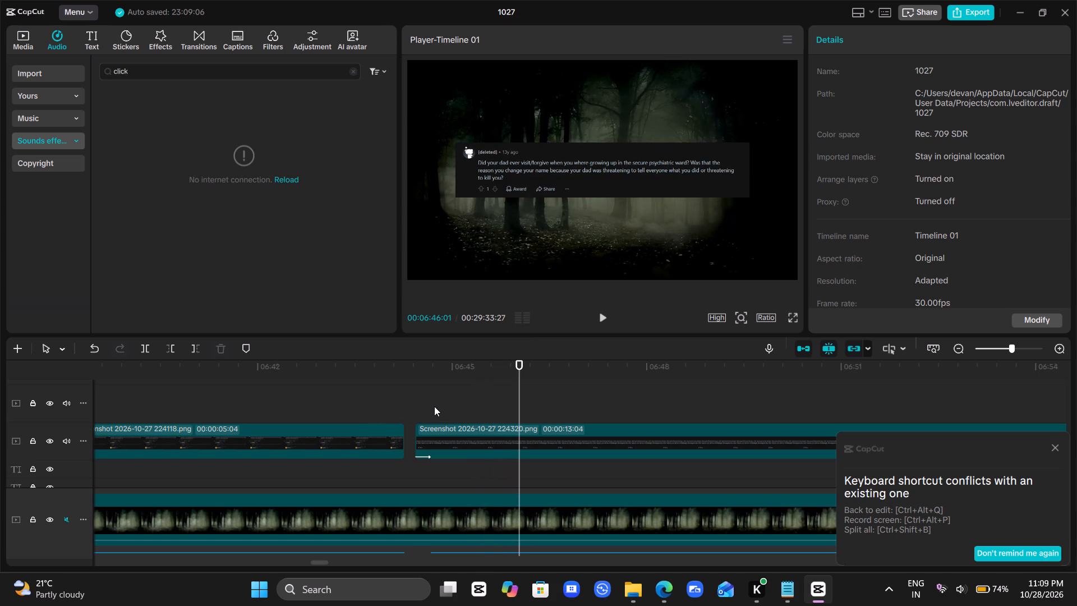
Paste the copied pop sound effect at 00:06:44:13, where the Screenshot 2026-10-27 224320.png clip starts, and preview it.
click(437, 403)
drag(437, 403, 418, 408)
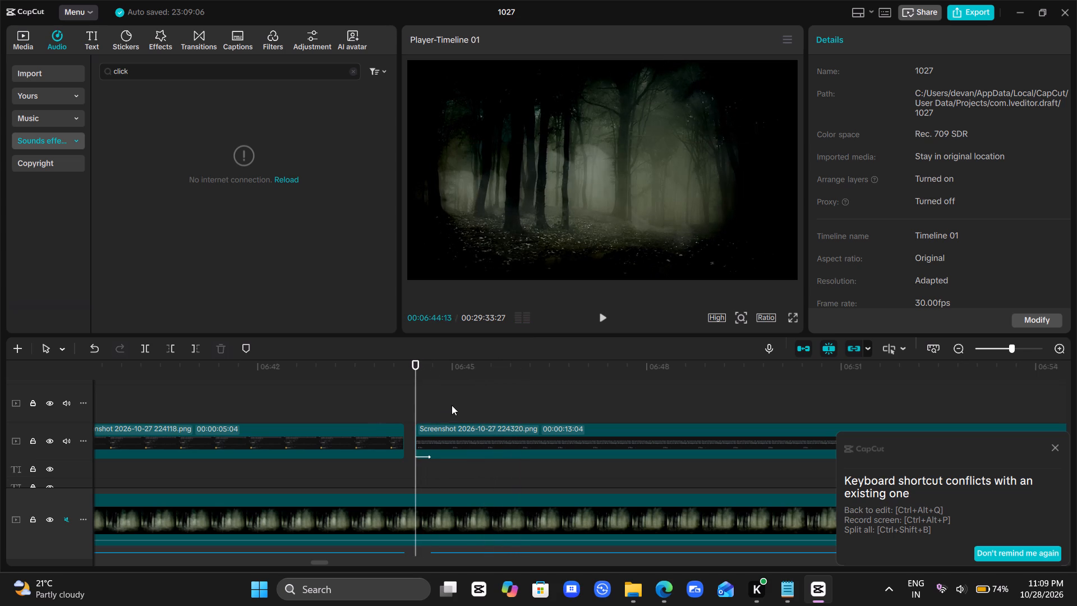
key(ctrl+v)
scroll(446, 449, up, 1)
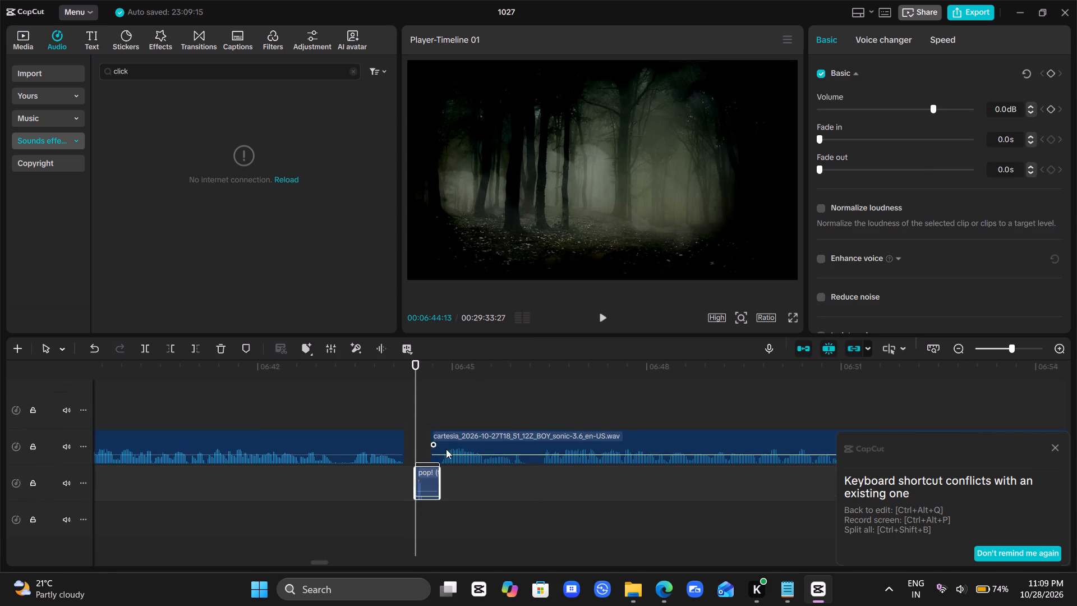
scroll(446, 449, up, 3)
key(space)
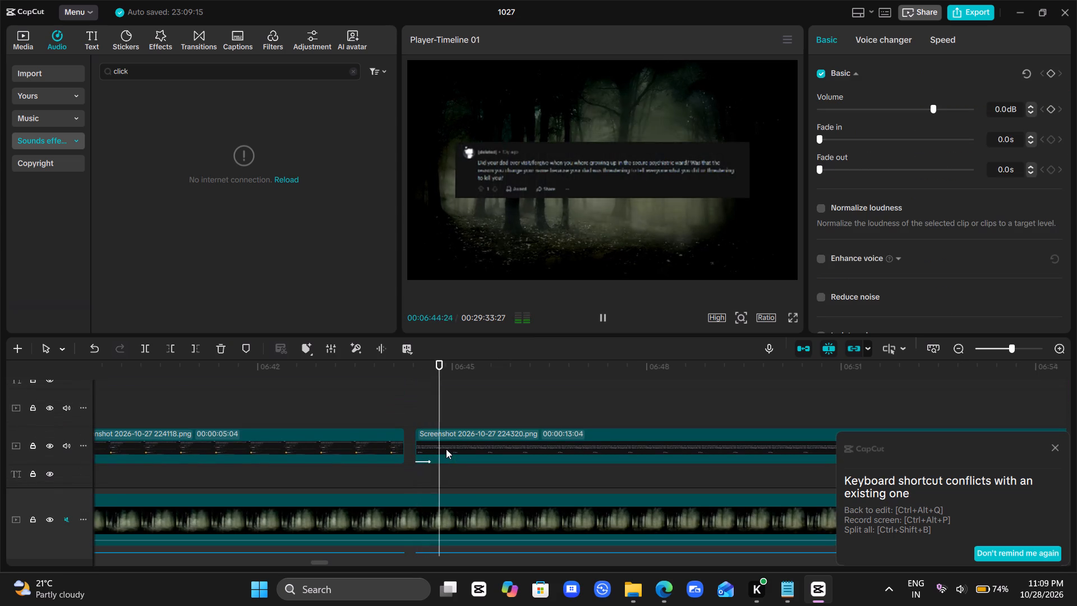
key(space)
Play from just before the Screenshot 2026-10-27 224320.png clip into Compound clip6, examining the screenshot's entrance, sound and following cut.
click(375, 407)
key(space)
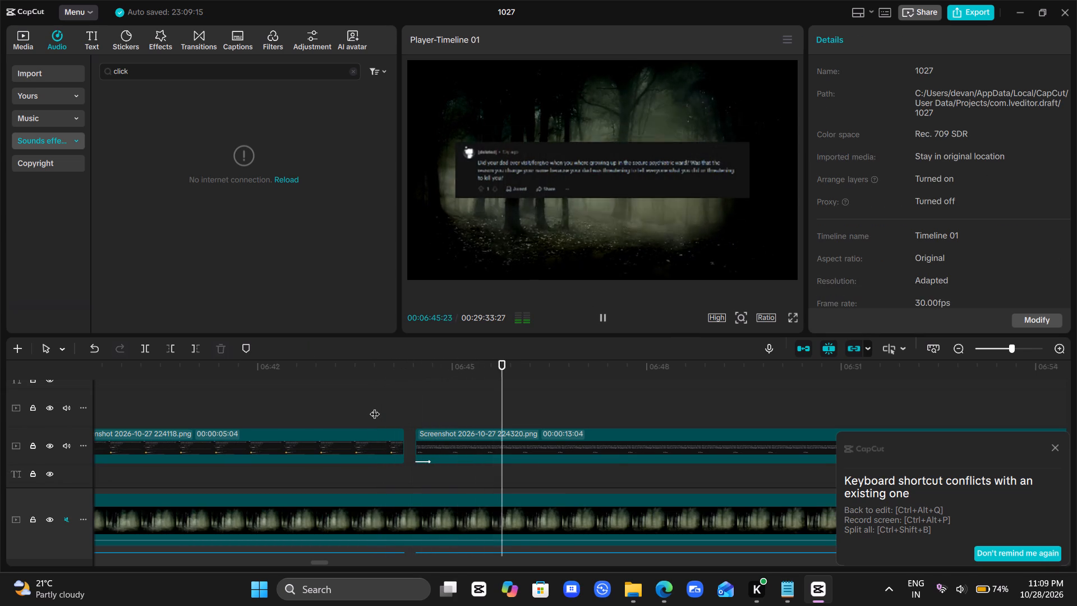
scroll(375, 407, left, 1)
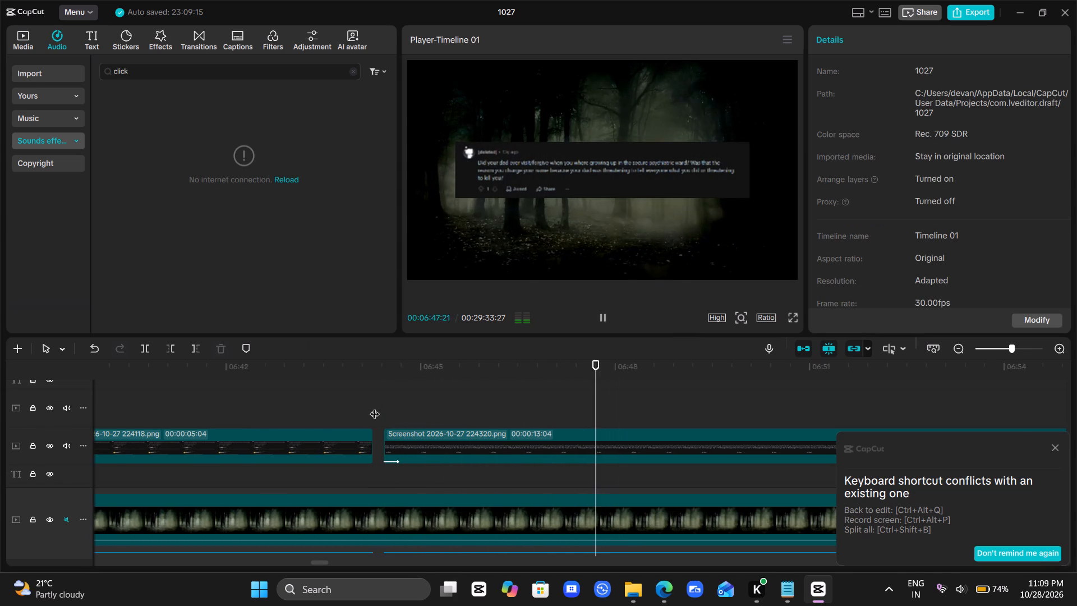
scroll(375, 407, left, 2)
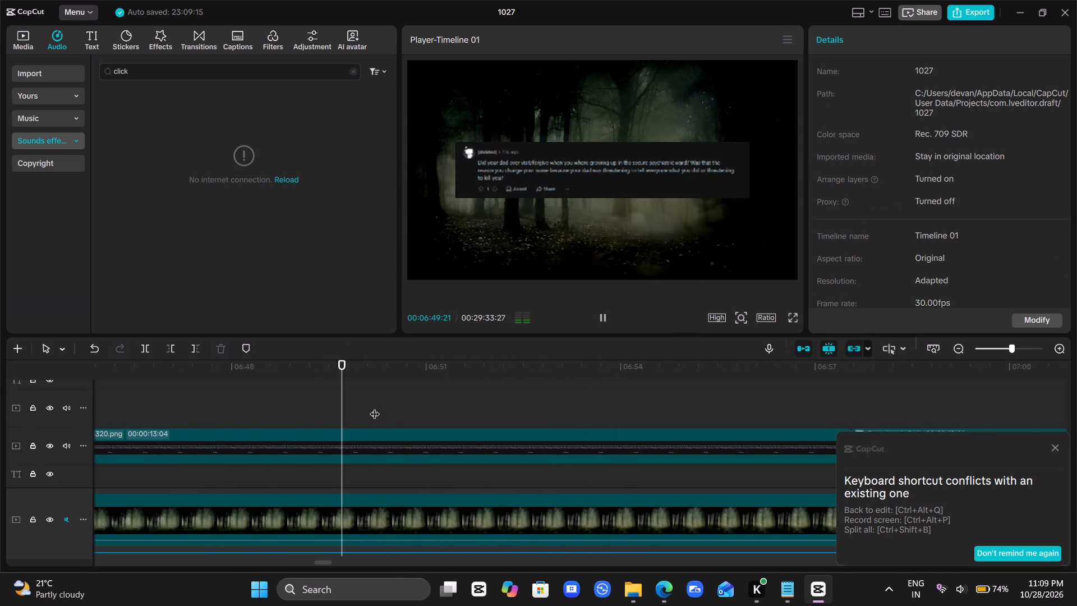
scroll(375, 407, left, 2)
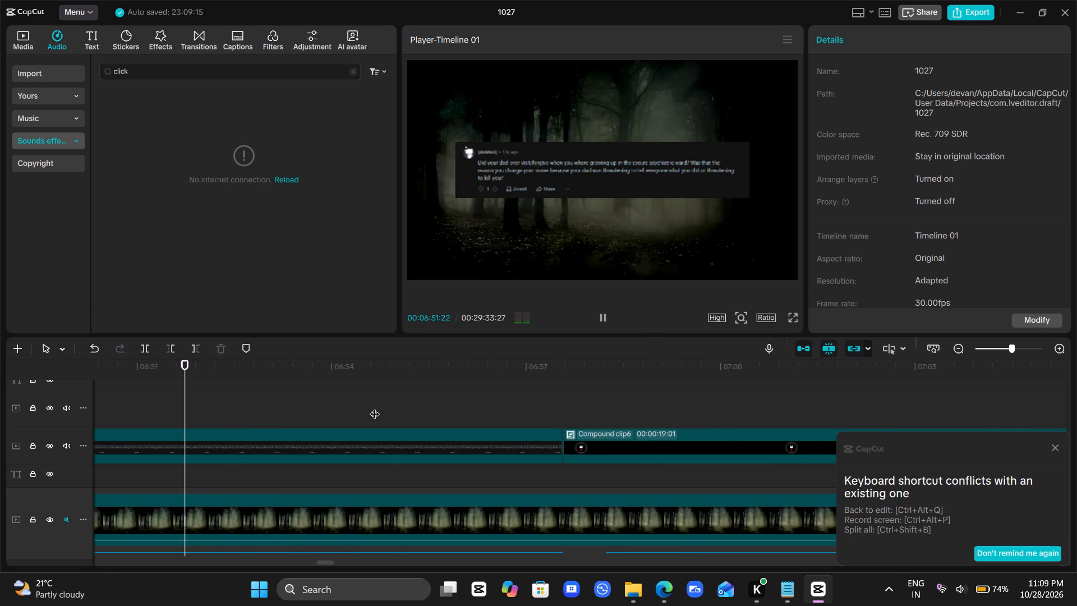
scroll(375, 407, left, 2)
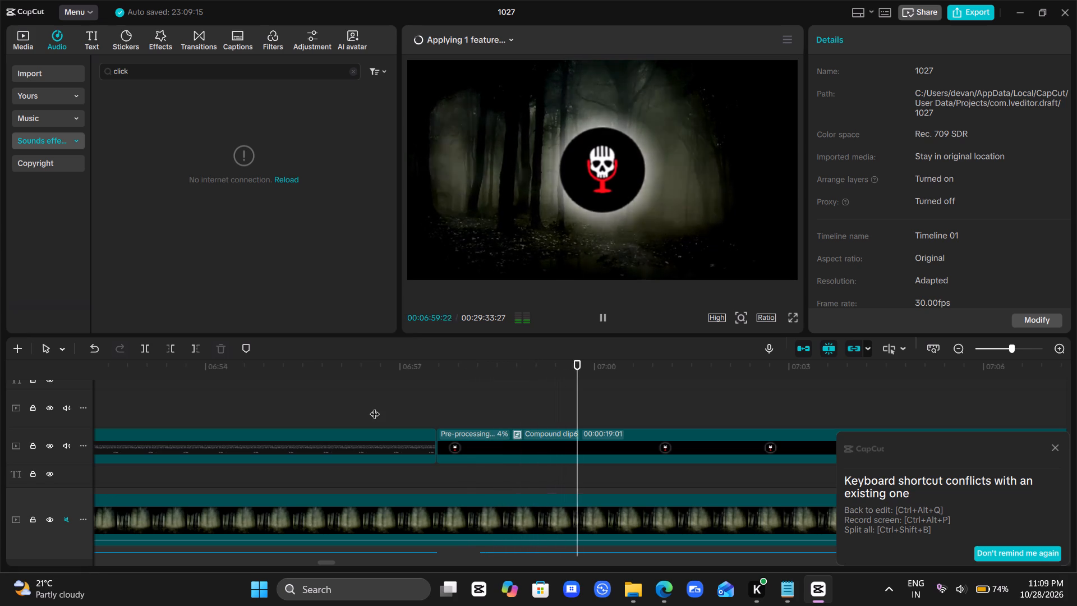
key(space)
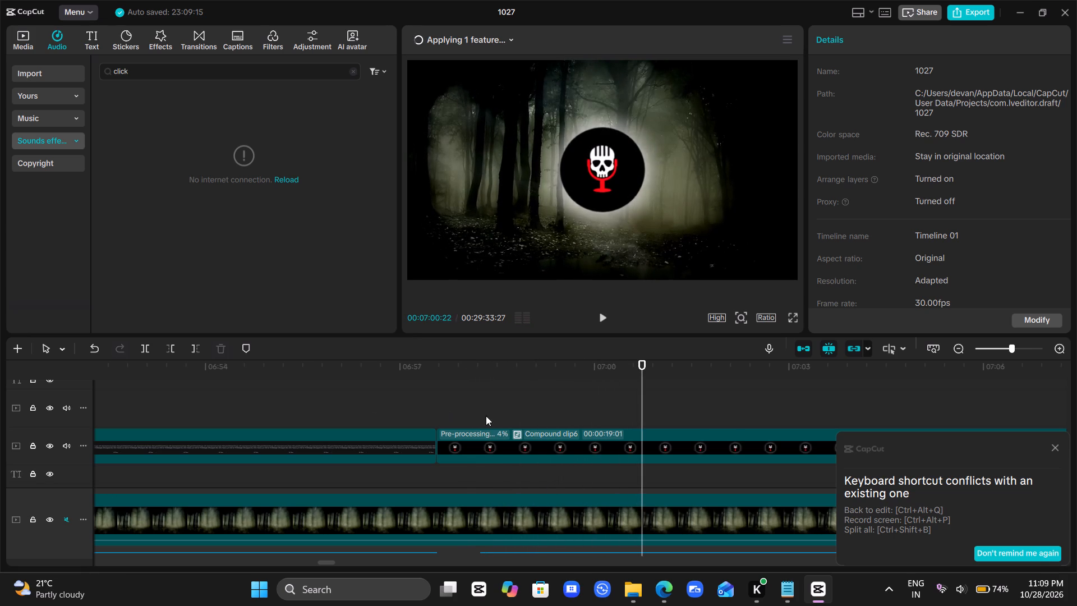
Replay Compound clip6 from its start near 06:57 to about 07:15, examining its visuals against the narration.
click(457, 405)
drag(457, 405, 432, 404)
key(space)
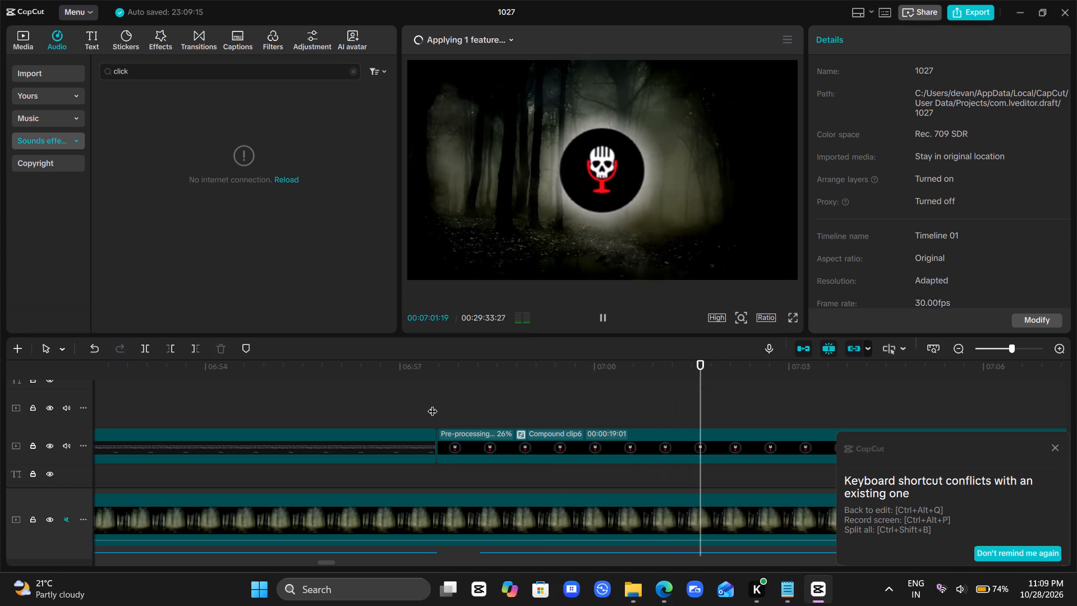
key(space)
key(space)
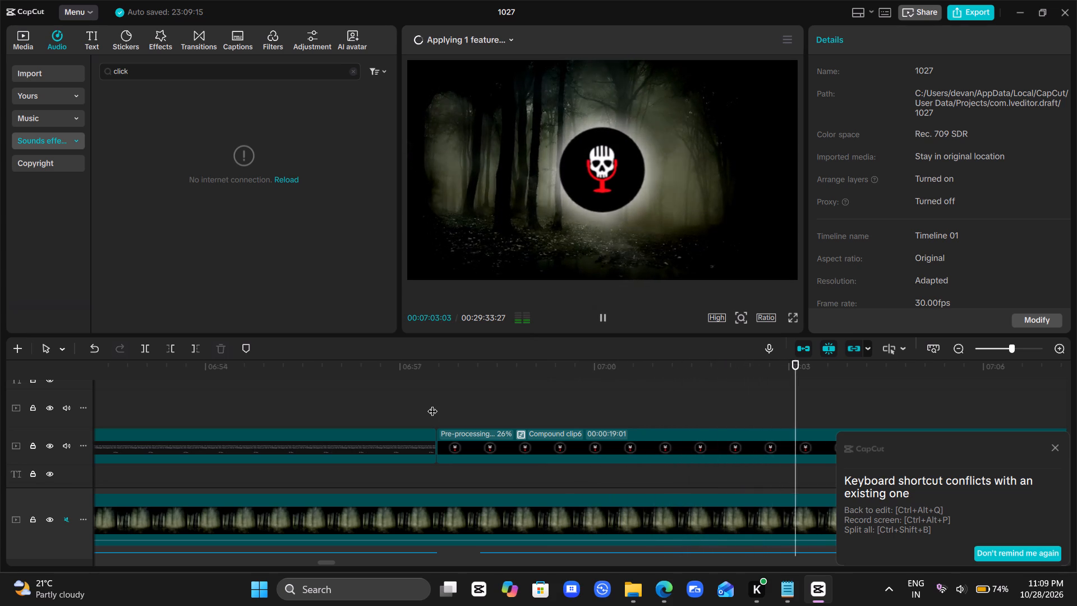
key(space)
scroll(432, 404, left, 1)
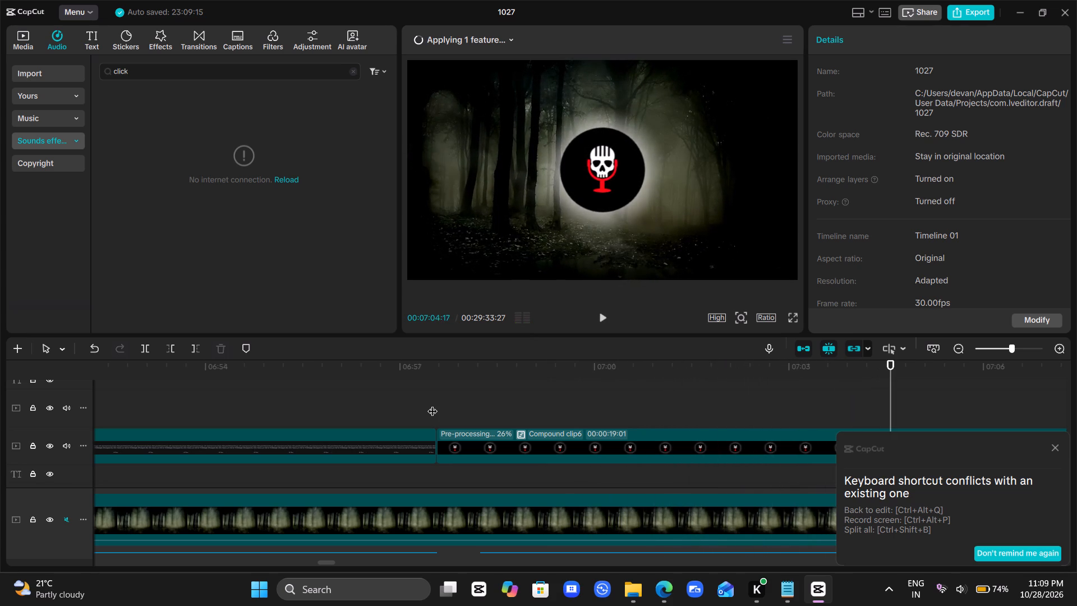
scroll(432, 404, left, 1)
key(space)
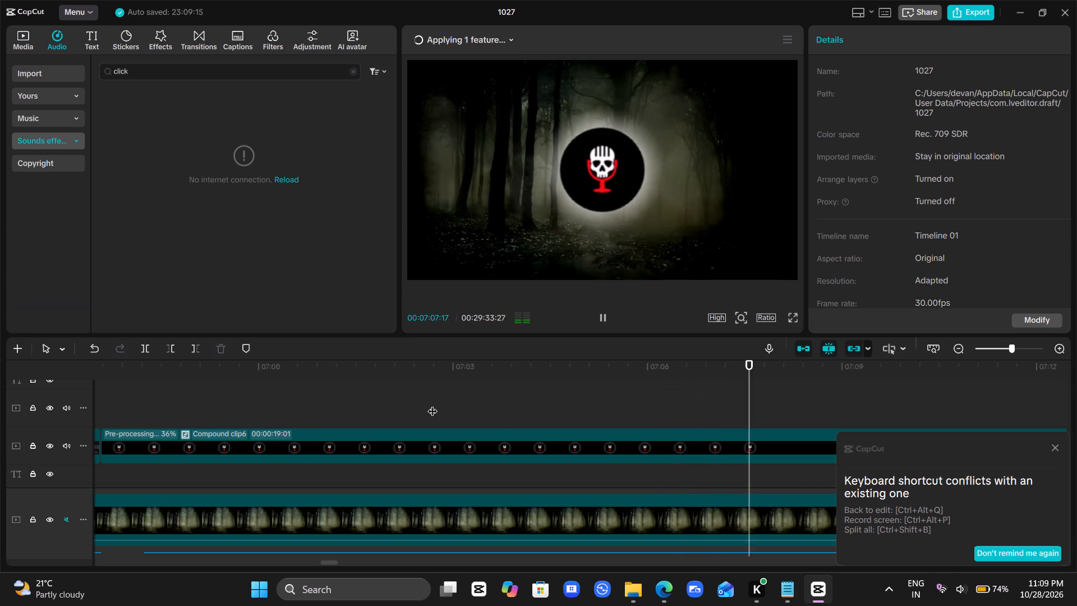
key(space)
scroll(432, 404, left, 2)
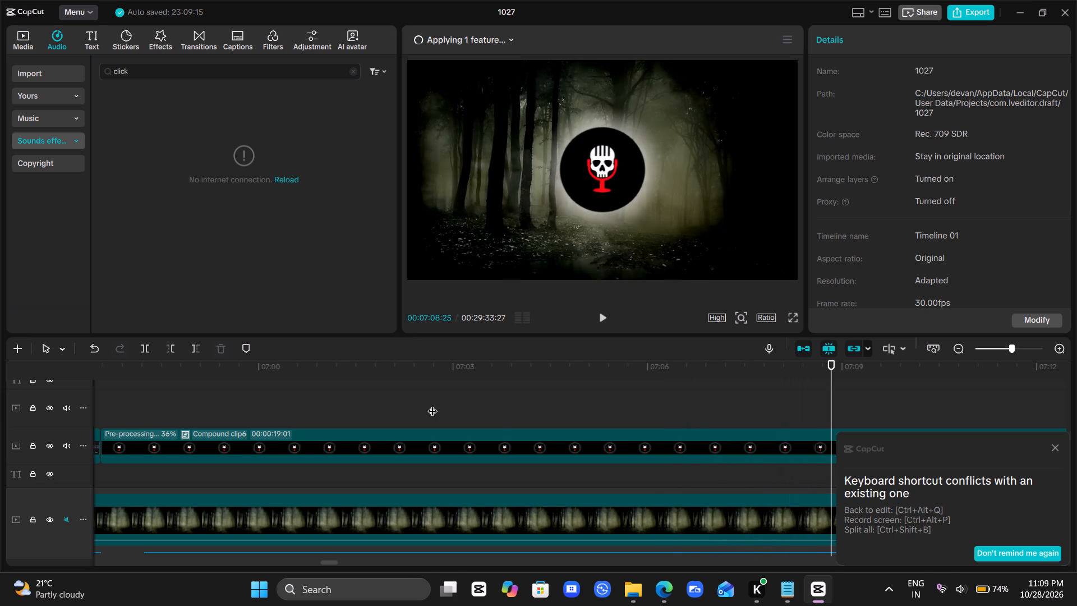
scroll(432, 404, left, 1)
key(space)
scroll(432, 404, down, 1)
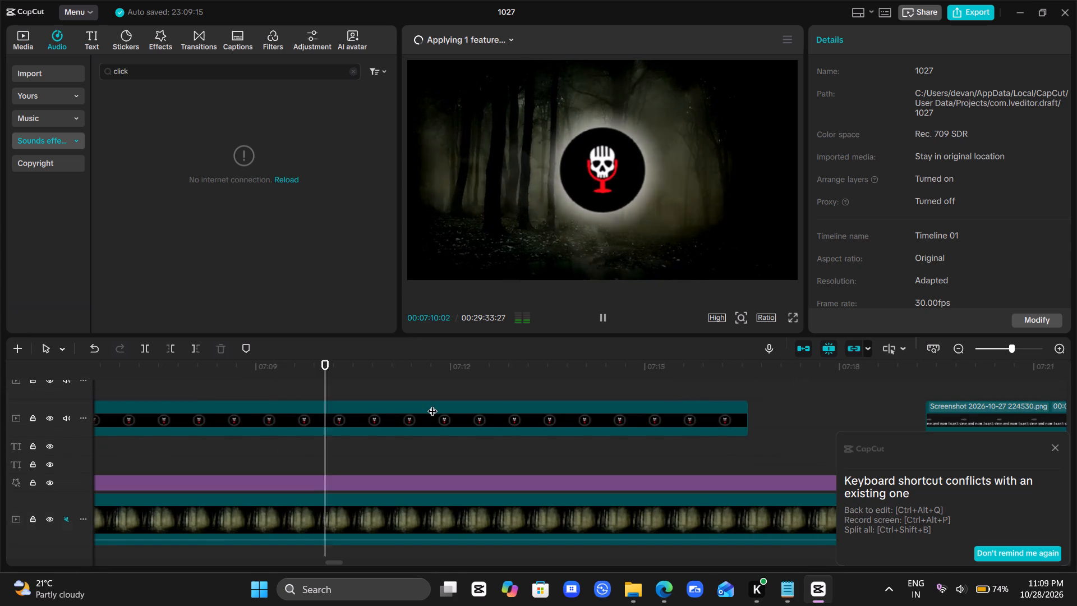
scroll(432, 404, down, 1)
scroll(432, 404, left, 1)
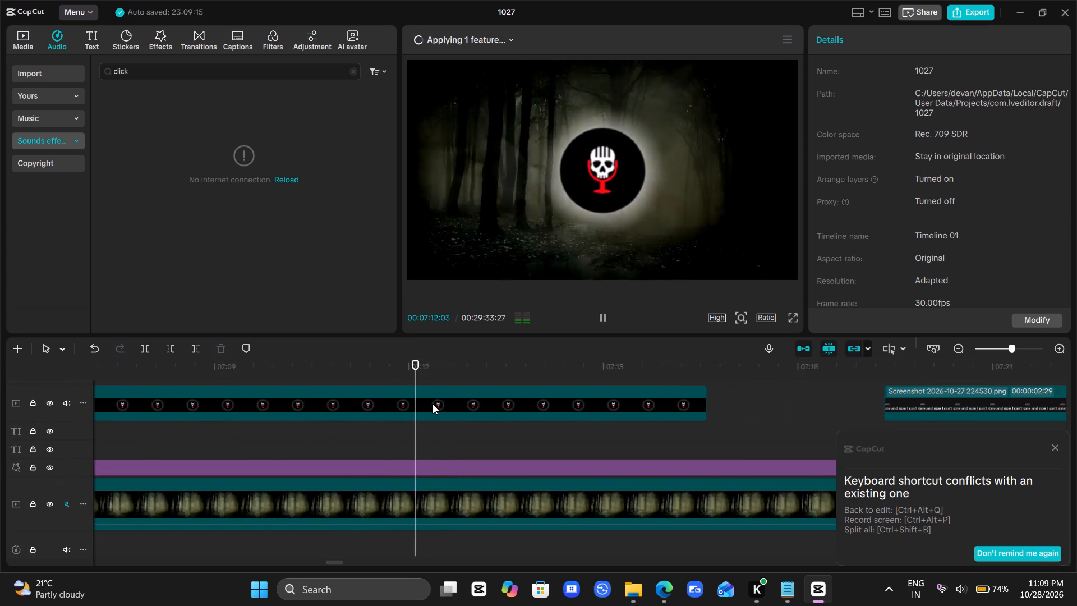
scroll(432, 404, left, 1)
scroll(432, 404, up, 1)
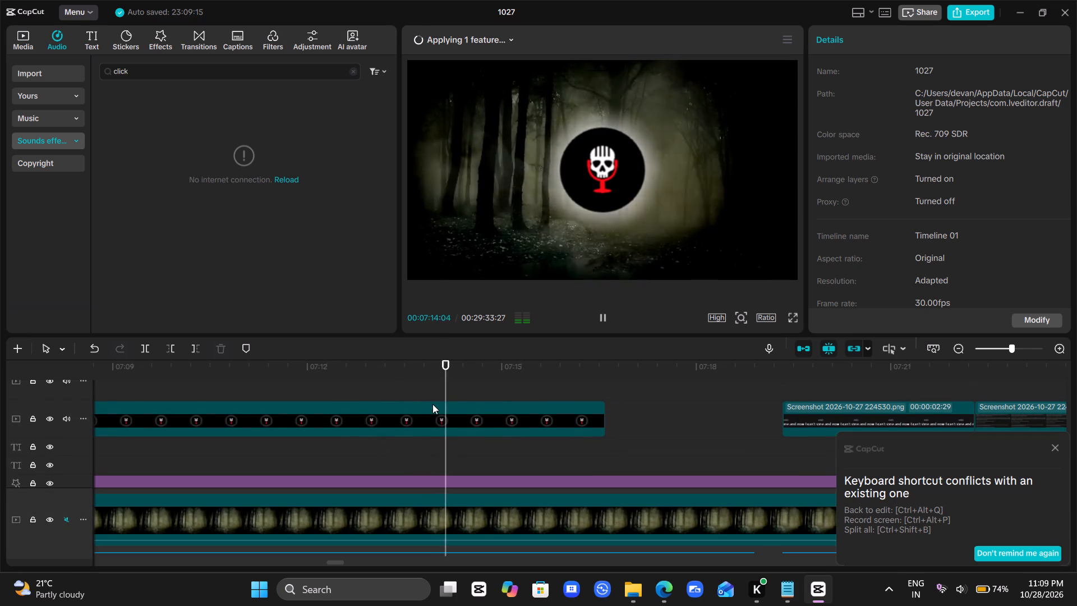
key(space)
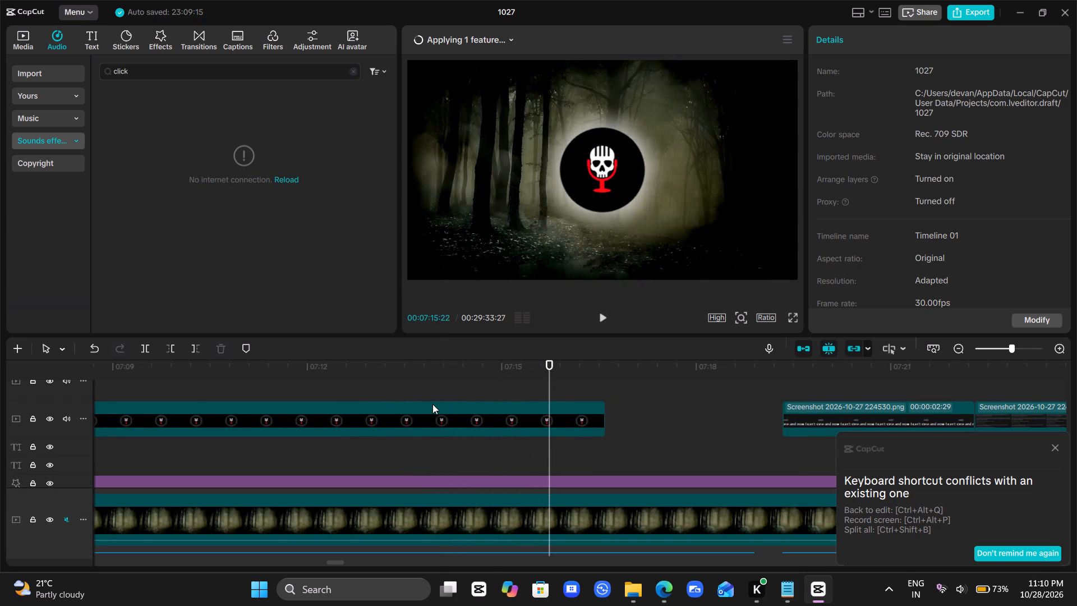
Delete Compound clip6 from the timeline between the 224320 and 224530 screenshot clips.
scroll(480, 420, down, 9)
ctrl+scroll(480, 420, down, 2)
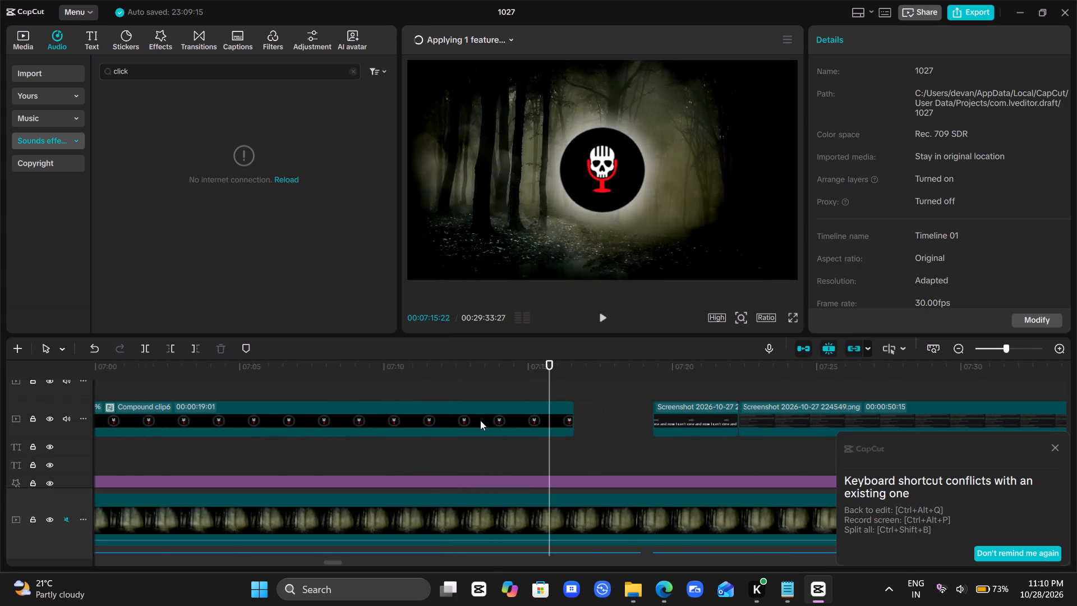
ctrl+scroll(480, 420, down, 13)
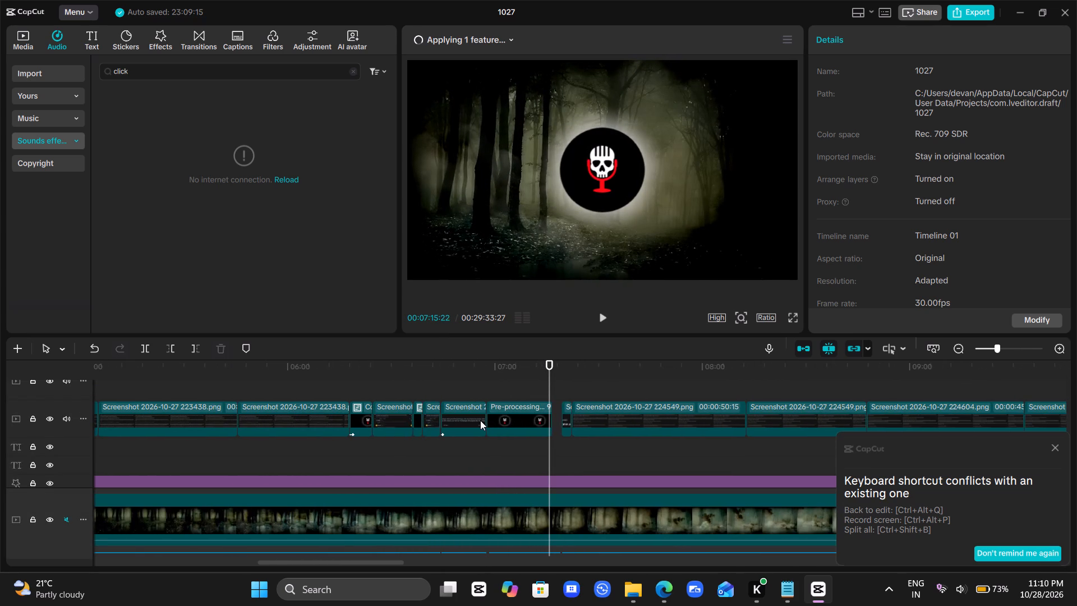
scroll(480, 420, right, 1)
click(509, 416)
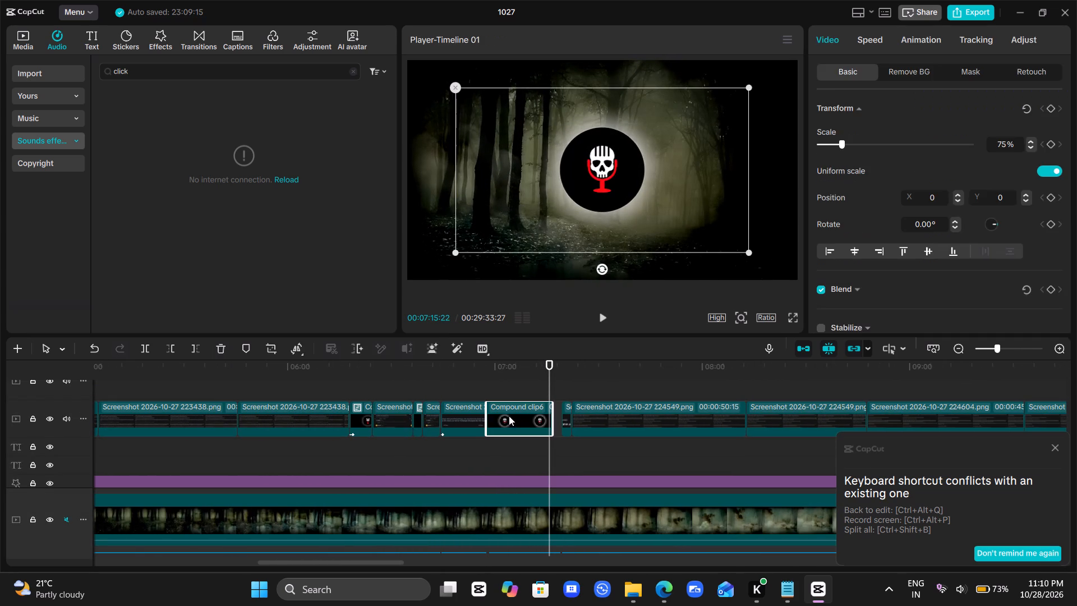
key(BackSpace)
Copy Compound clip3 from near the start of the timeline and paste it at 00:06:57:17, where the Screenshot 2026-10-27 224320.png clip ends.
scroll(509, 416, right, 5)
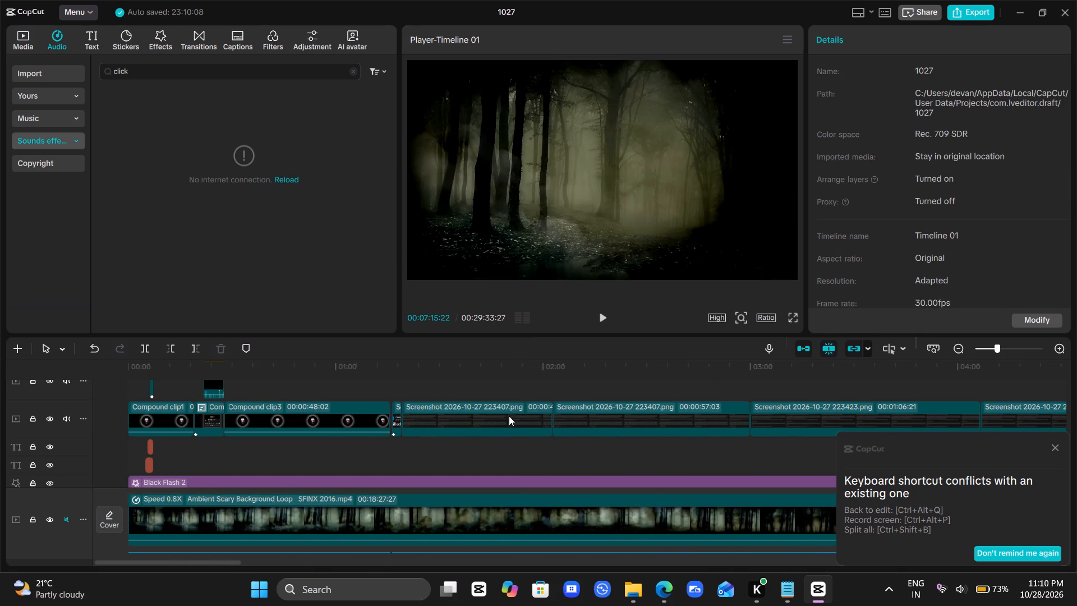
click(304, 423)
key(ctrl+c)
scroll(304, 423, left, 1)
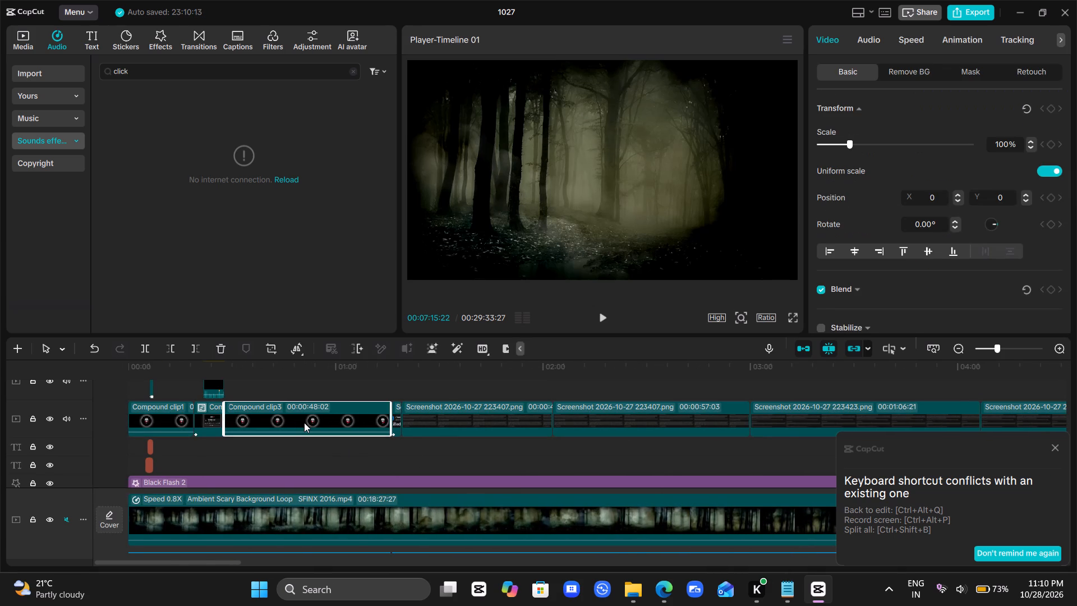
scroll(304, 423, left, 3)
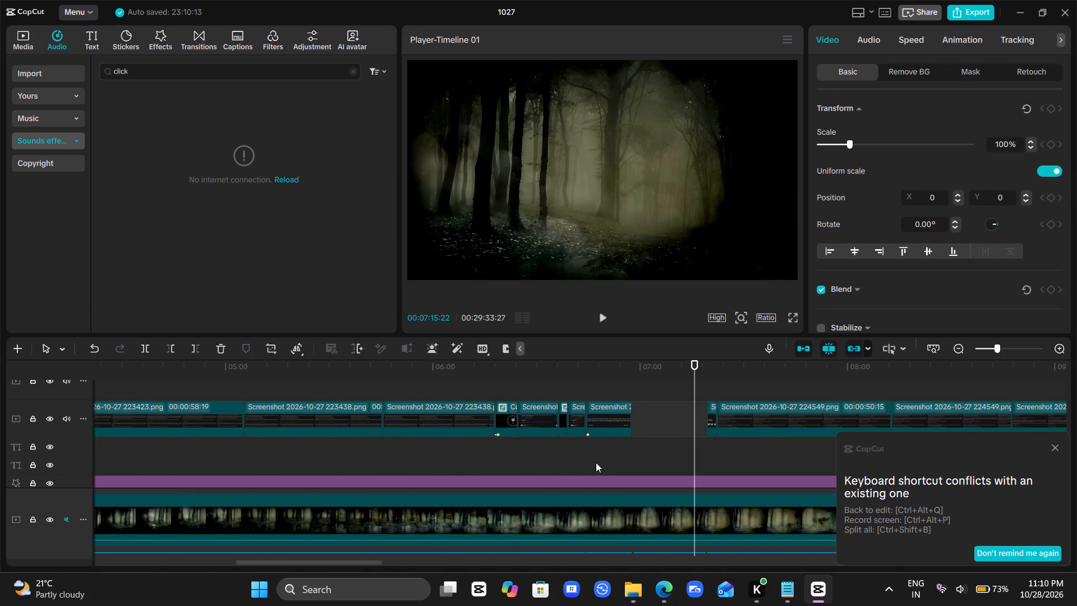
click(645, 462)
drag(645, 462, 630, 467)
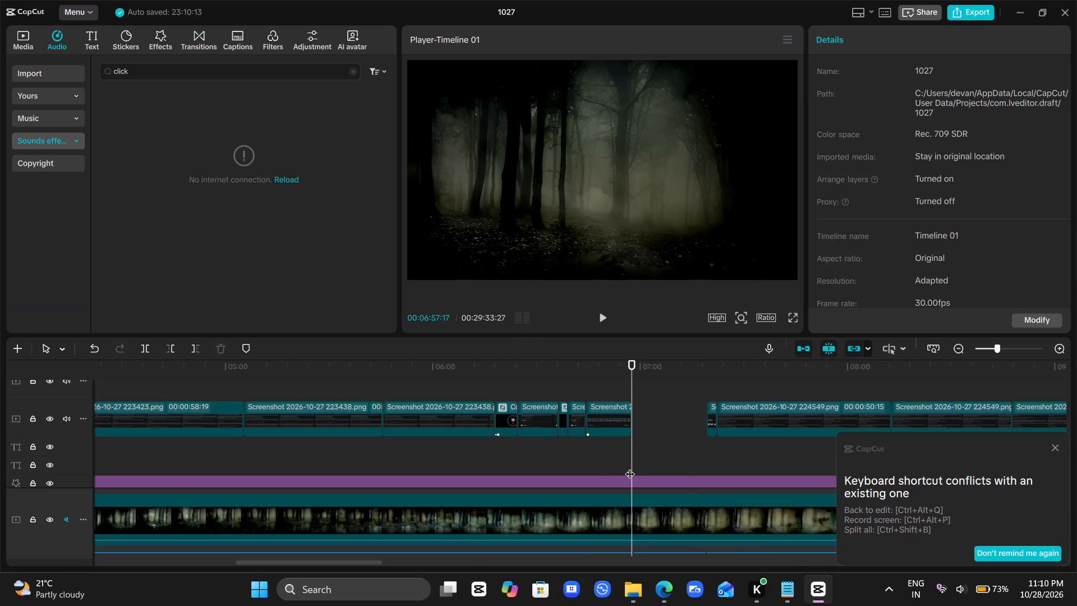
key(ctrl+v)
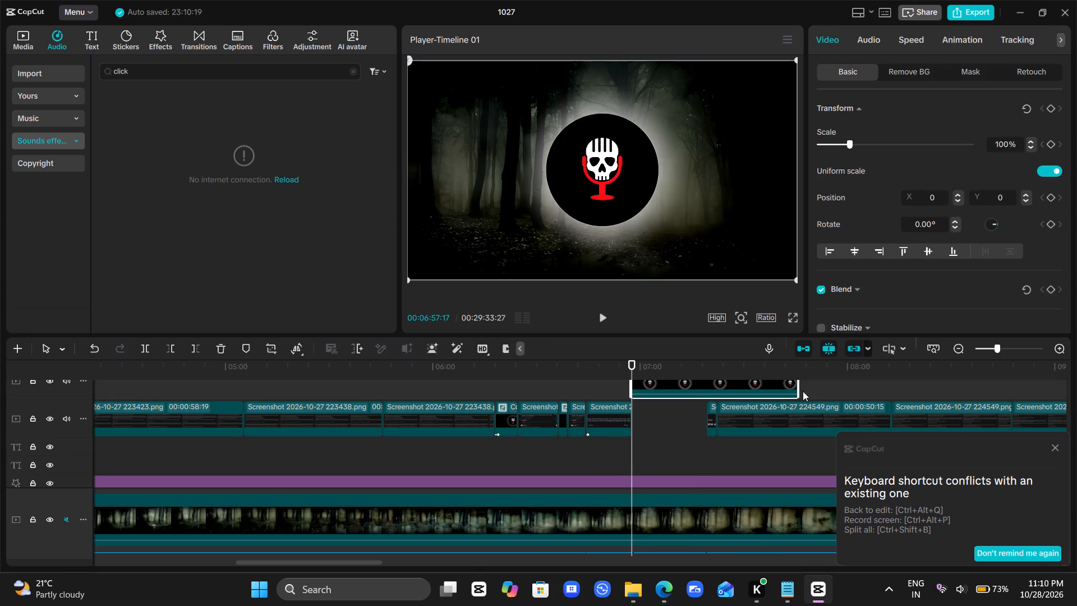
Shorten the pasted compound clip to 00:00:20:01 by trimming its end to just before the next screenshot clip.
drag(800, 392, 710, 409)
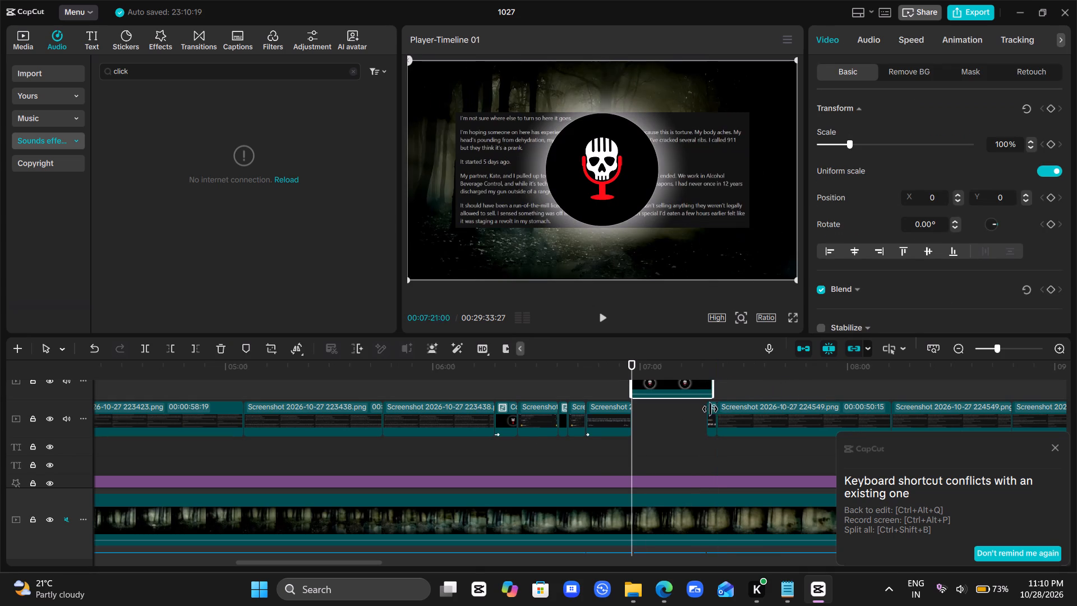
drag(710, 409, 707, 410)
drag(669, 379, 671, 381)
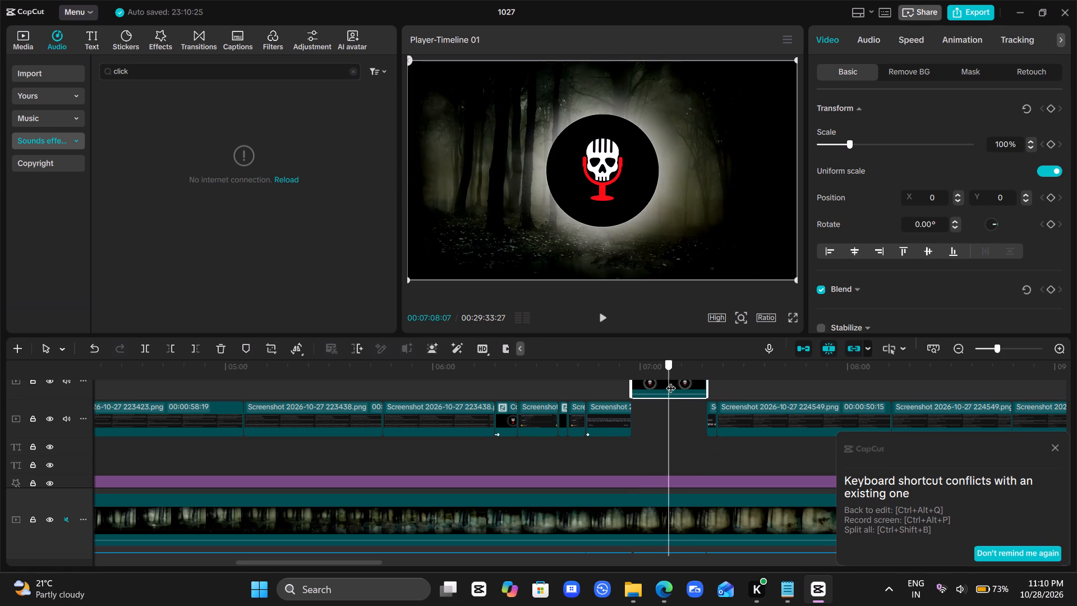
drag(671, 381, 634, 430)
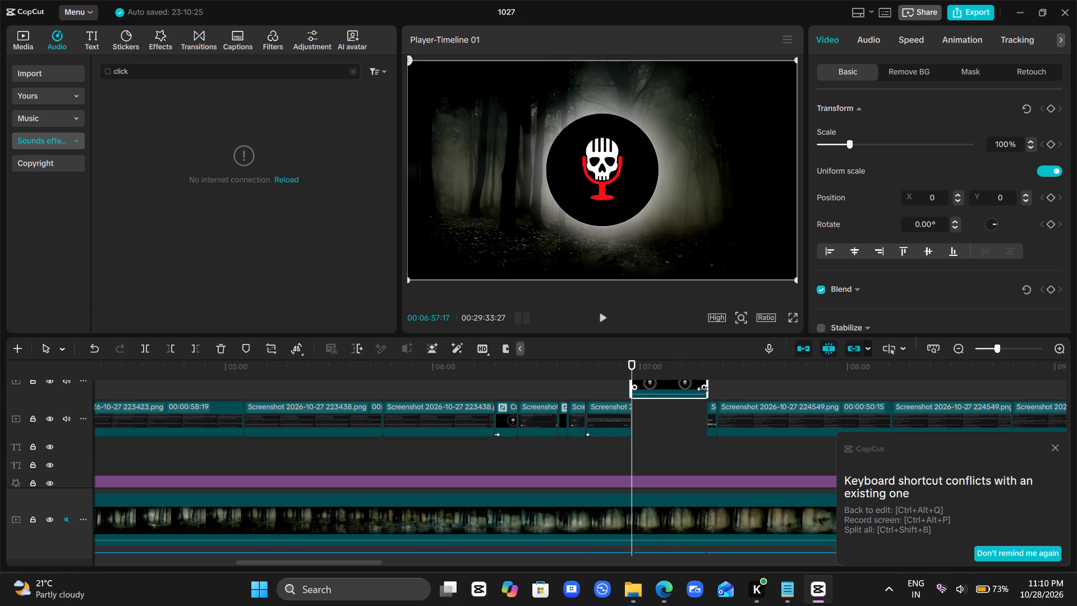
drag(709, 389, 700, 393)
drag(700, 393, 699, 393)
Move the shortened compound clip down into the gap on the screenshot track, directly after the Screenshot 2026-10-27 224320.png clip.
drag(675, 382, 680, 420)
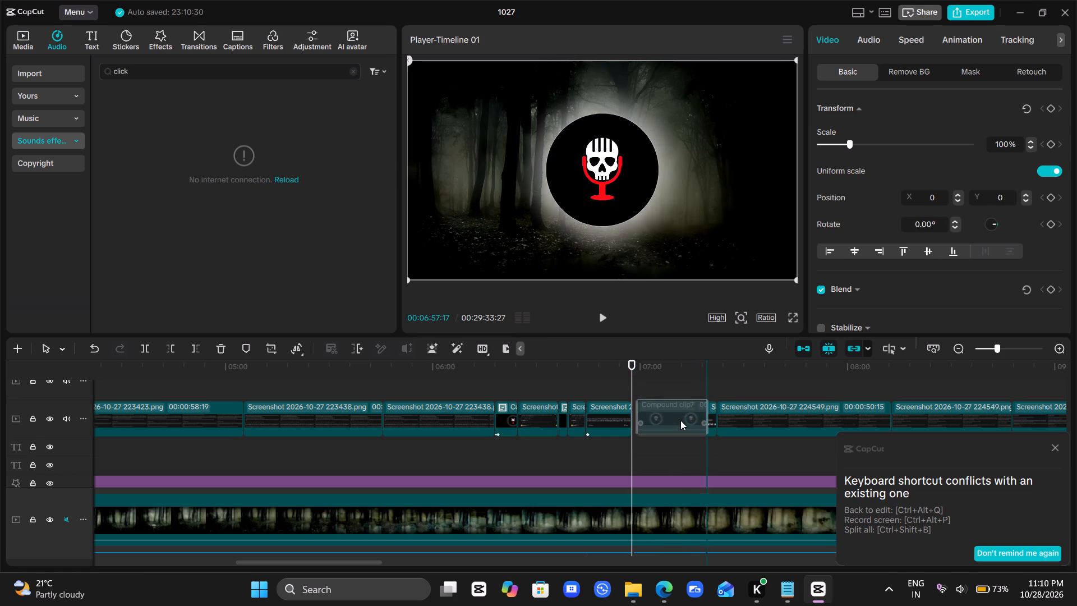
drag(680, 420, 676, 430)
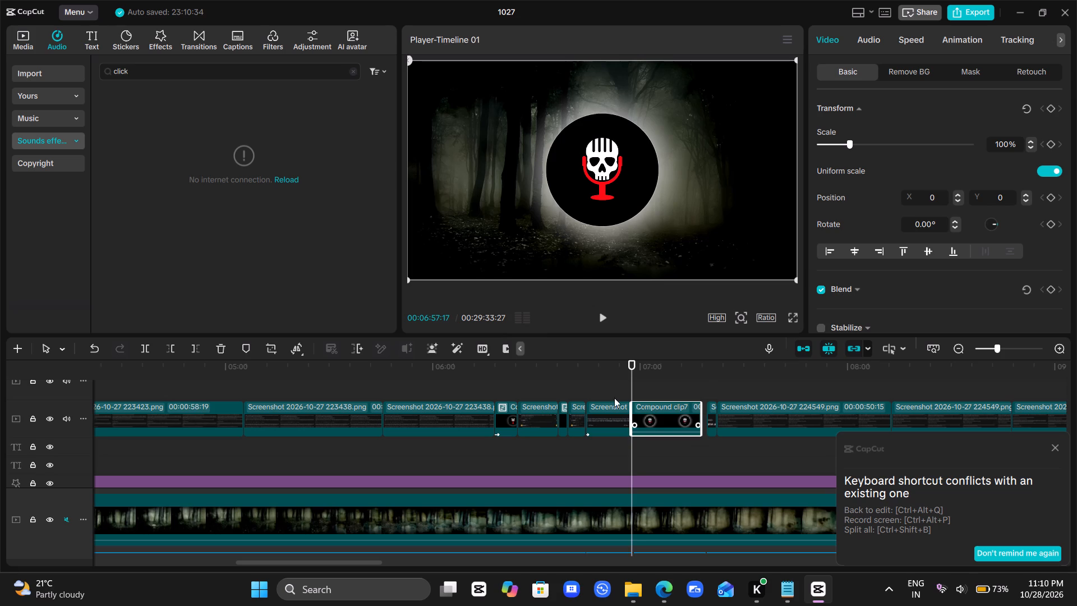
Play from about 06:50 to 06:58, examining the cut from the 224320 screenshot into Compound clip7.
click(605, 389)
key(space)
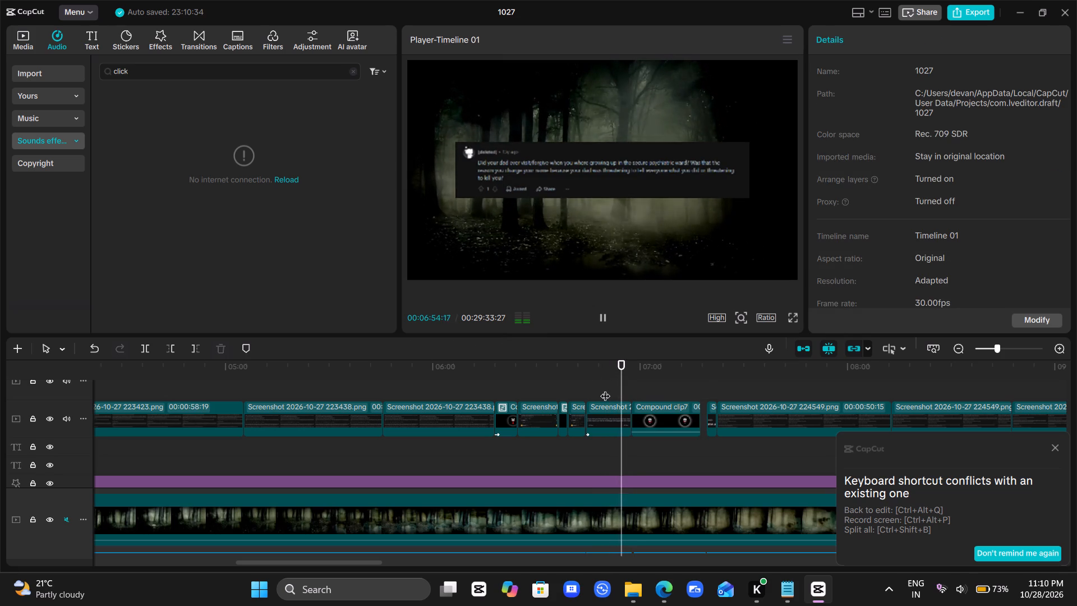
ctrl+scroll(605, 389, up, 9)
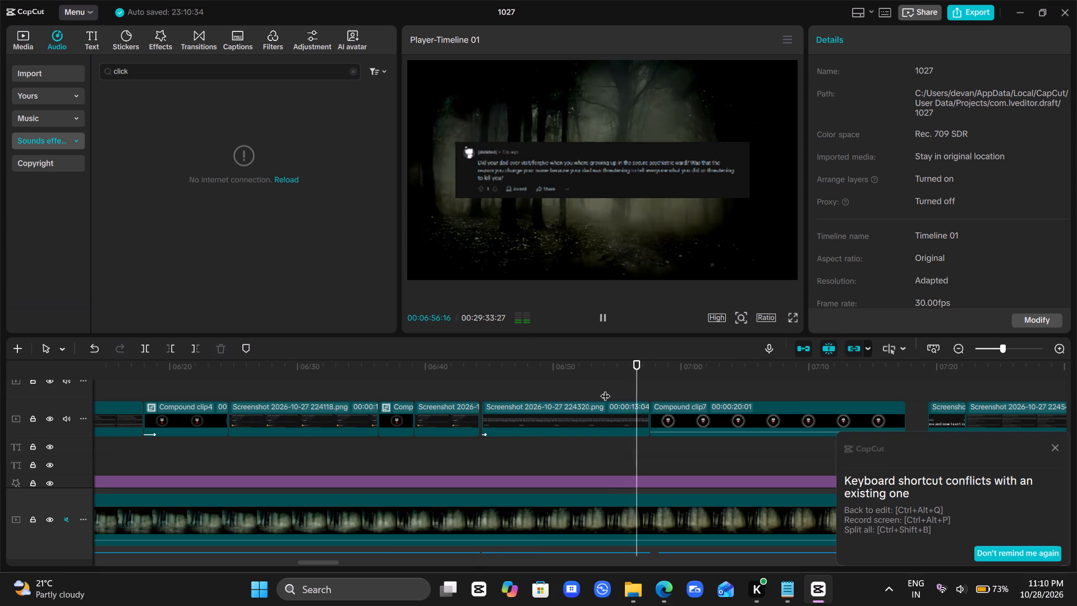
scroll(605, 389, left, 2)
key(space)
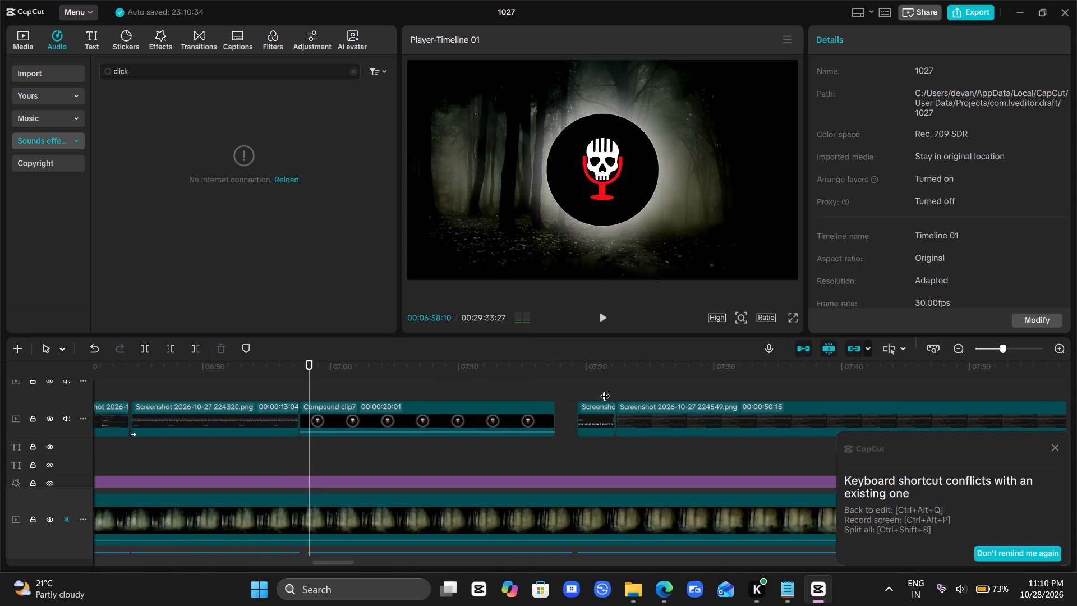
Apply the Fade In entrance animation to Compound clip7.
scroll(605, 389, up, 1)
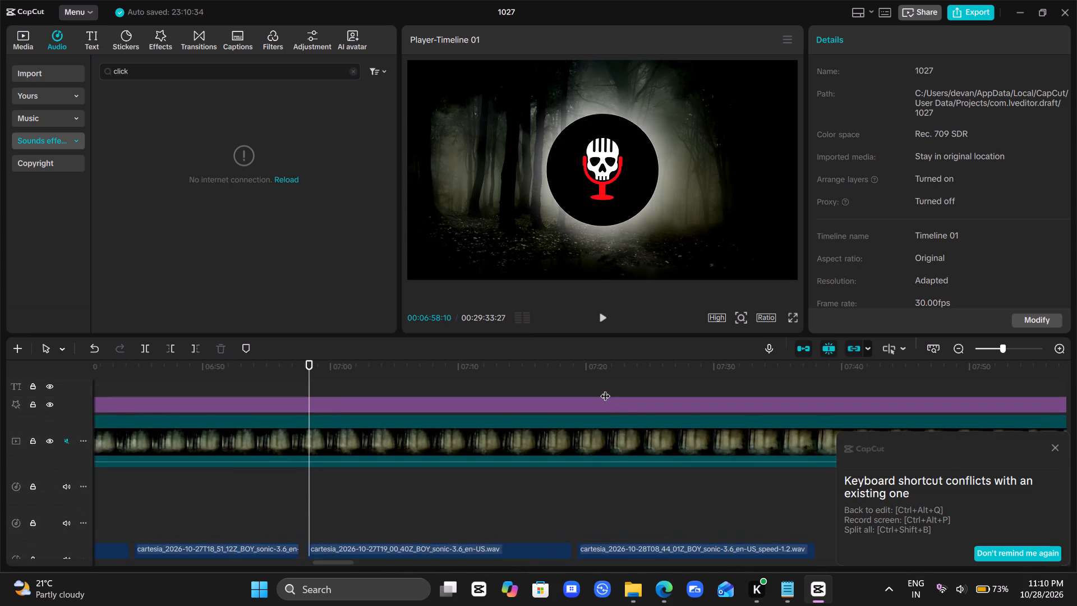
scroll(605, 389, up, 1)
click(437, 448)
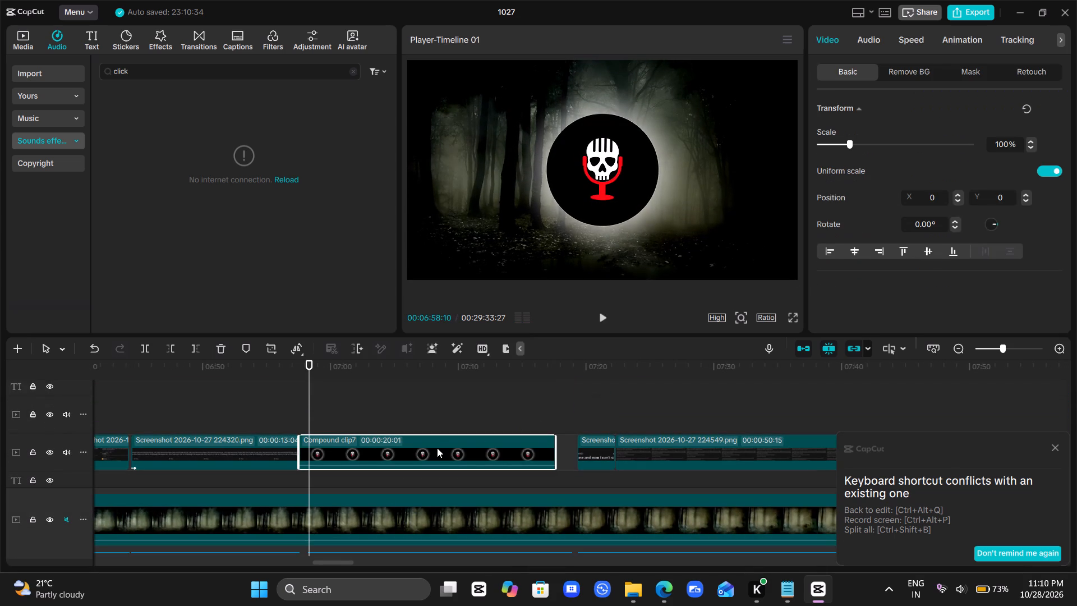
click(916, 42)
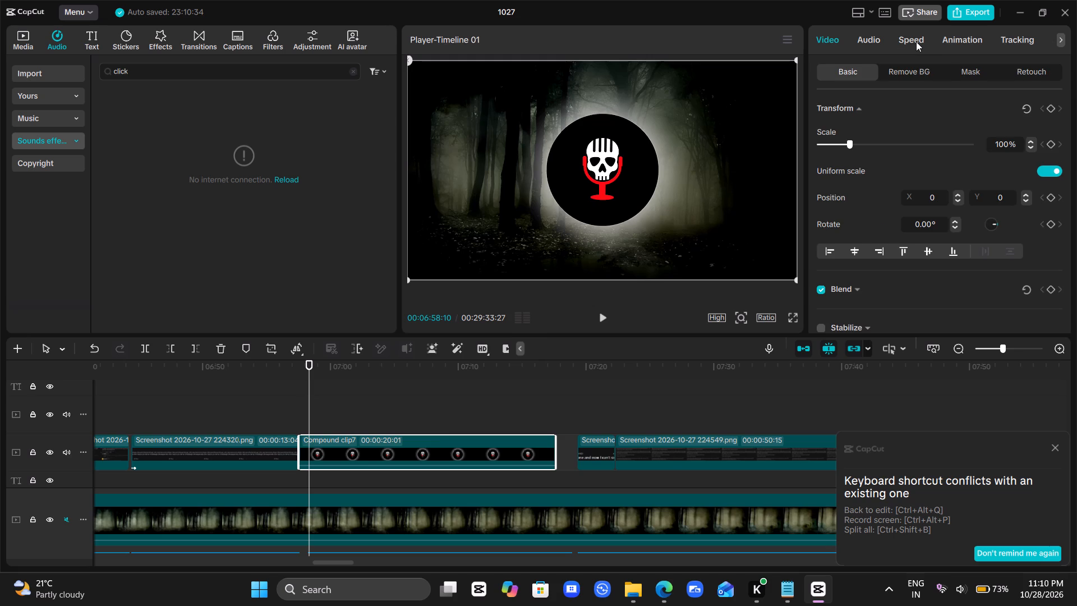
click(969, 42)
click(884, 172)
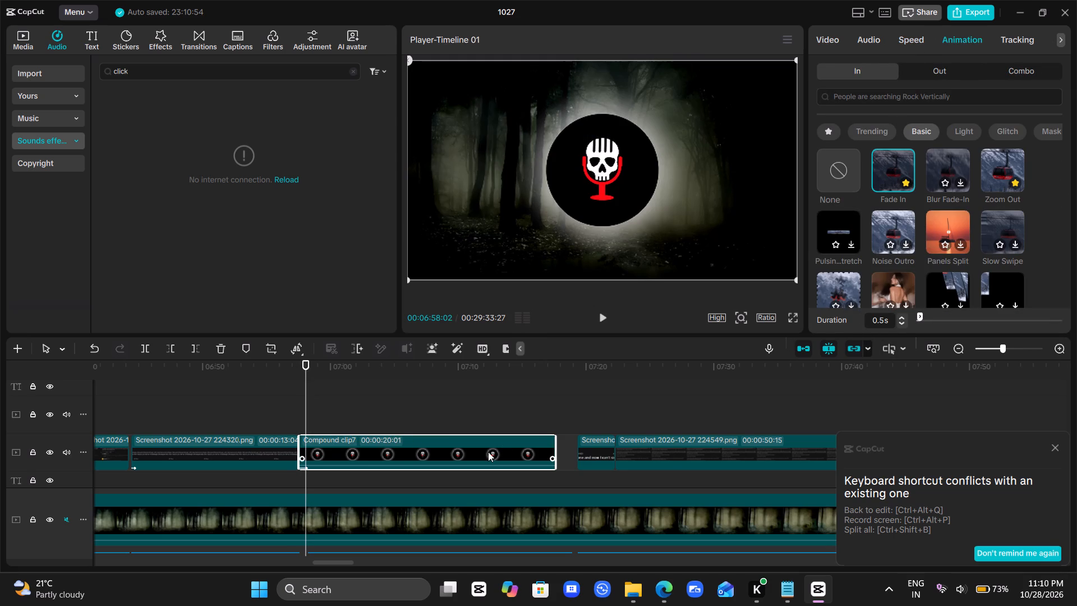
Play from about 06:55 into Compound clip7, examining its fade-in and the cut from the 224320 screenshot.
click(273, 415)
key(space)
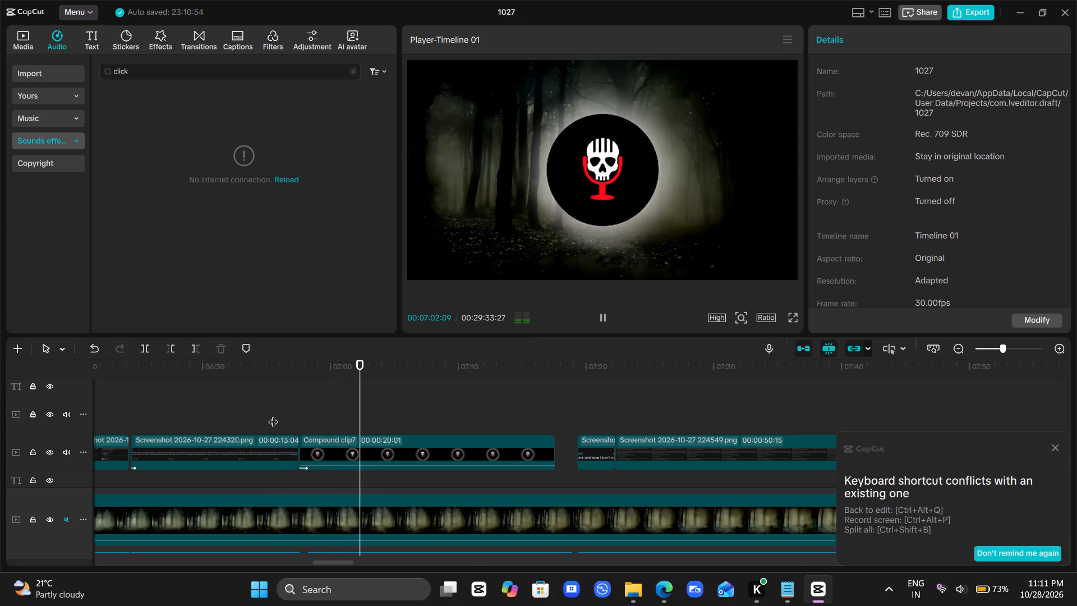
scroll(273, 415, right, 2)
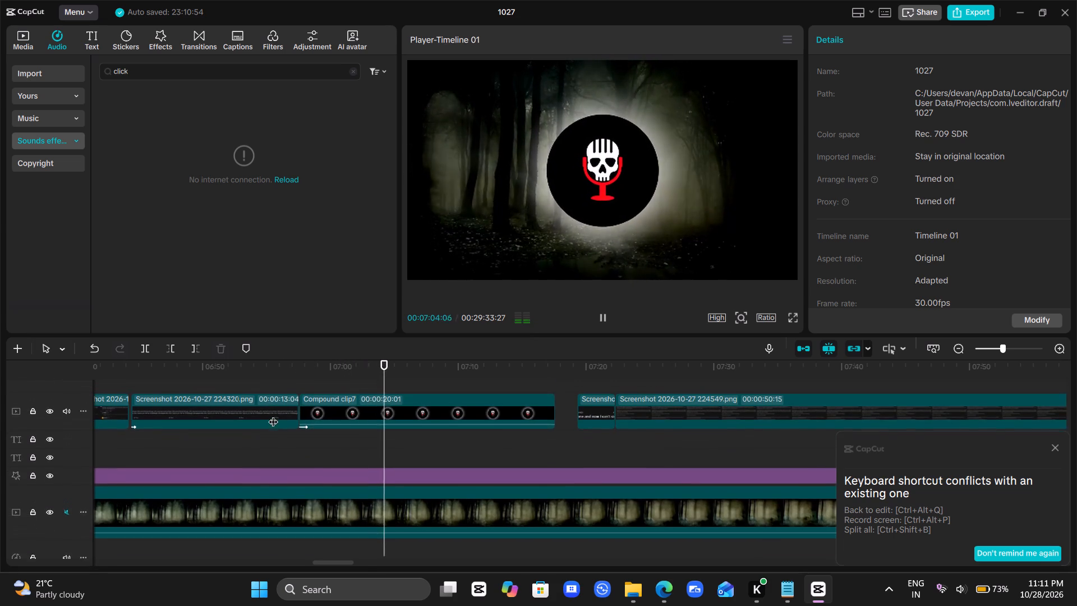
scroll(273, 415, right, 1)
Extend Compound clip7's end to the start of the following title screenshot clip, for a duration of 00:00:21:23.
click(490, 428)
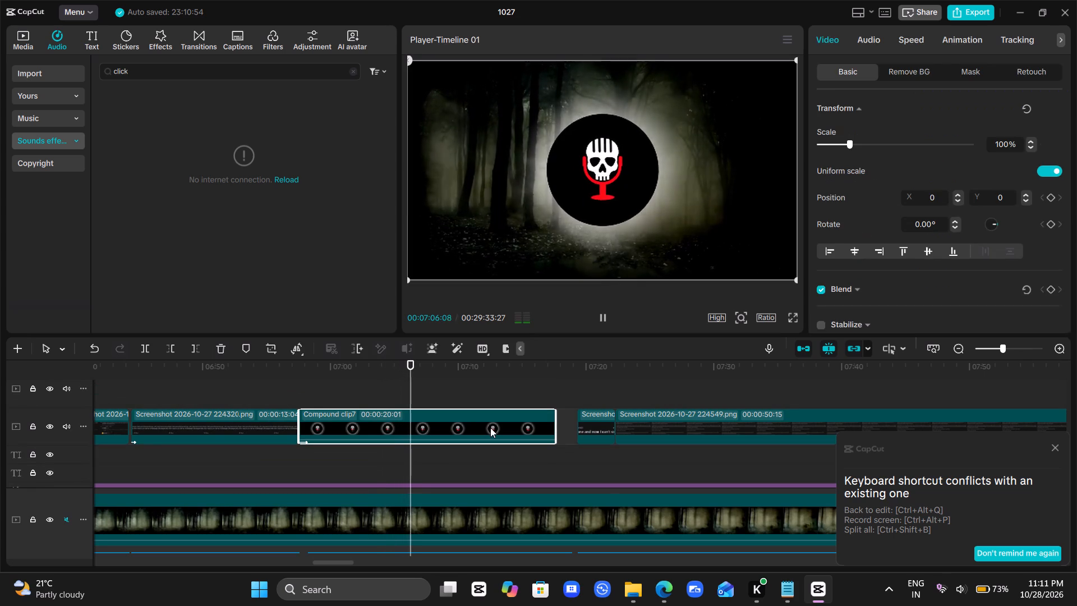
drag(556, 421, 567, 421)
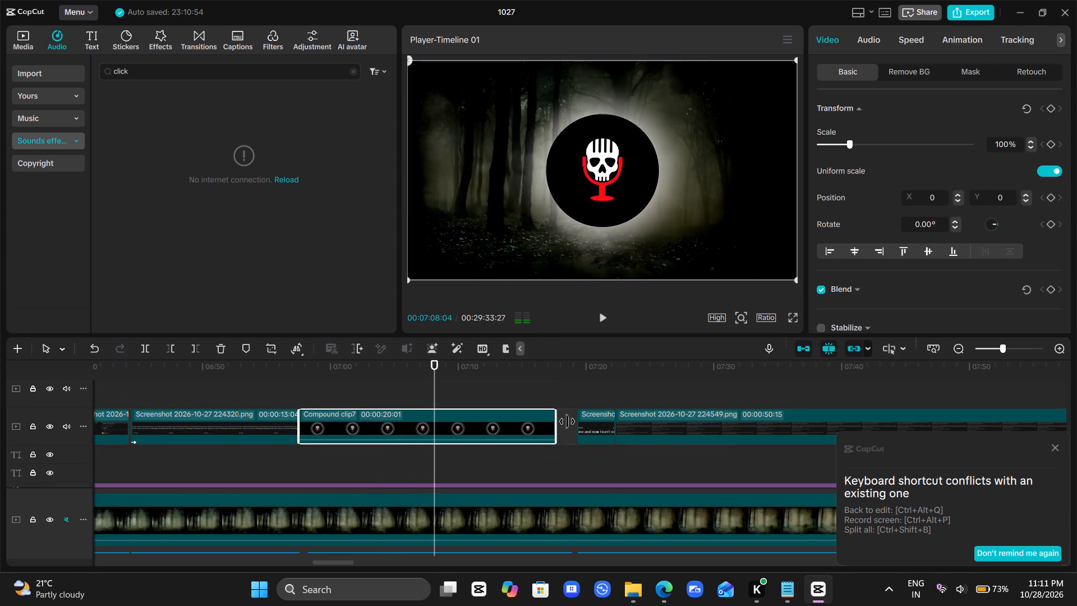
drag(567, 421, 579, 423)
Play and replay the end of Compound clip7 into the "I killed someone" title screenshot, comparing the cut with the narration audio.
key(space)
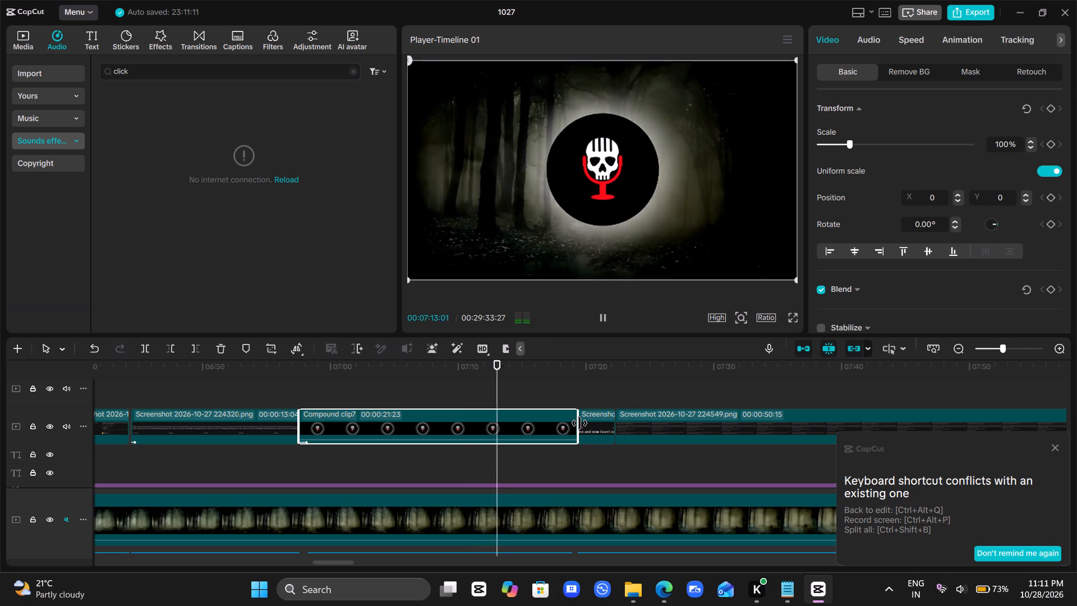
scroll(579, 423, up, 1)
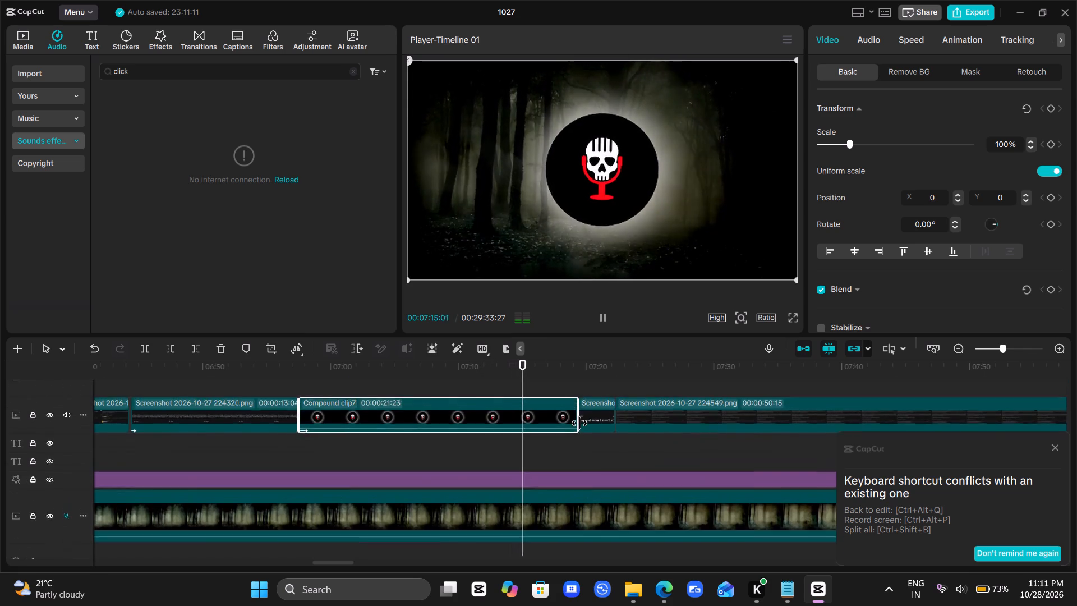
scroll(579, 423, up, 1)
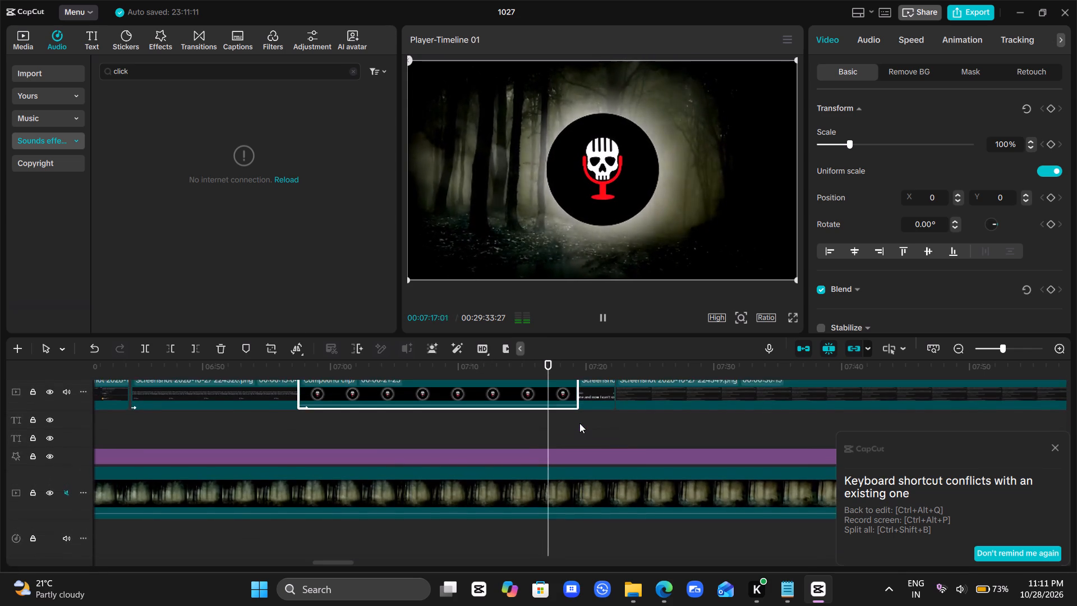
scroll(579, 423, up, 1)
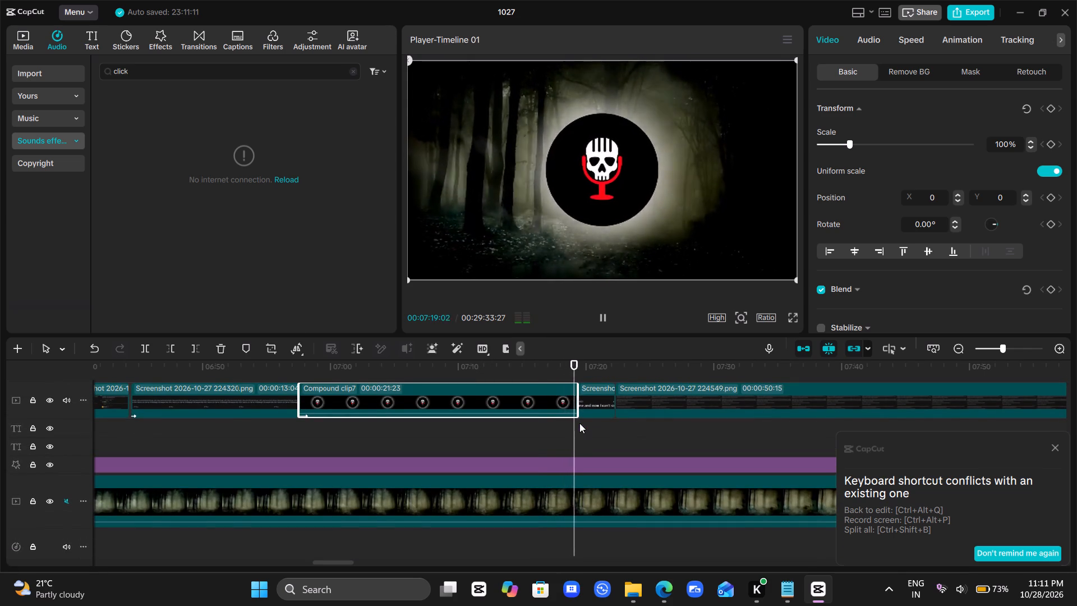
key(space)
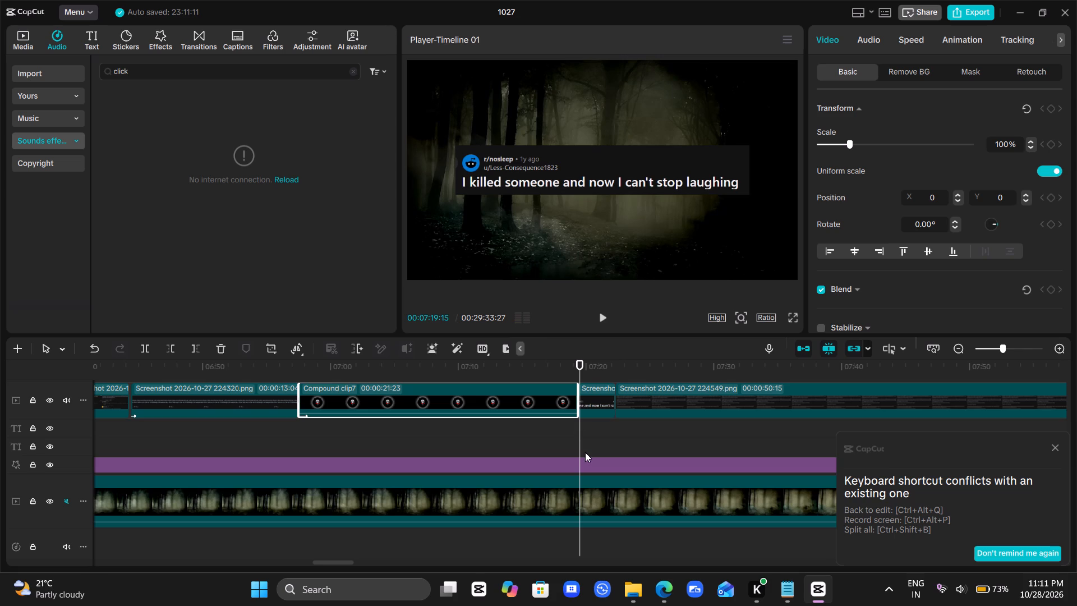
drag(577, 452, 568, 452)
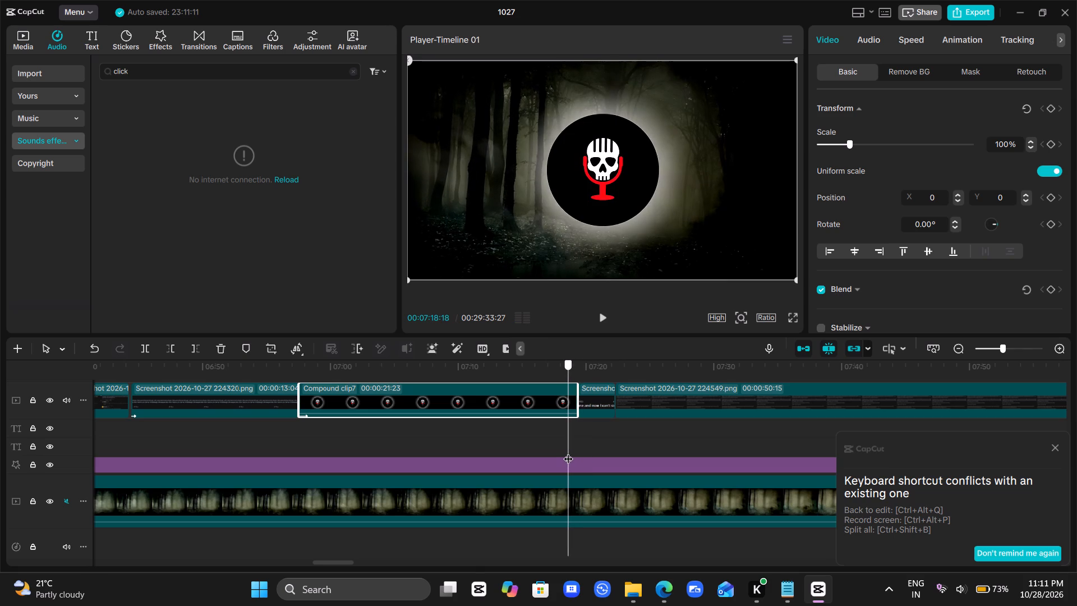
scroll(568, 452, down, 1)
key(space)
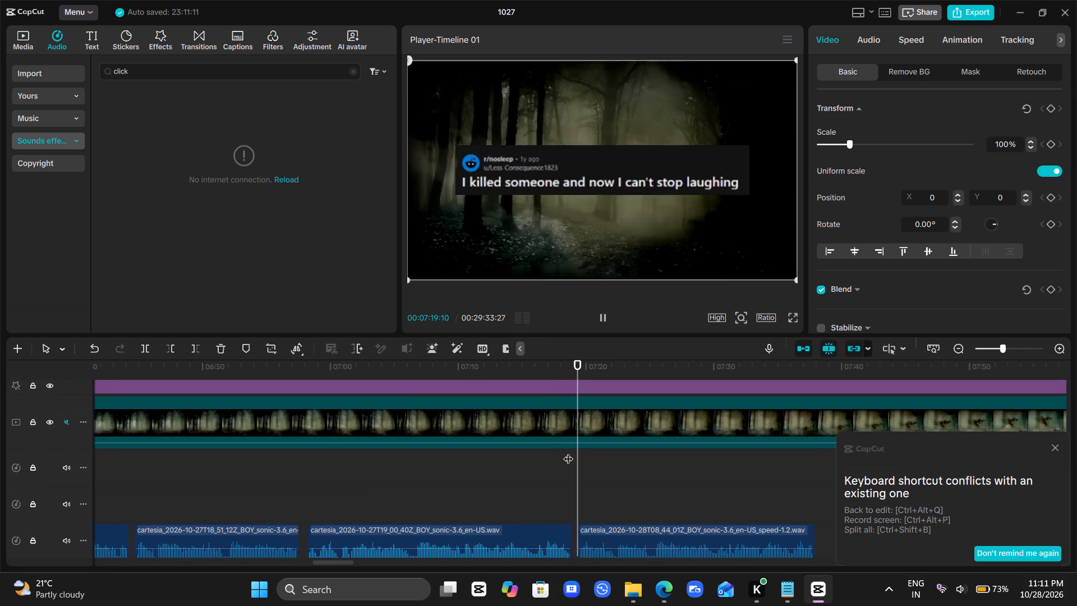
key(space)
scroll(568, 452, up, 2)
click(582, 436)
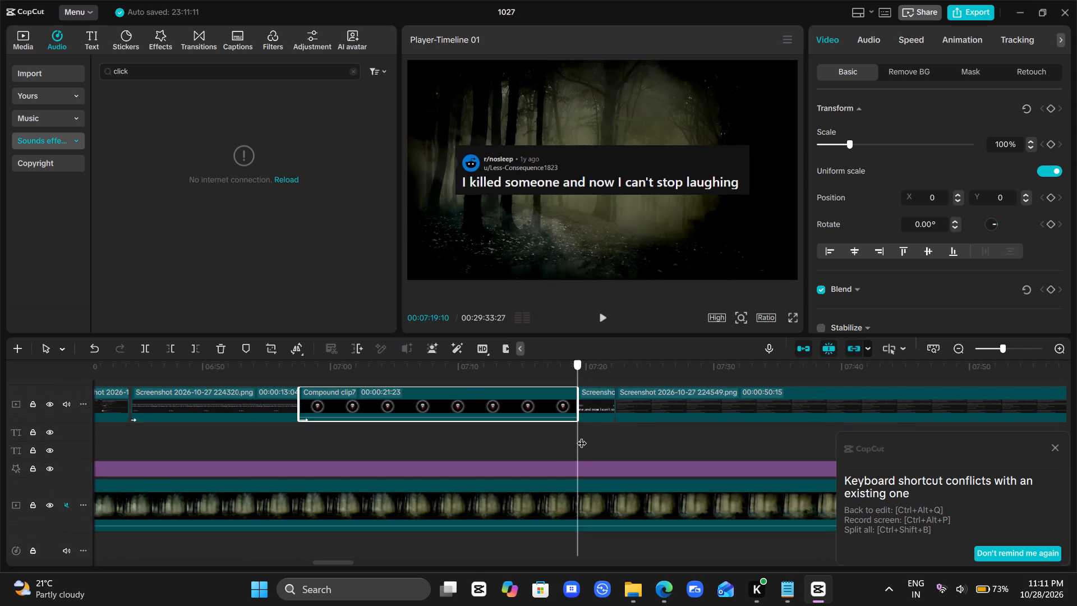
drag(582, 436, 533, 451)
key(space)
scroll(533, 451, down, 1)
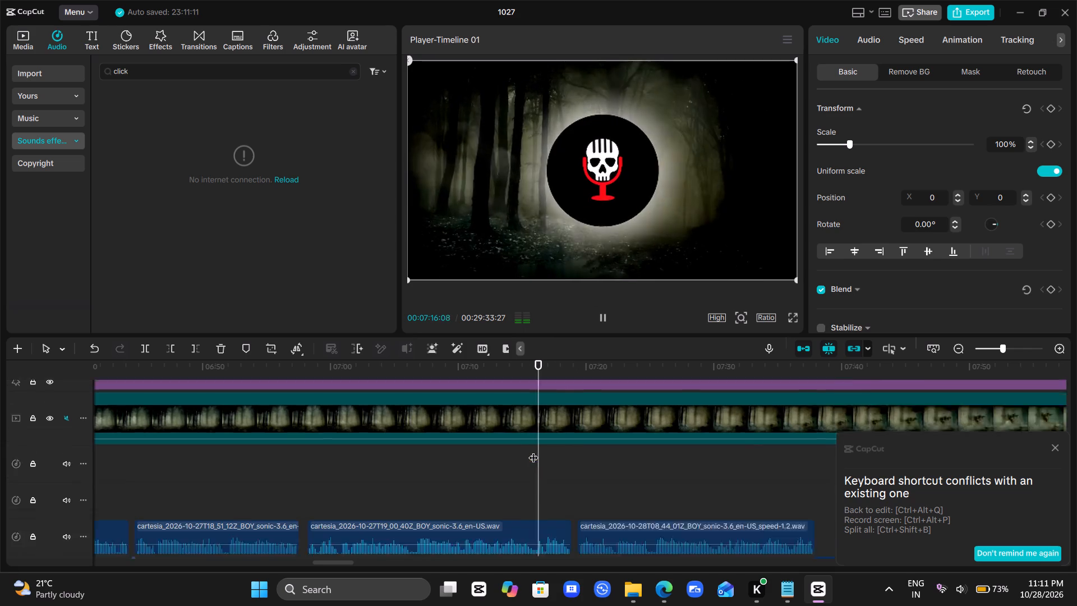
scroll(533, 451, down, 1)
Trim Compound clip7's end to 00:07:18:27, just after its narration audio ends, for a duration of 00:00:21:10.
double_click(575, 439)
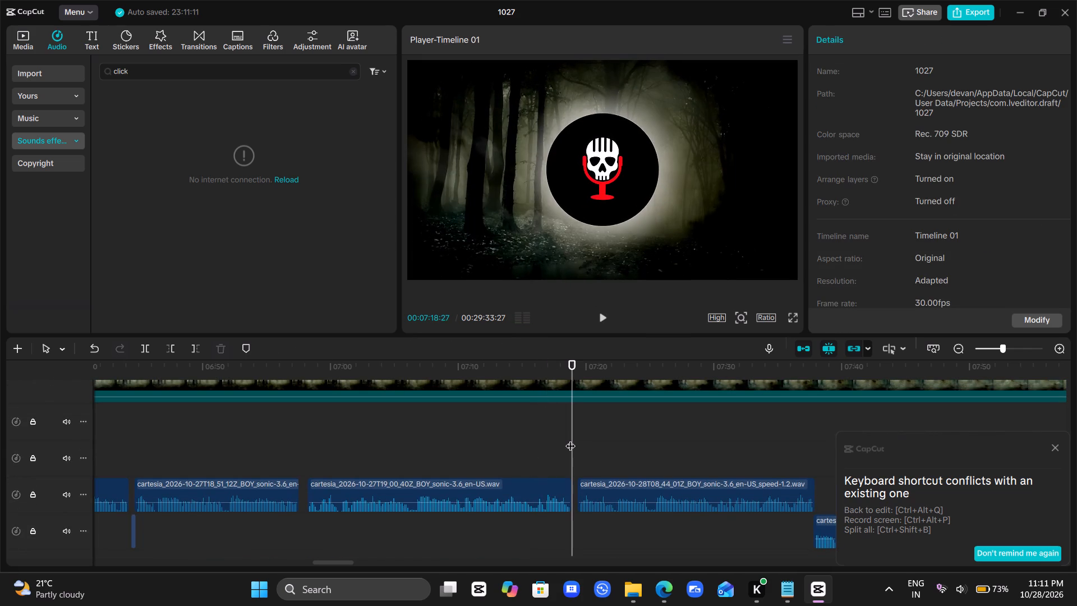
scroll(570, 439, up, 1)
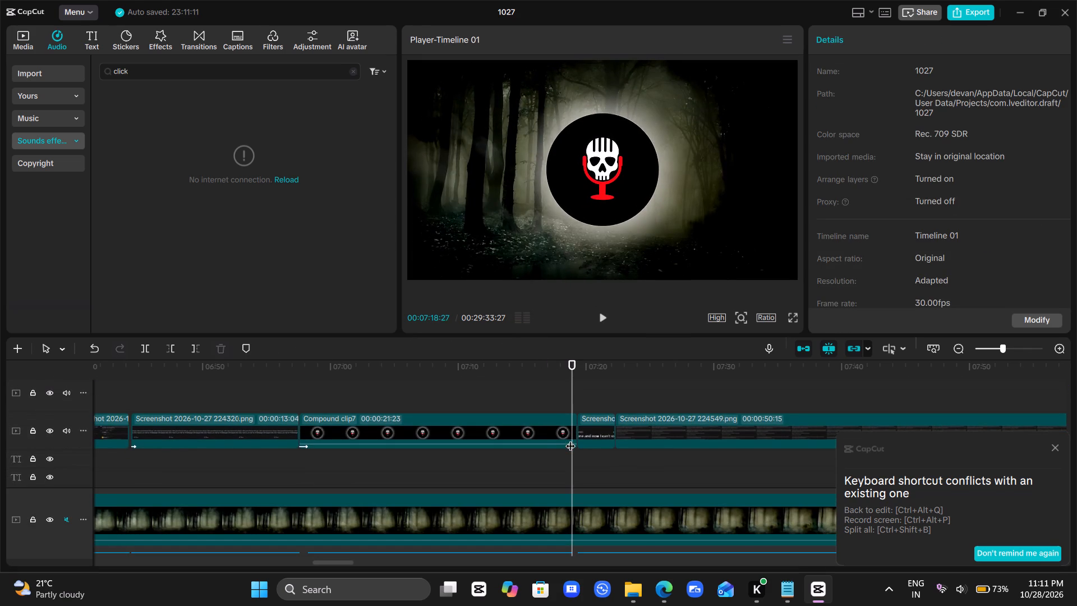
click(556, 430)
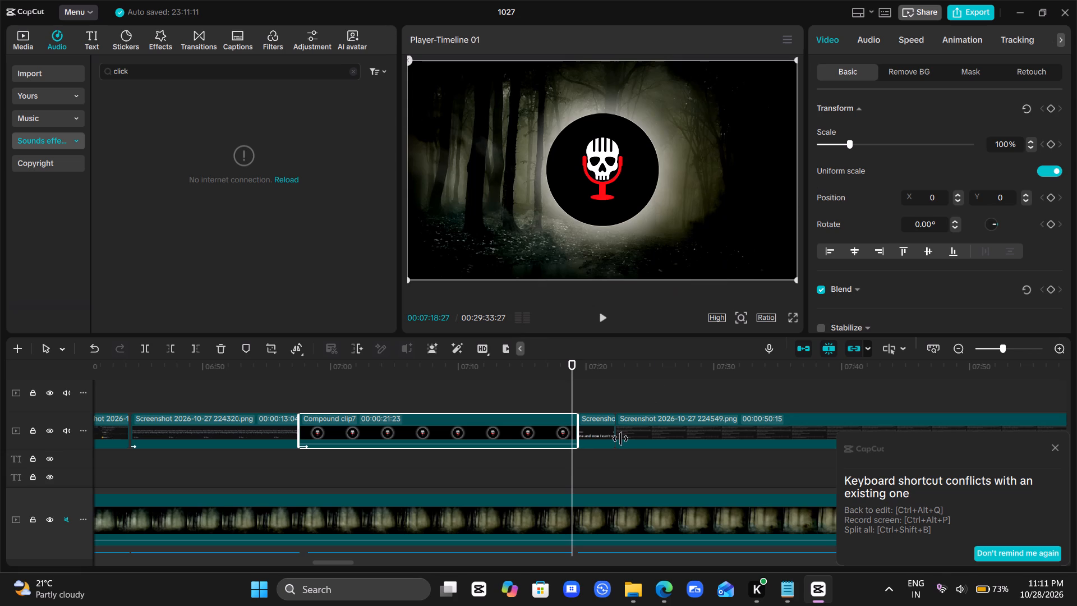
key(w)
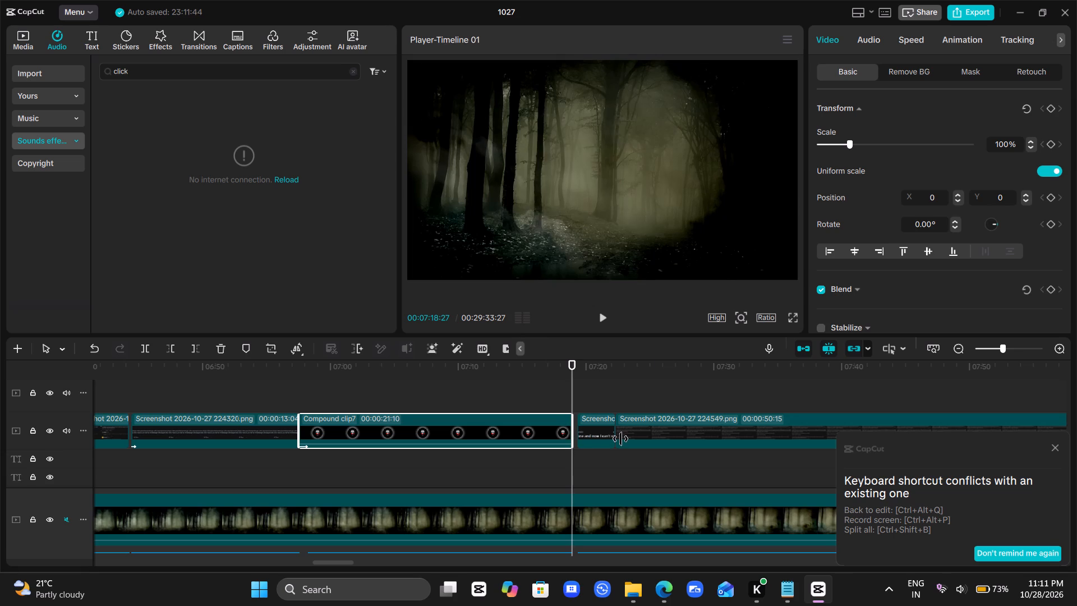
Extend the start of the "I killed someone" title screenshot clip back to Compound clip7's end at 00:07:18:27.
click(592, 434)
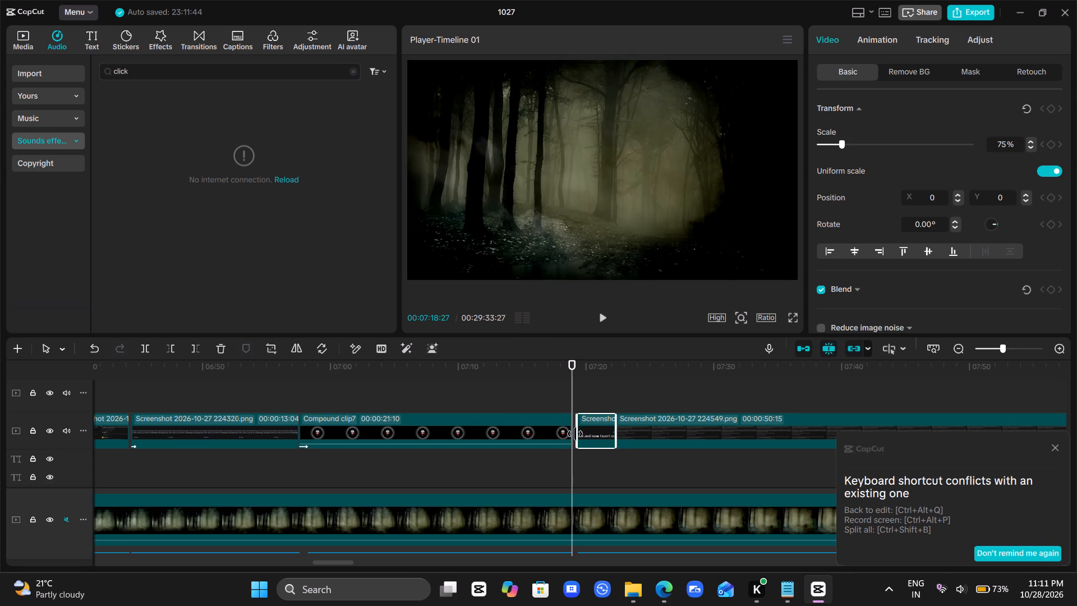
drag(575, 434, 556, 439)
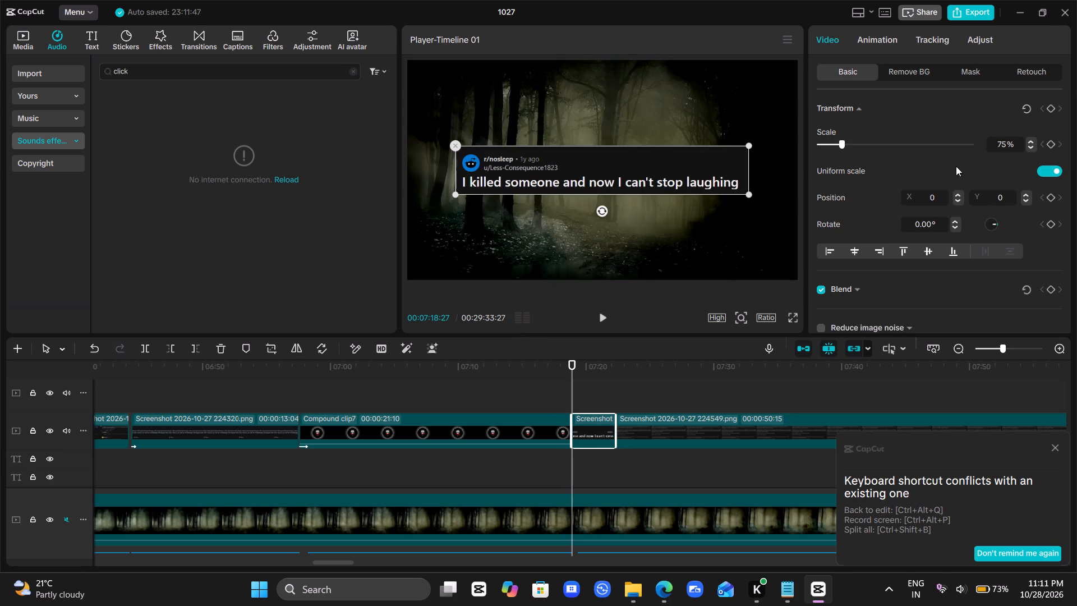
View the "I killed someone" title's entrance animations, and play from about 01:15 into the "I killed my Mother" title for comparison.
click(882, 48)
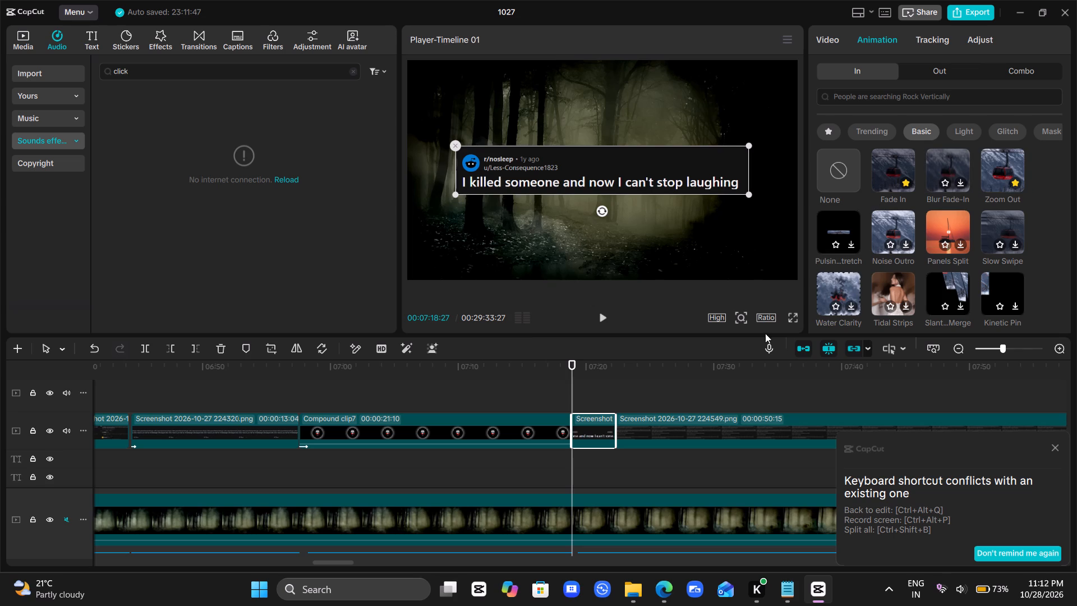
scroll(760, 350, right, 1)
scroll(584, 405, right, 2)
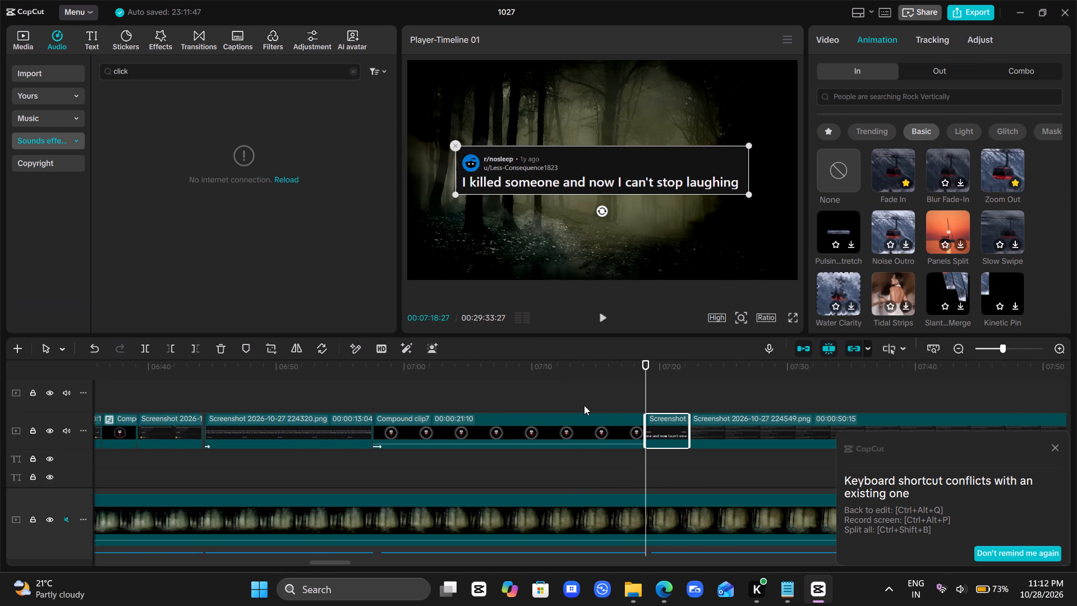
scroll(584, 405, right, 8)
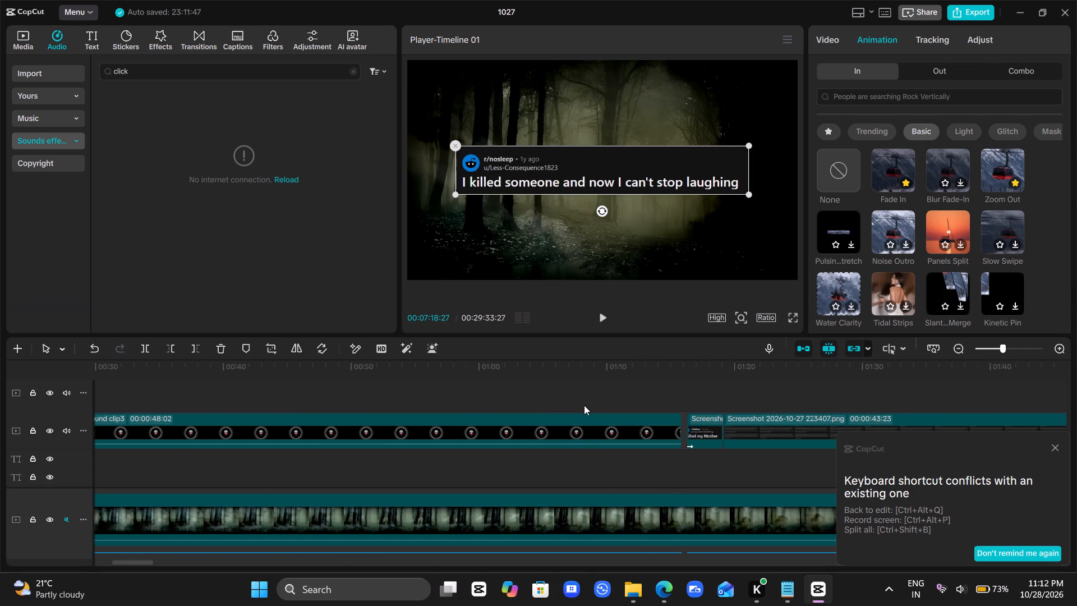
scroll(584, 405, right, 1)
click(676, 397)
key(space)
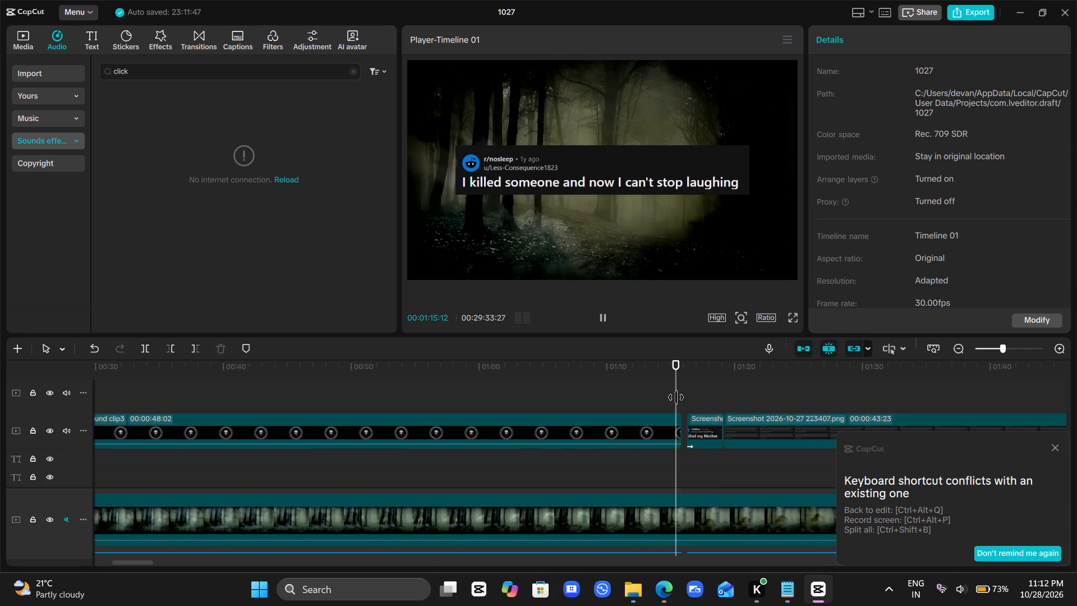
key(space)
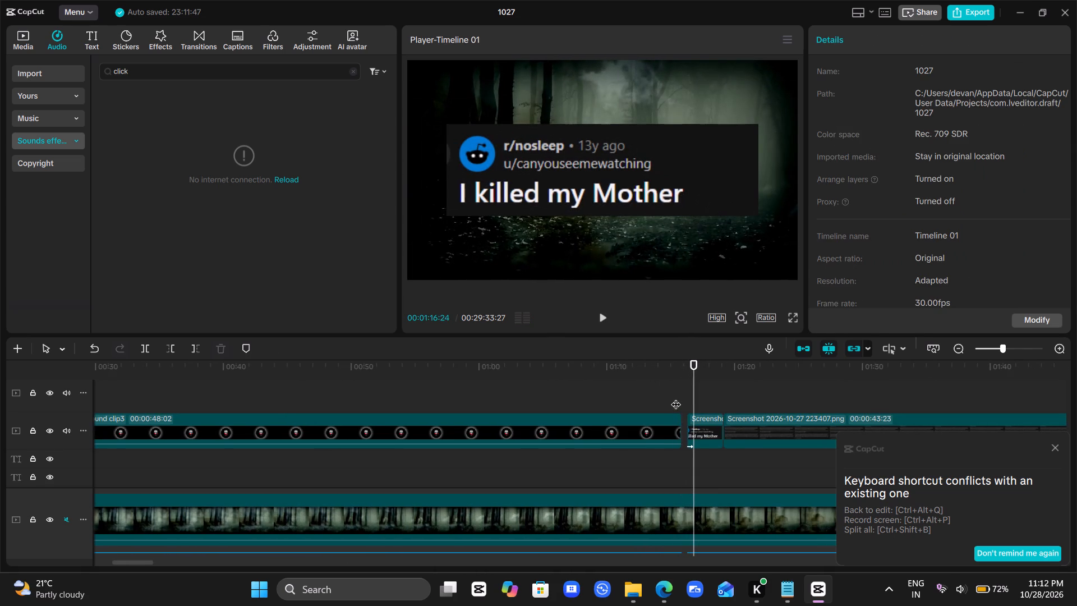
Inspect the basic entrance animations for the "I killed my Mother" title screenshot clip.
click(693, 430)
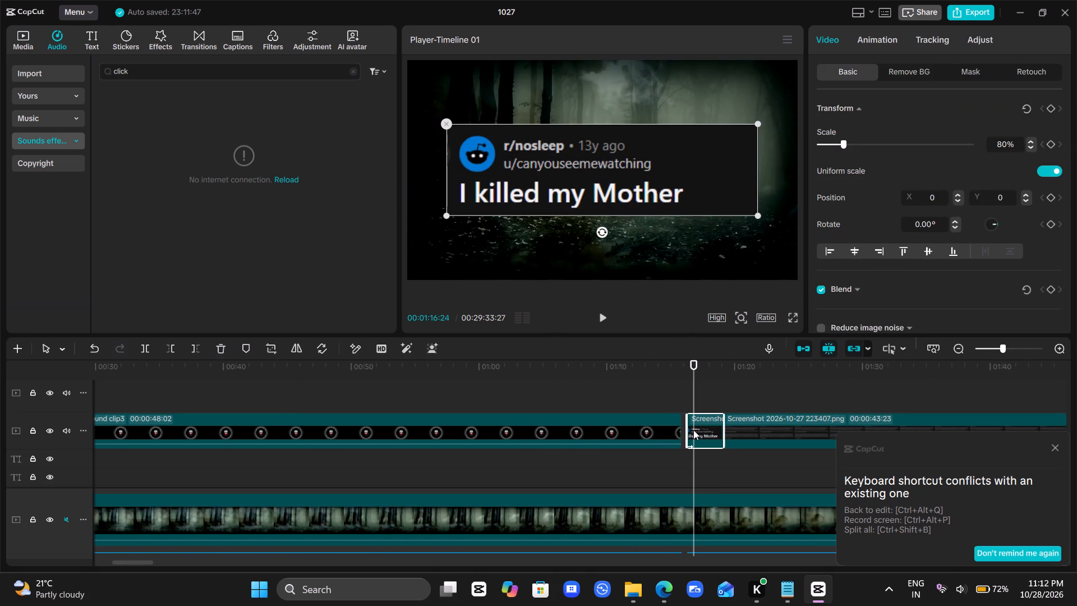
click(887, 40)
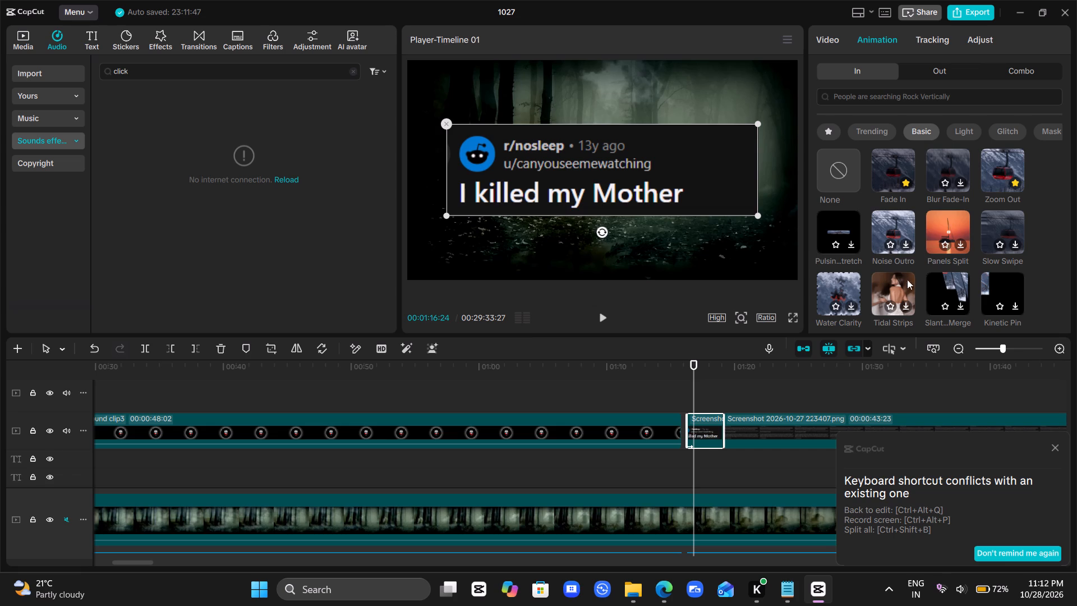
scroll(891, 292, right, 1)
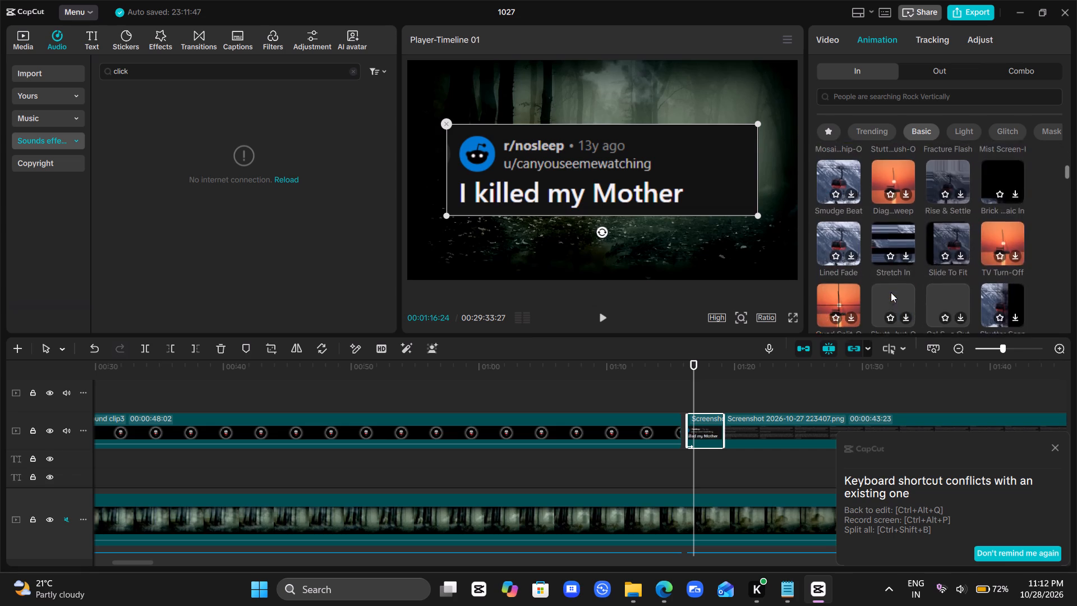
scroll(891, 292, right, 1)
scroll(891, 292, up, 2)
scroll(792, 379, left, 1)
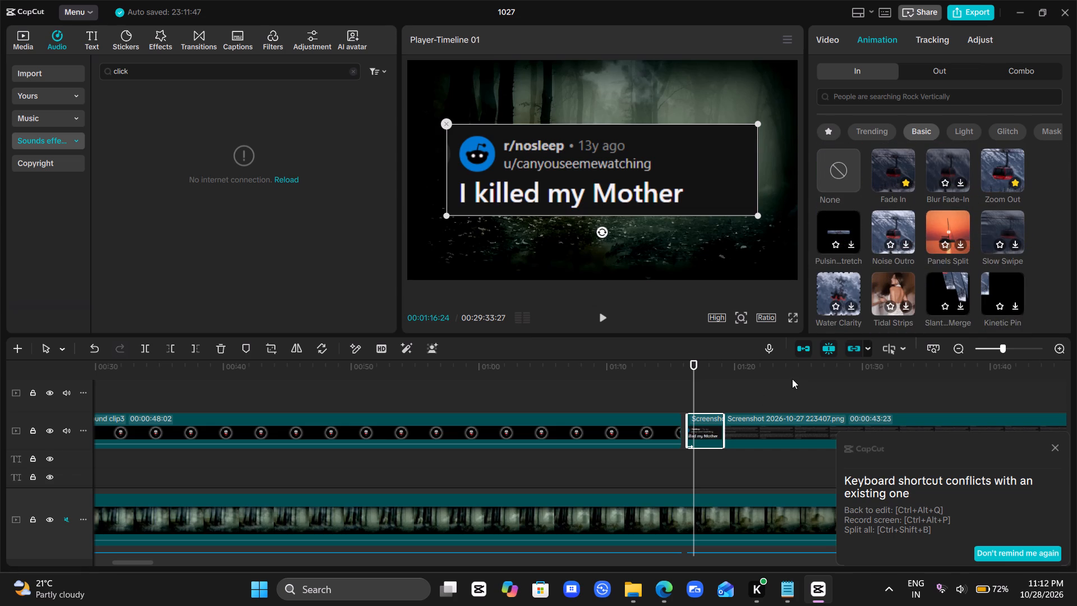
Scrub back through the 224622 screenshots from about 11:03 to 10:32, examining the text against the forest background.
scroll(792, 379, left, 1)
click(803, 391)
scroll(803, 391, left, 8)
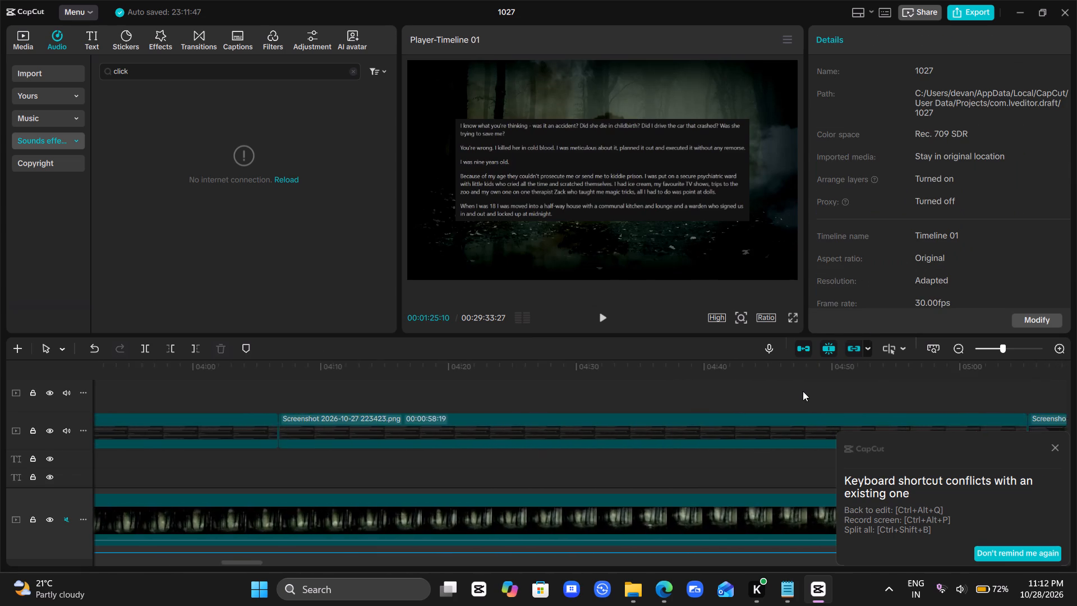
scroll(803, 391, left, 5)
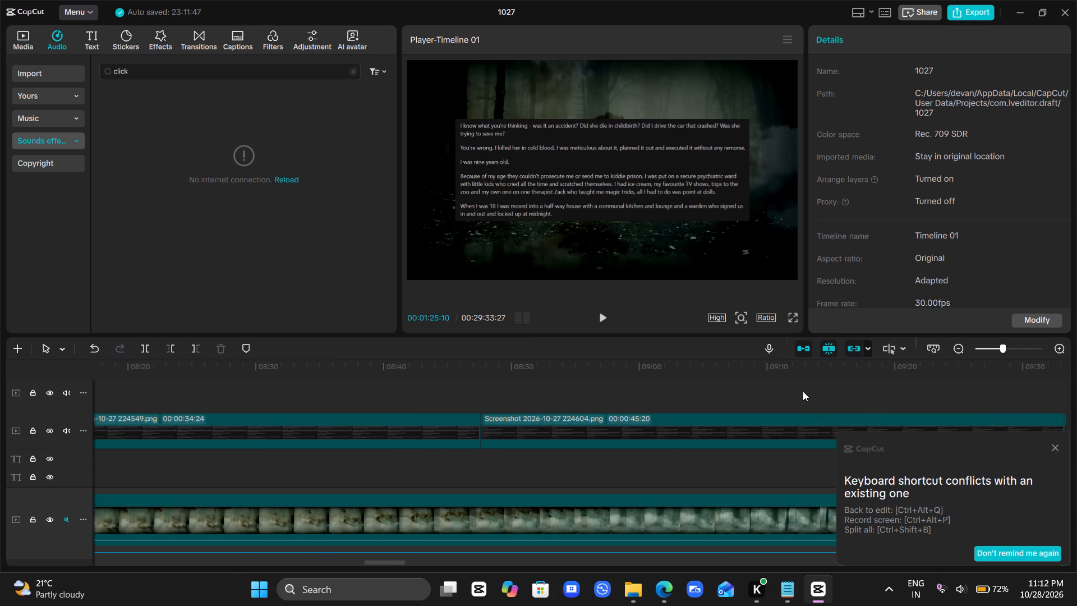
scroll(803, 391, left, 2)
click(634, 404)
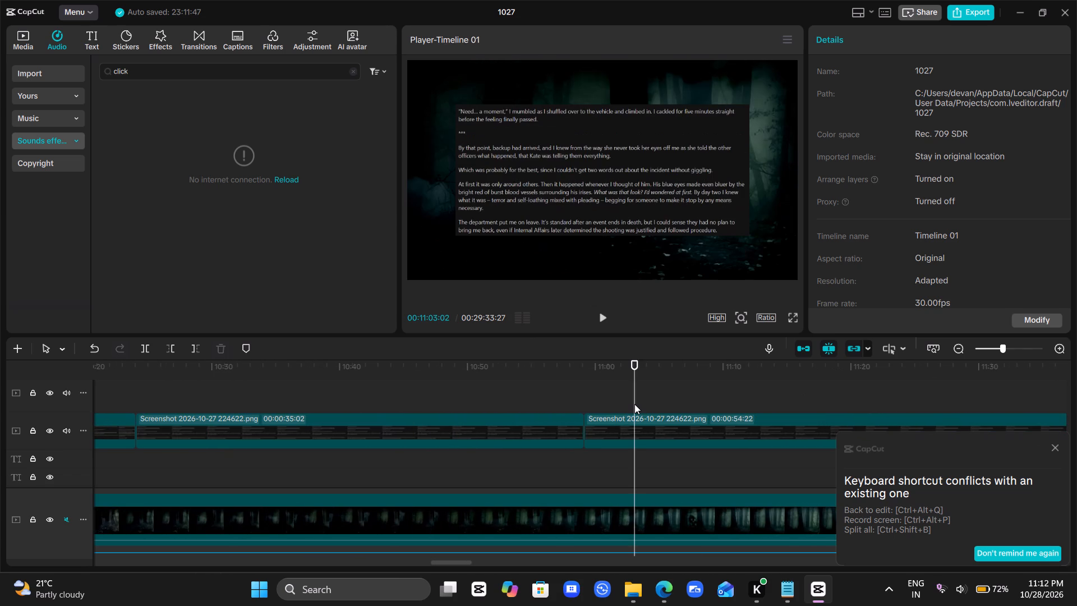
drag(634, 404, 243, 444)
scroll(243, 444, right, 2)
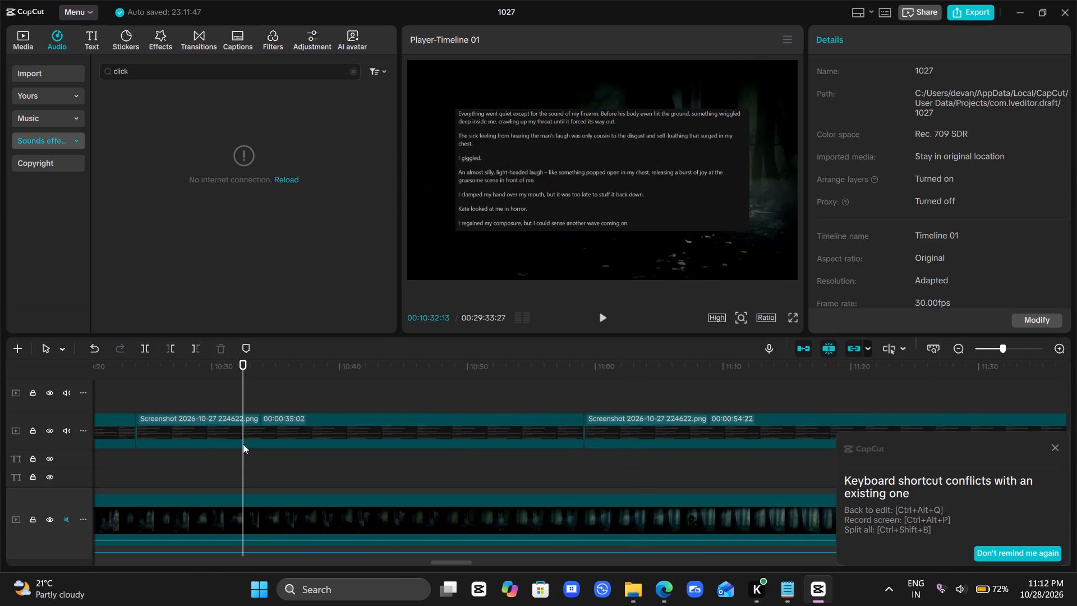
scroll(243, 444, right, 3)
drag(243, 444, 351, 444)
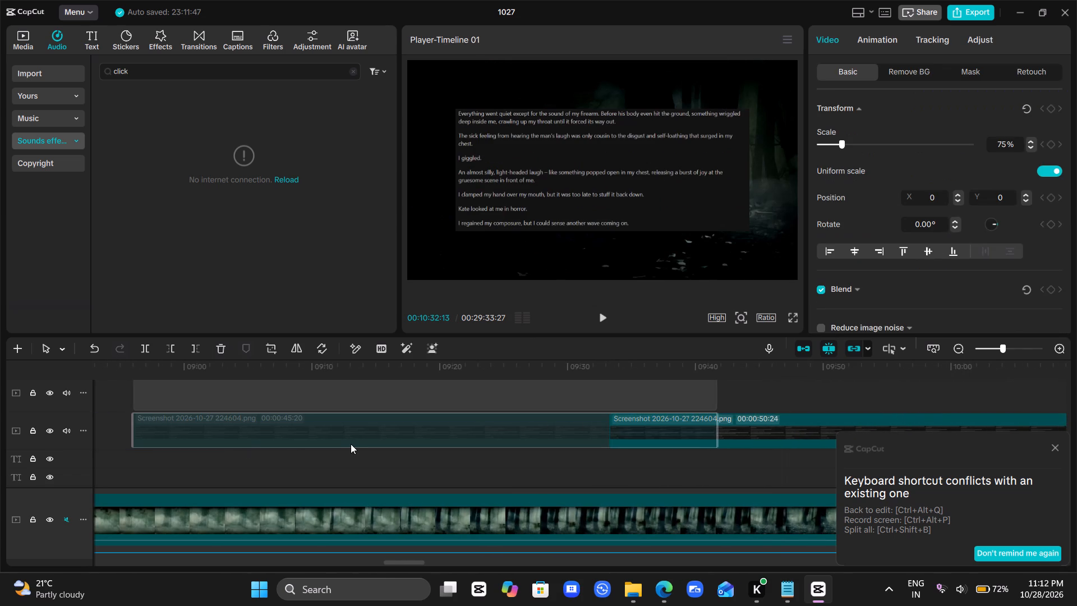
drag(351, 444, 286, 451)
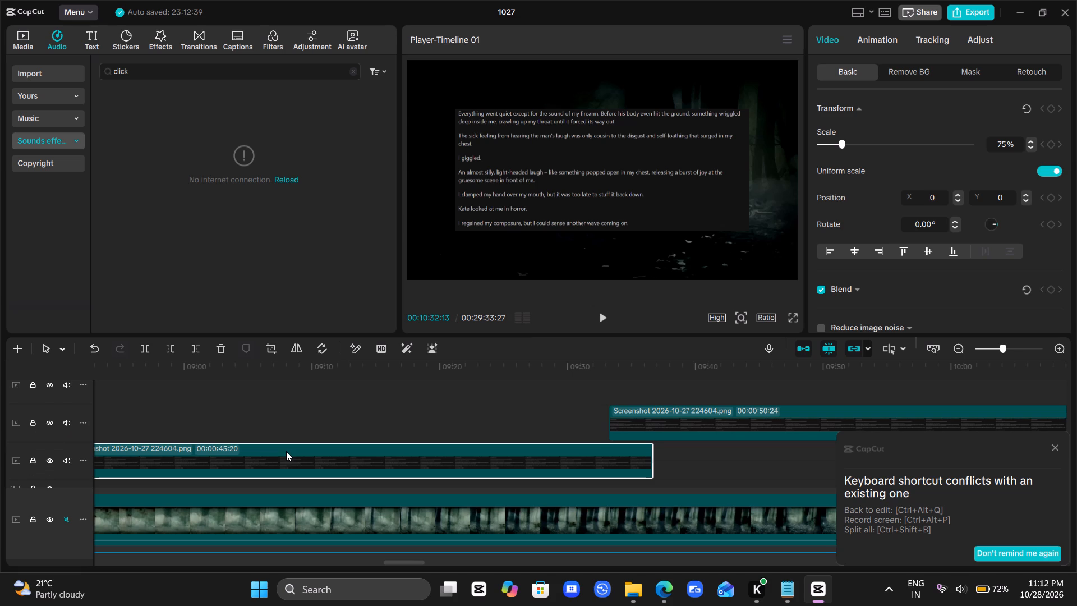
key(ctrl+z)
Scrub the 224622 screenshot section and play from about 10:33, examining the story text with its audio and the surrounding tracks.
scroll(286, 451, right, 2)
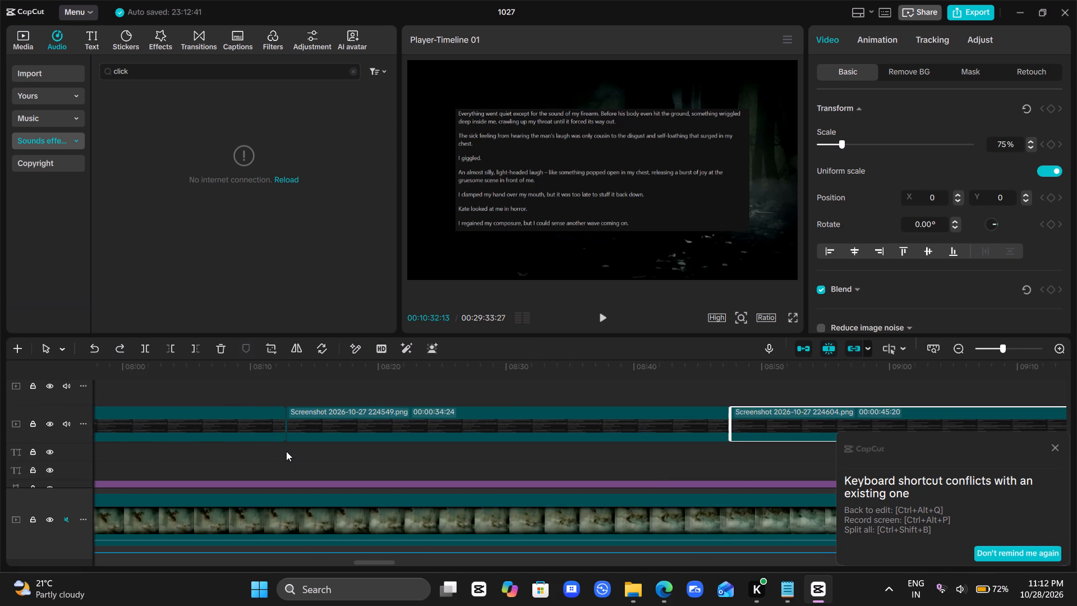
ctrl+scroll(286, 451, down, 5)
scroll(286, 451, right, 6)
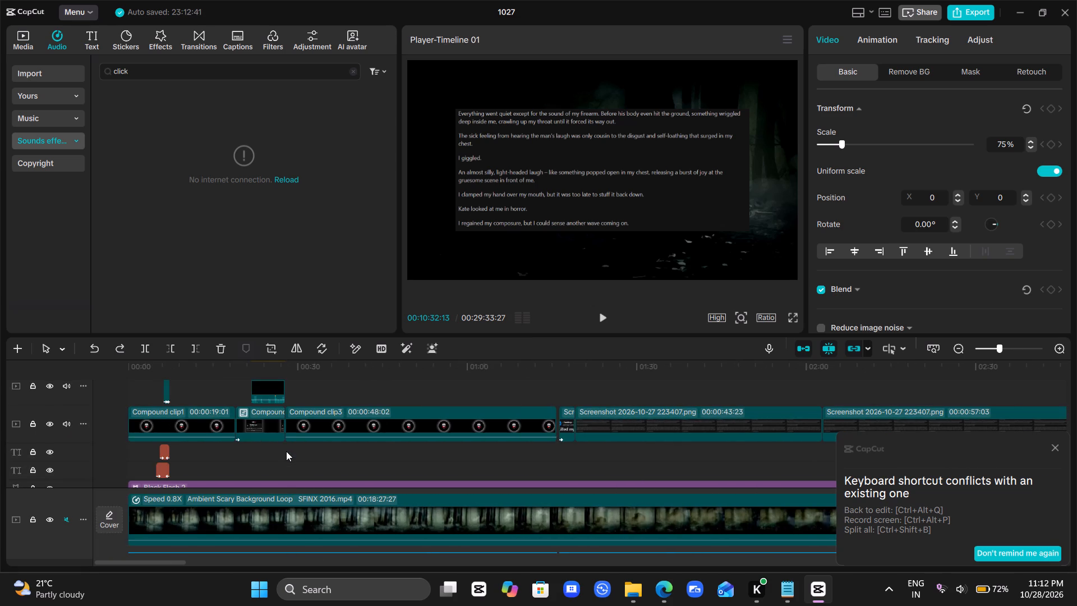
scroll(388, 451, left, 5)
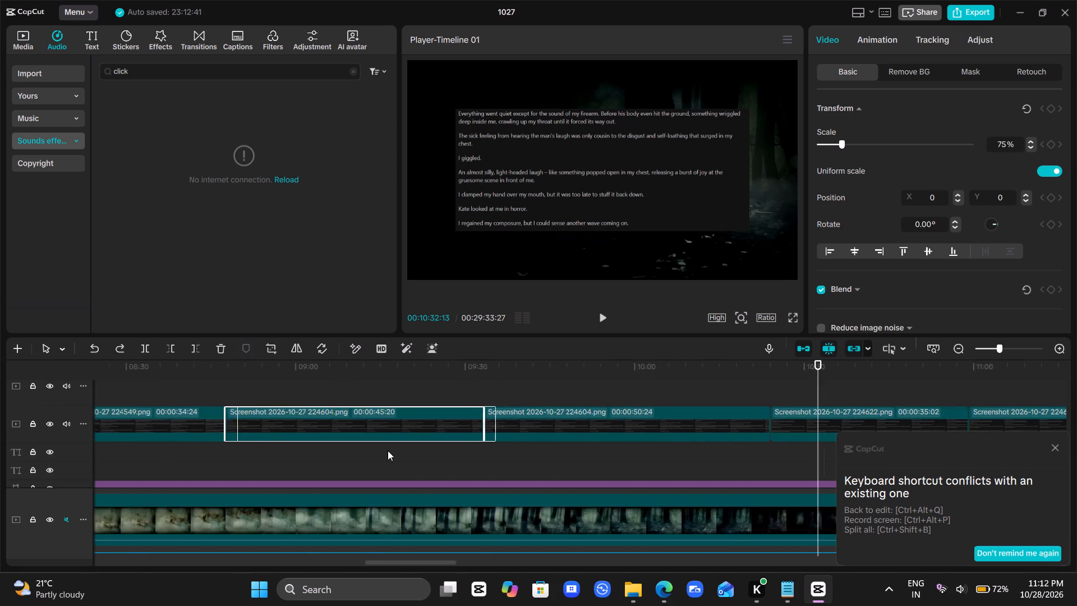
scroll(541, 449, left, 1)
click(541, 449)
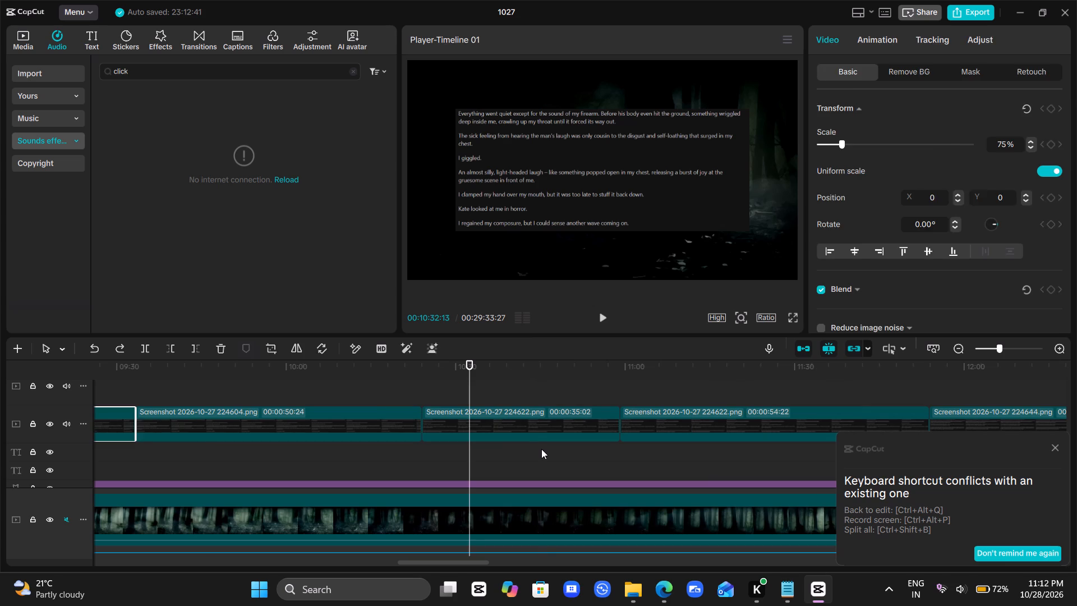
drag(541, 449, 605, 473)
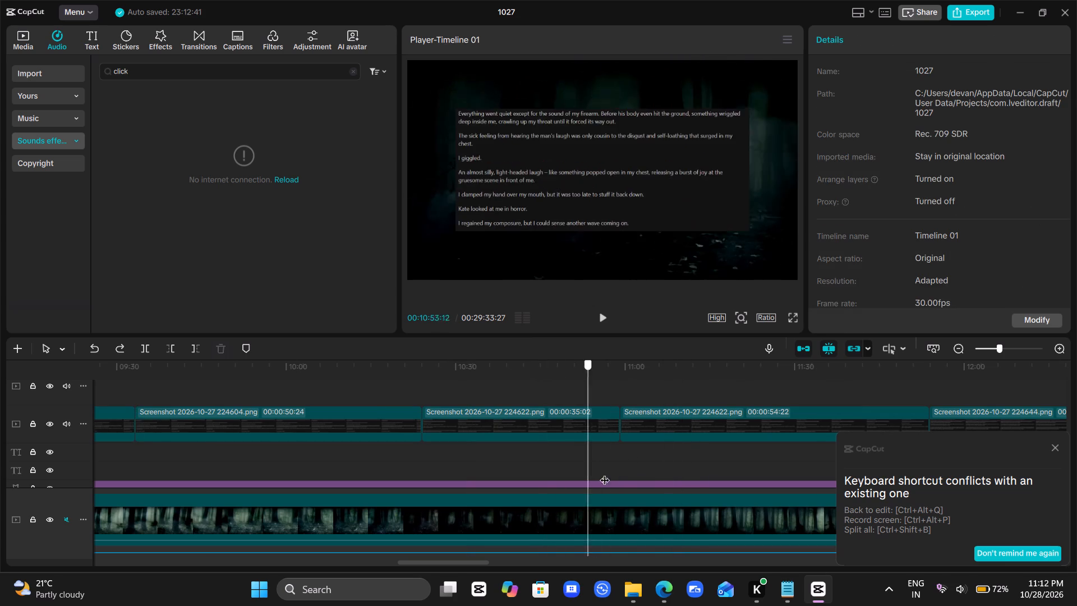
drag(605, 473, 486, 466)
key(space)
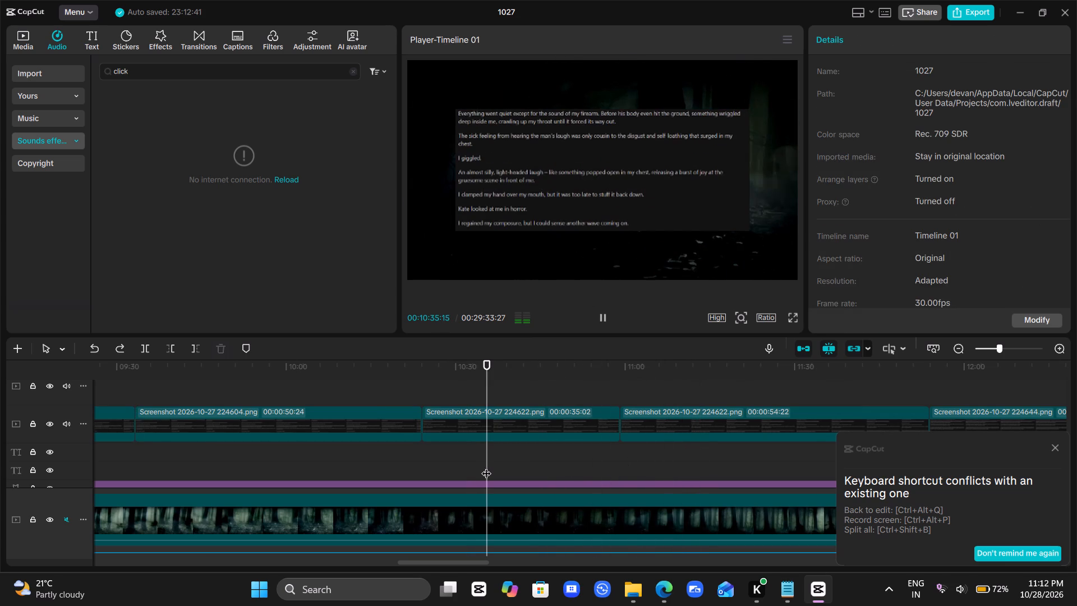
scroll(486, 466, right, 1)
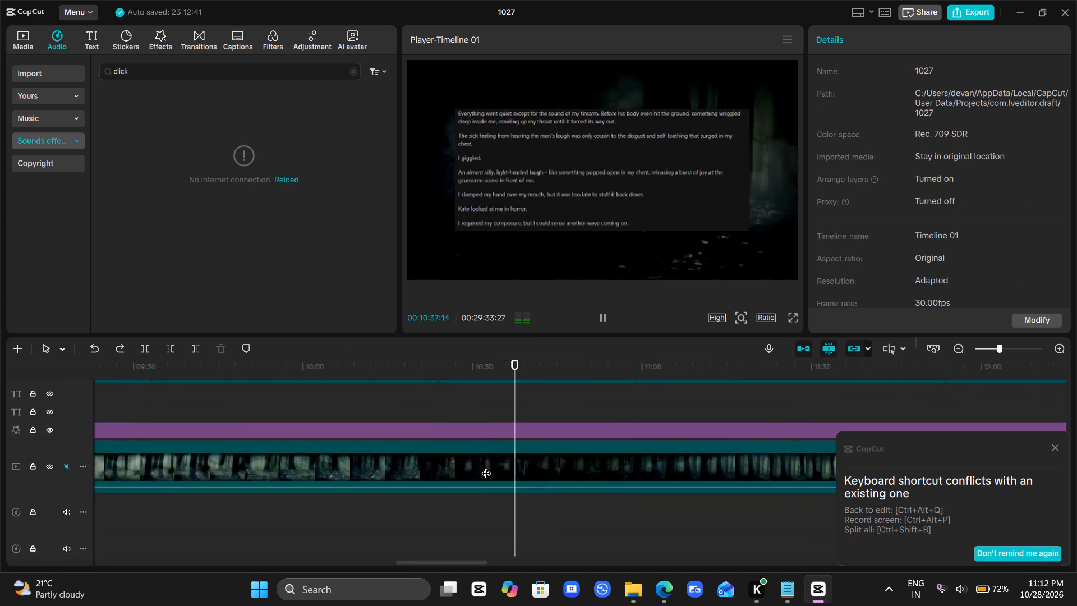
scroll(486, 466, right, 3)
scroll(486, 466, up, 2)
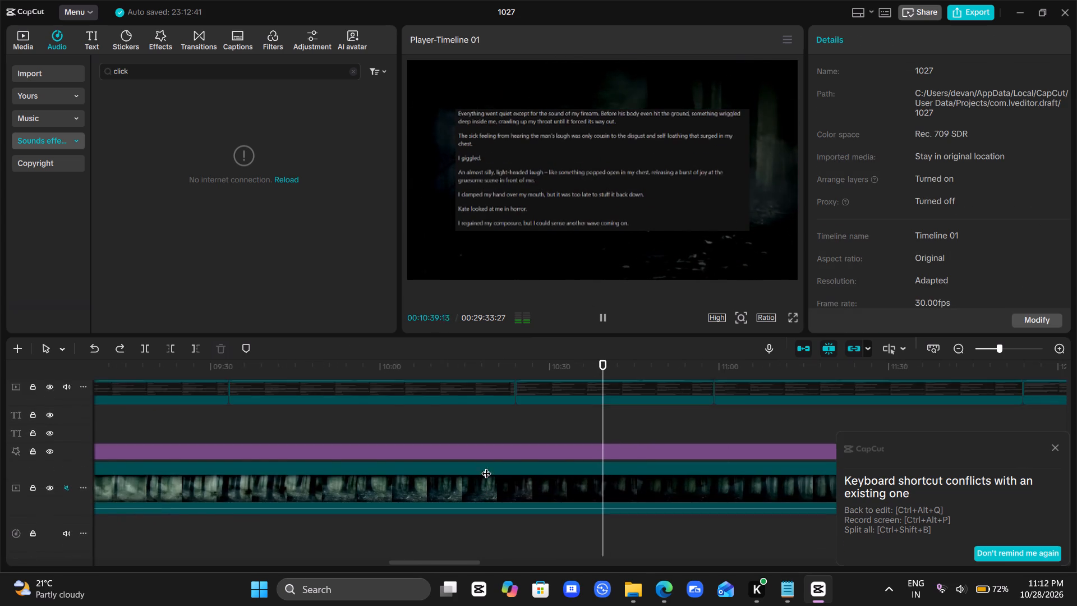
scroll(486, 466, up, 2)
Scrub the 224549 and 224604 story screenshots between about 08:14 and 09:13, examining their order and text.
click(449, 403)
scroll(449, 403, right, 1)
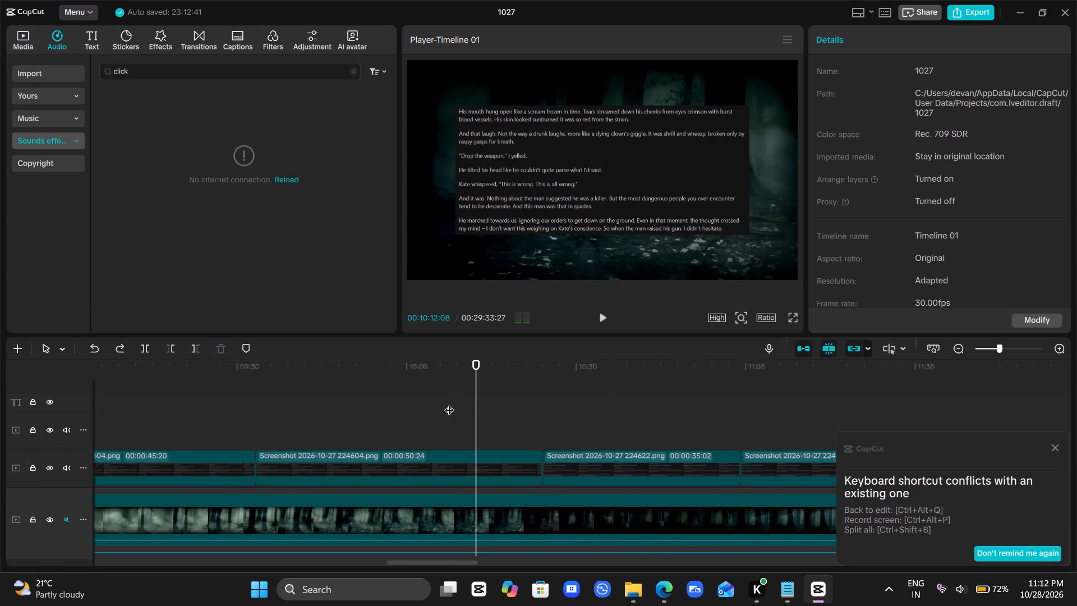
scroll(449, 403, right, 1)
scroll(449, 403, left, 1)
click(449, 403)
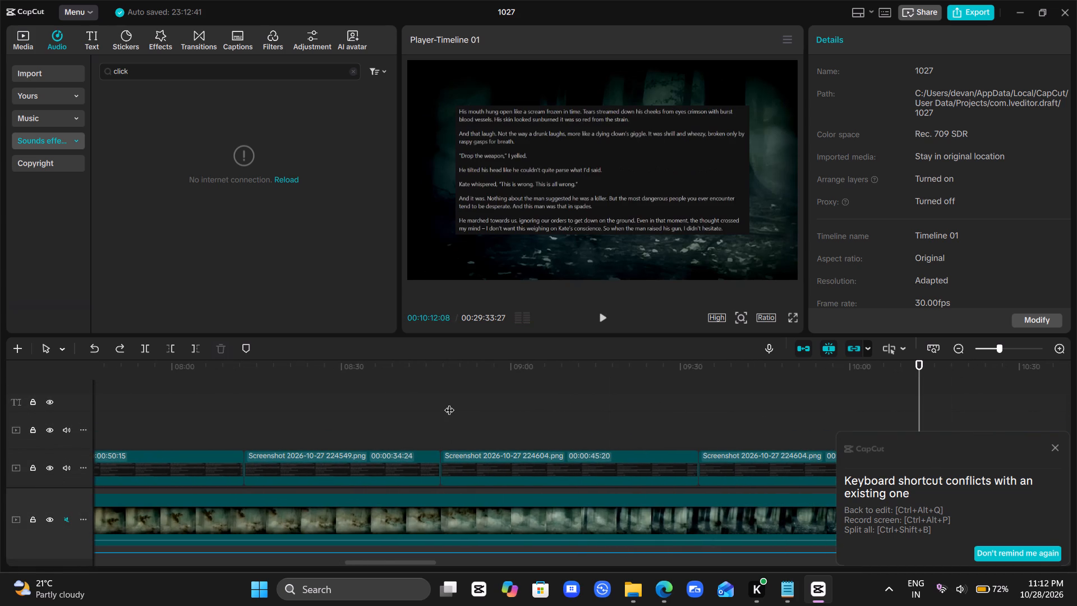
drag(449, 403, 253, 406)
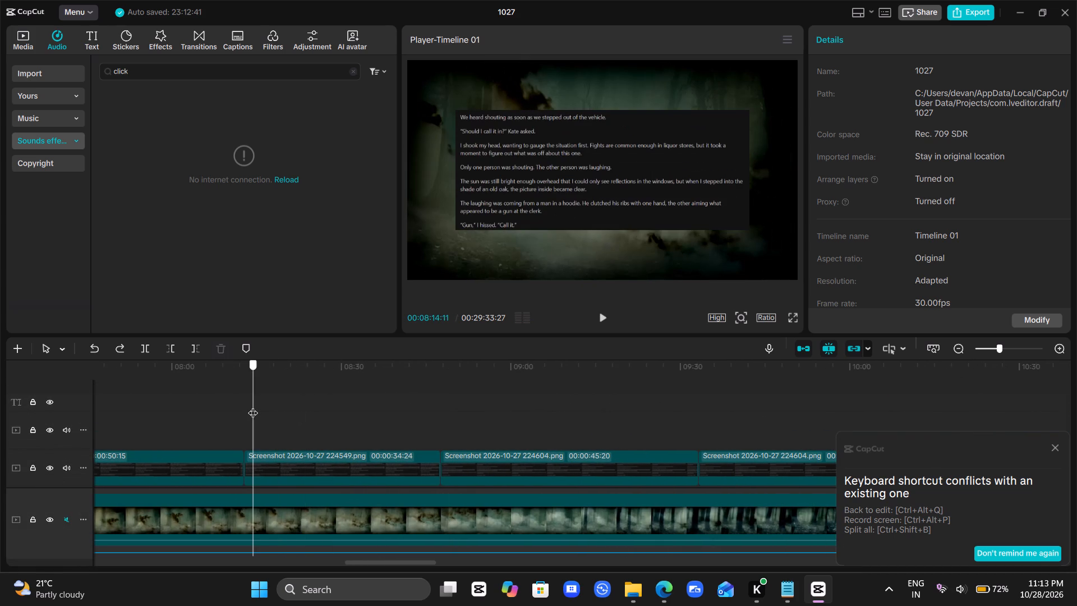
drag(253, 406, 585, 380)
Scrub forward through the remaining story screenshots from about 11:03 to 17:13, checking each one's text and display over the background.
scroll(585, 380, left, 1)
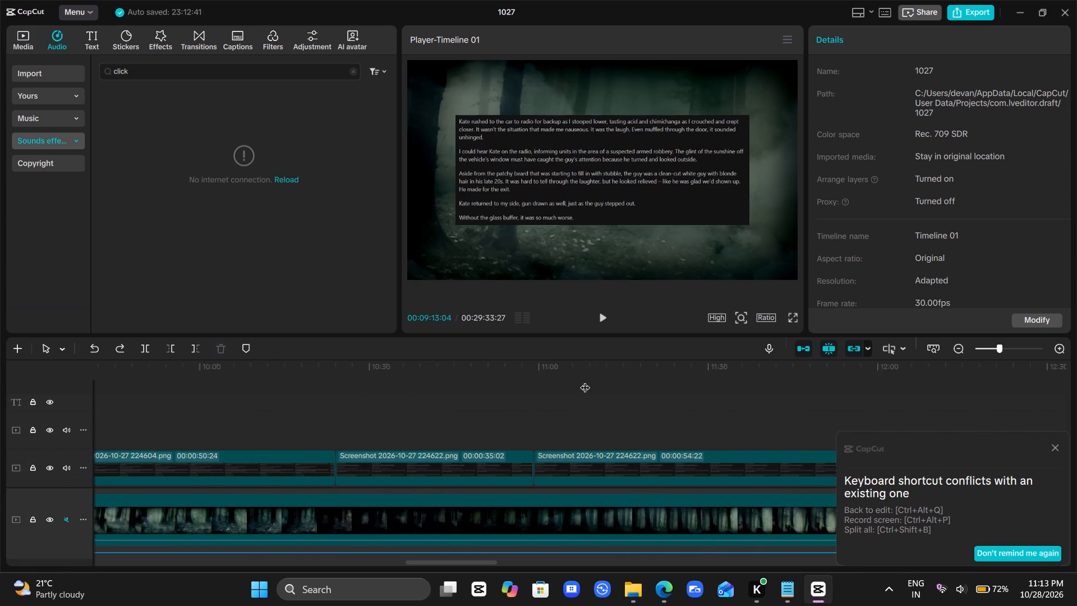
scroll(585, 380, left, 1)
click(512, 397)
drag(512, 397, 536, 396)
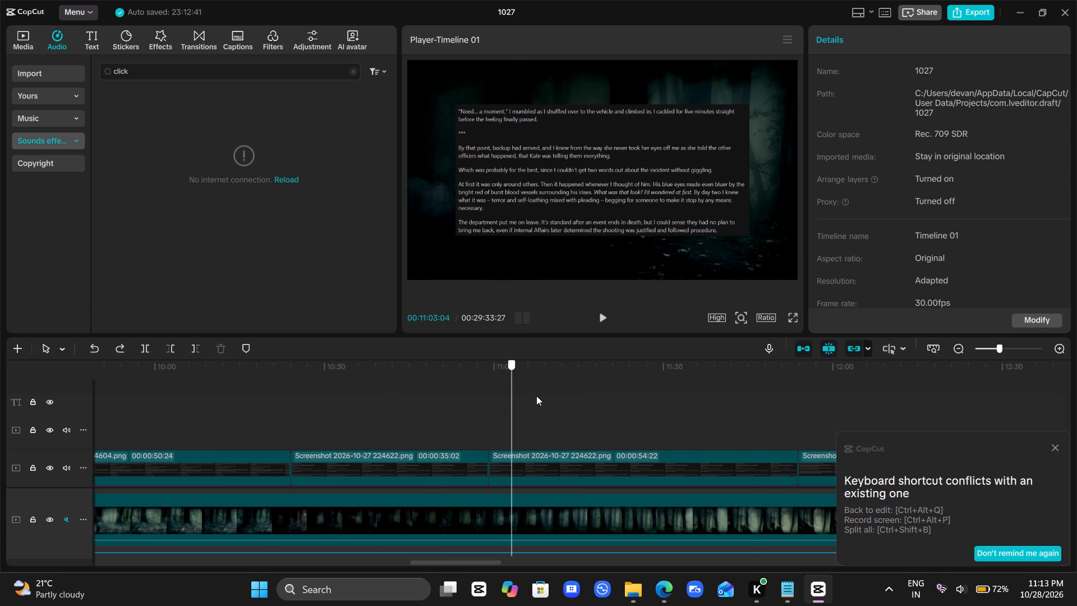
drag(536, 396, 753, 398)
scroll(753, 398, left, 2)
click(496, 420)
drag(496, 420, 517, 416)
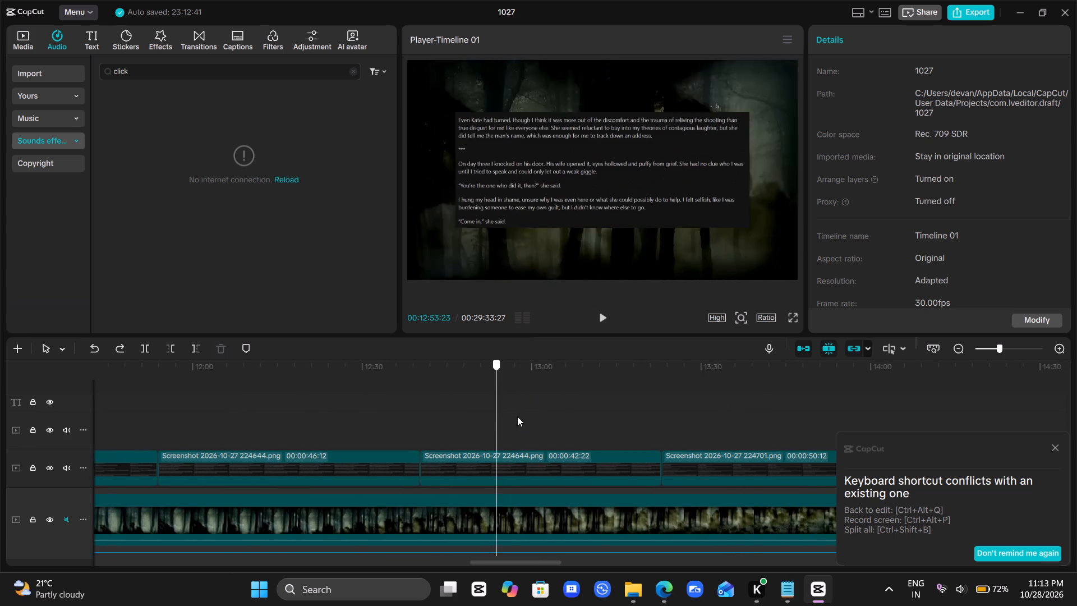
drag(517, 416, 806, 409)
scroll(806, 409, left, 2)
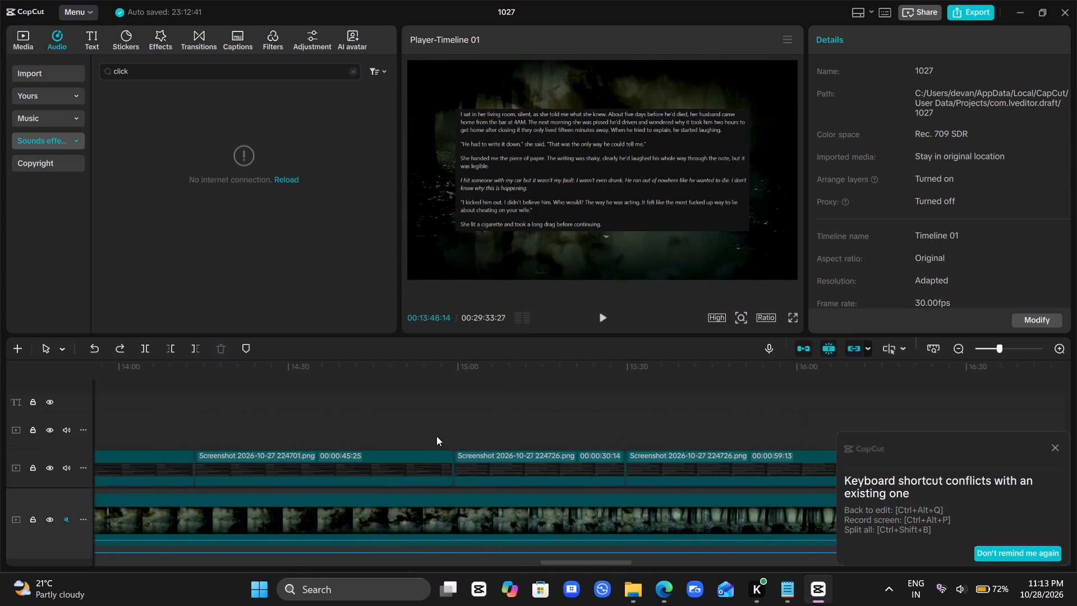
click(436, 436)
drag(436, 436, 820, 434)
scroll(820, 434, left, 2)
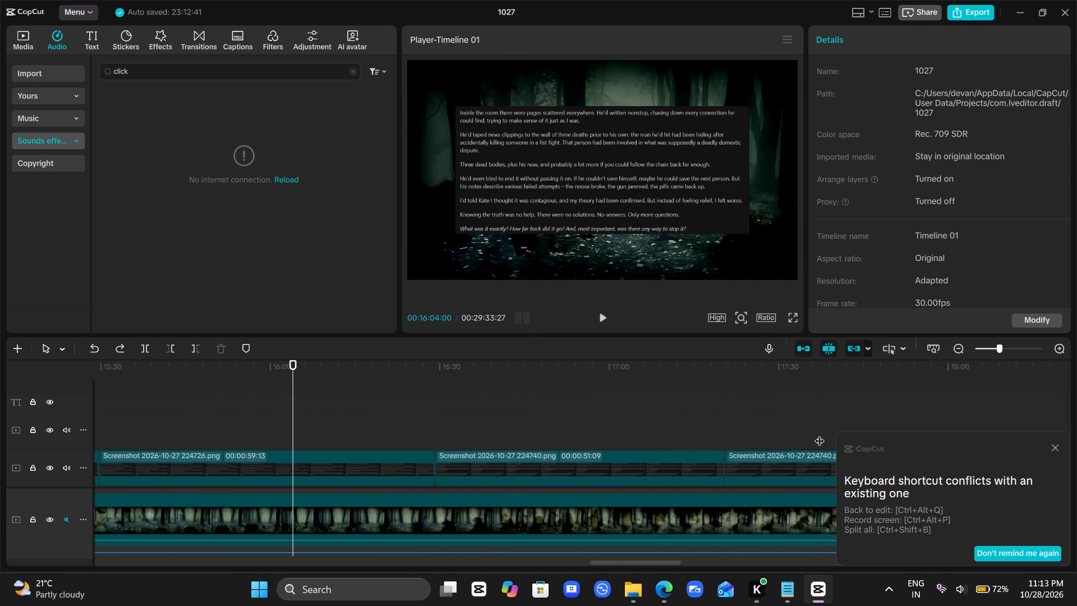
click(462, 425)
drag(462, 425, 685, 423)
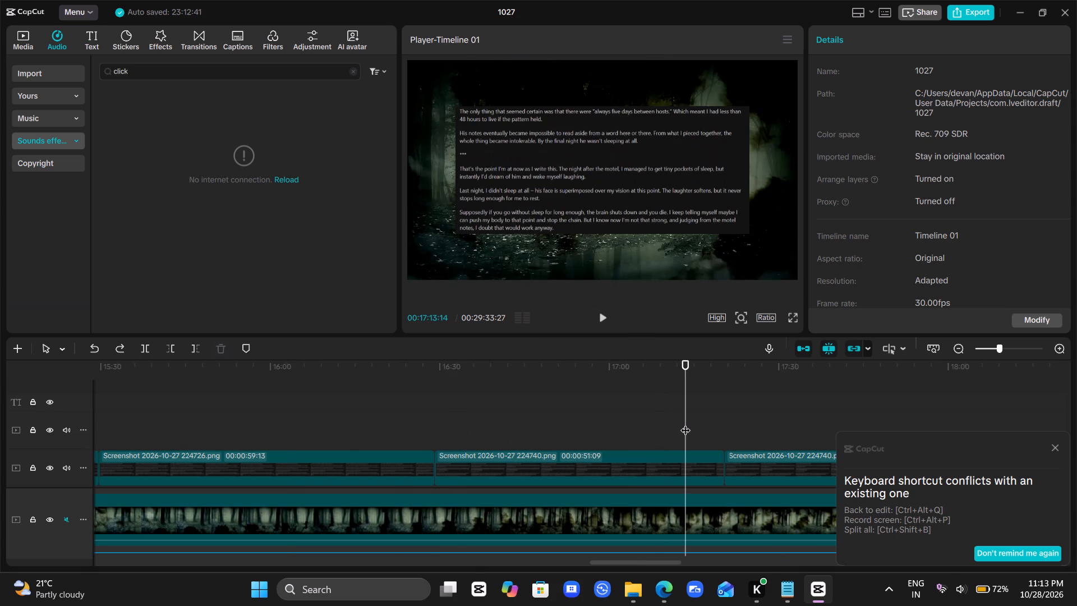
Scrub the closing 224740 and 224756 screenshots from about 17:20 to 18:23, examining the story's final text over the background.
scroll(685, 423, left, 1)
click(430, 429)
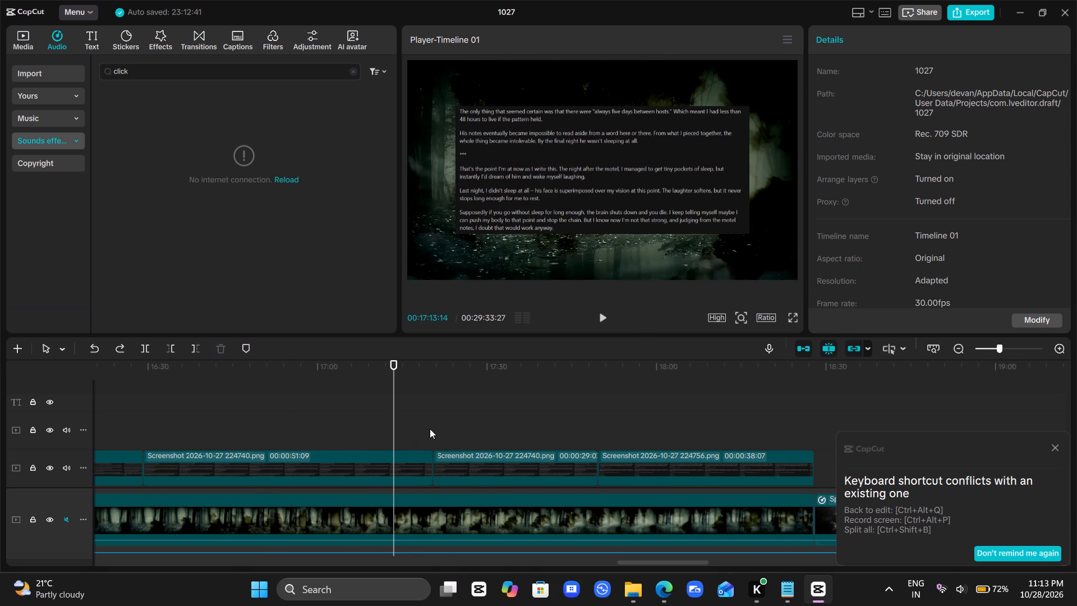
drag(430, 429, 767, 414)
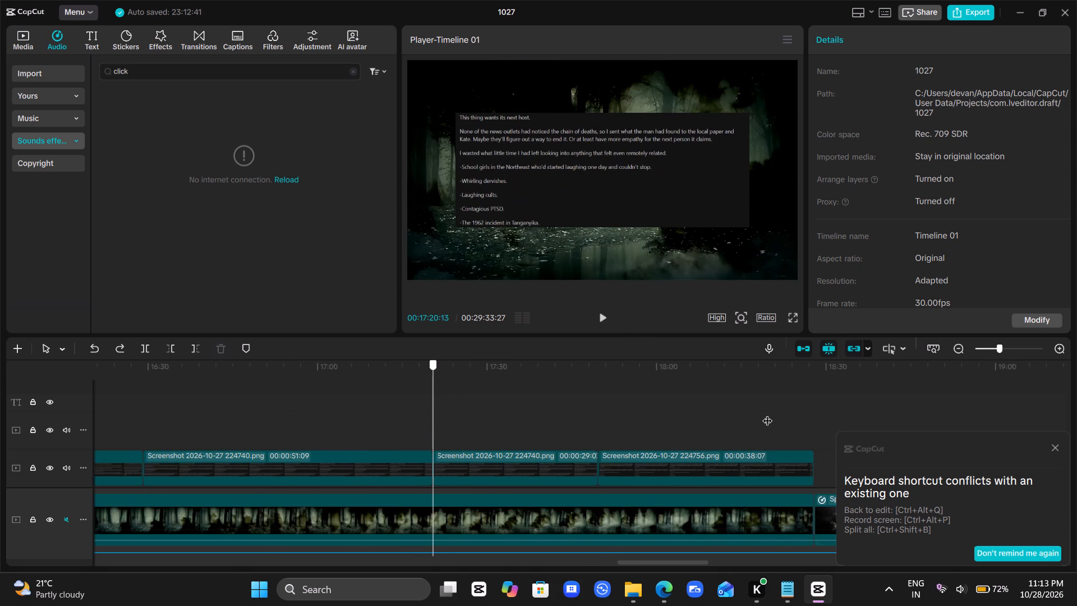
drag(767, 414, 791, 412)
scroll(791, 412, left, 5)
Return to the first story and scrub its 223423 screenshot to about 03:21, examining the text.
scroll(454, 434, right, 5)
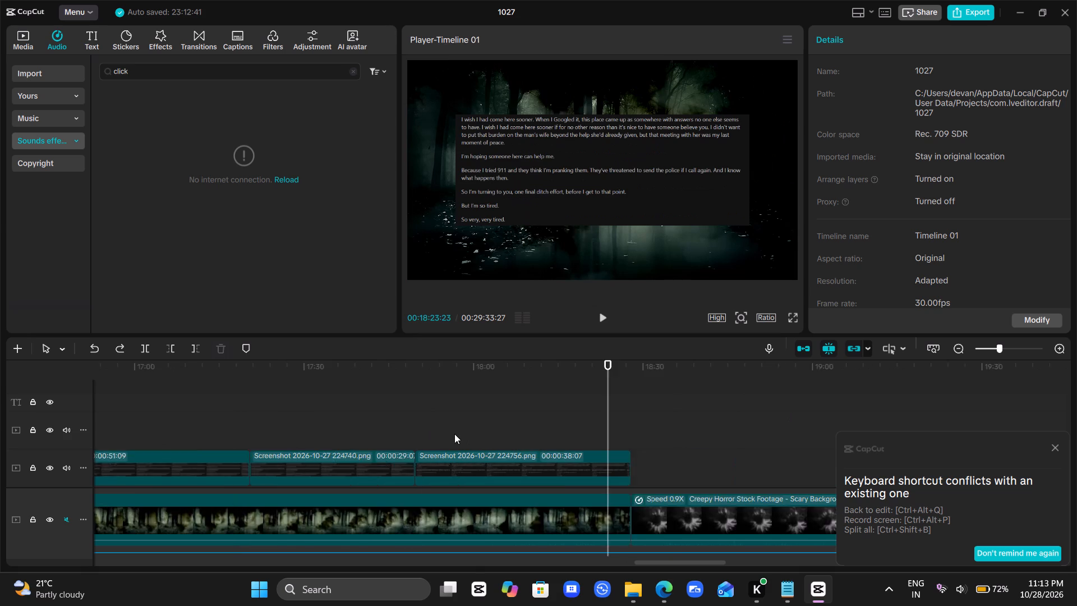
scroll(454, 434, right, 7)
scroll(454, 434, right, 19)
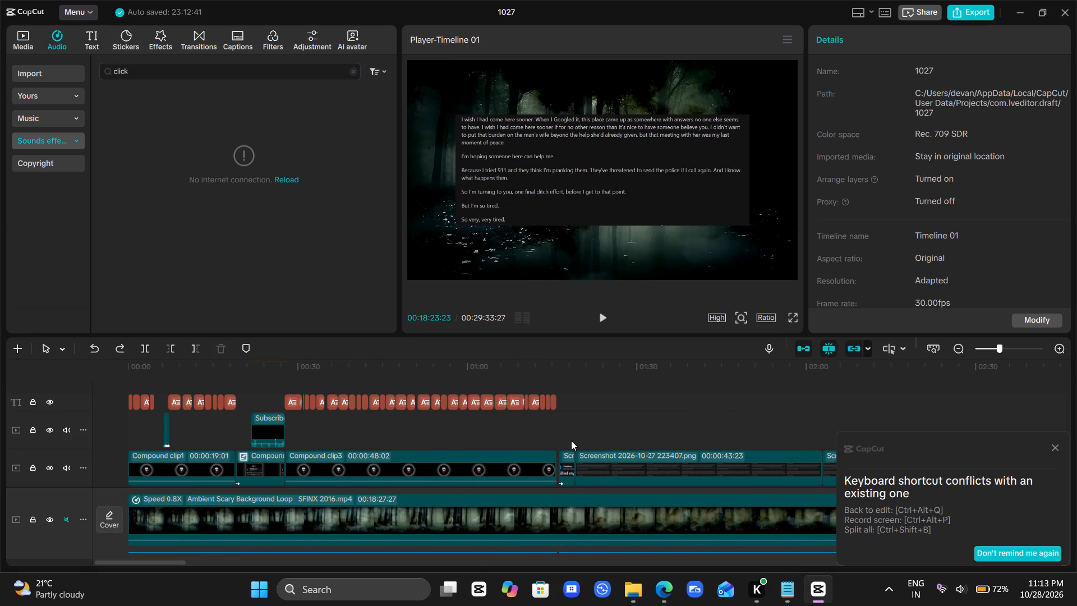
scroll(531, 446, left, 1)
click(577, 424)
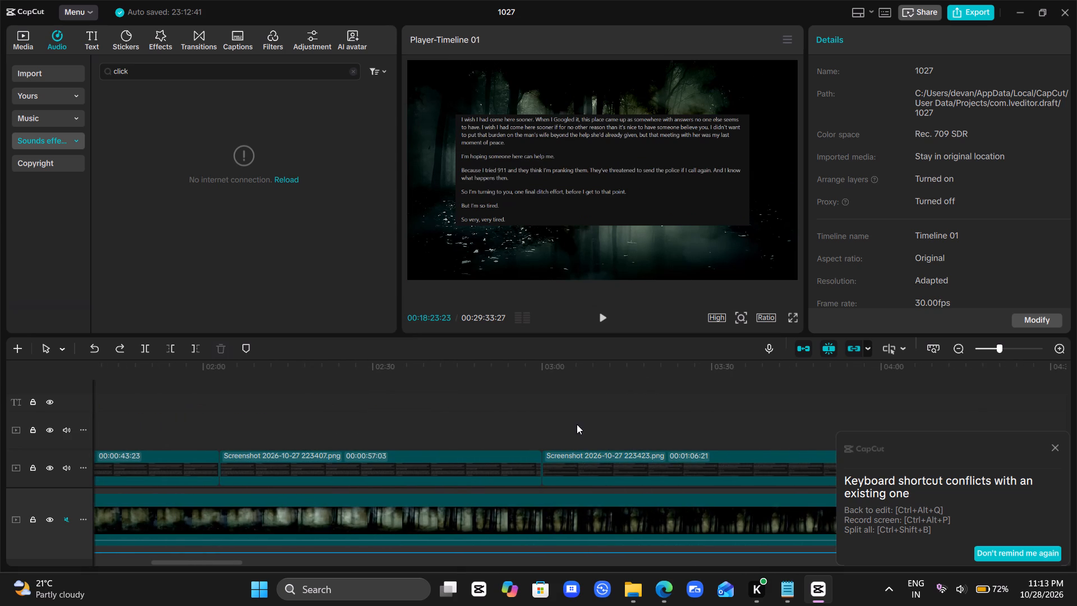
drag(577, 424, 664, 425)
scroll(664, 425, left, 2)
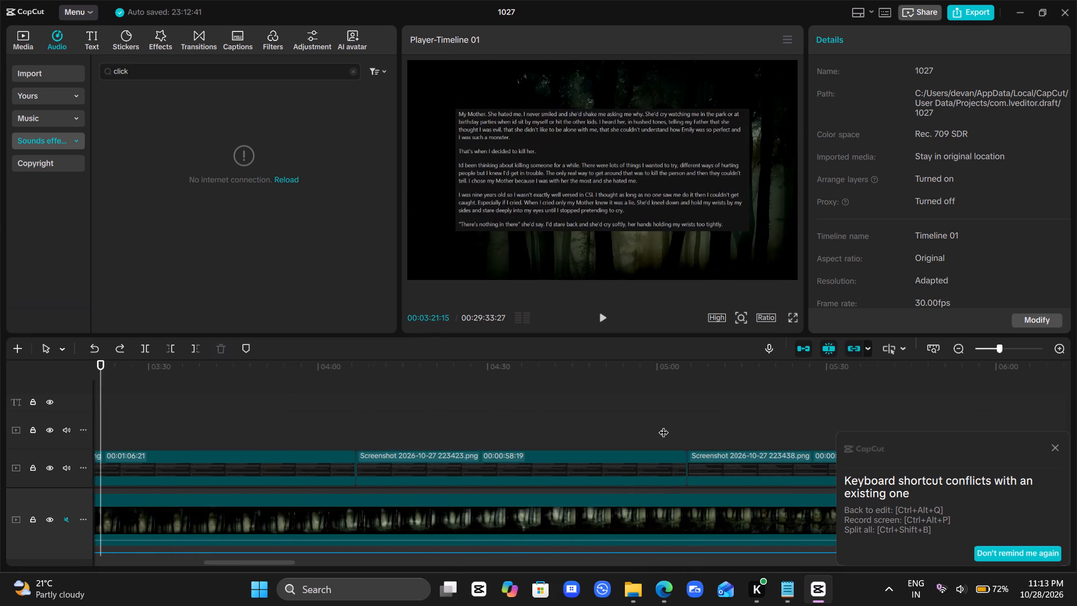
Play short passages from about 06:18, 06:43 and 06:57, examining how the logo compound clips and comment screenshots enter.
scroll(664, 425, left, 3)
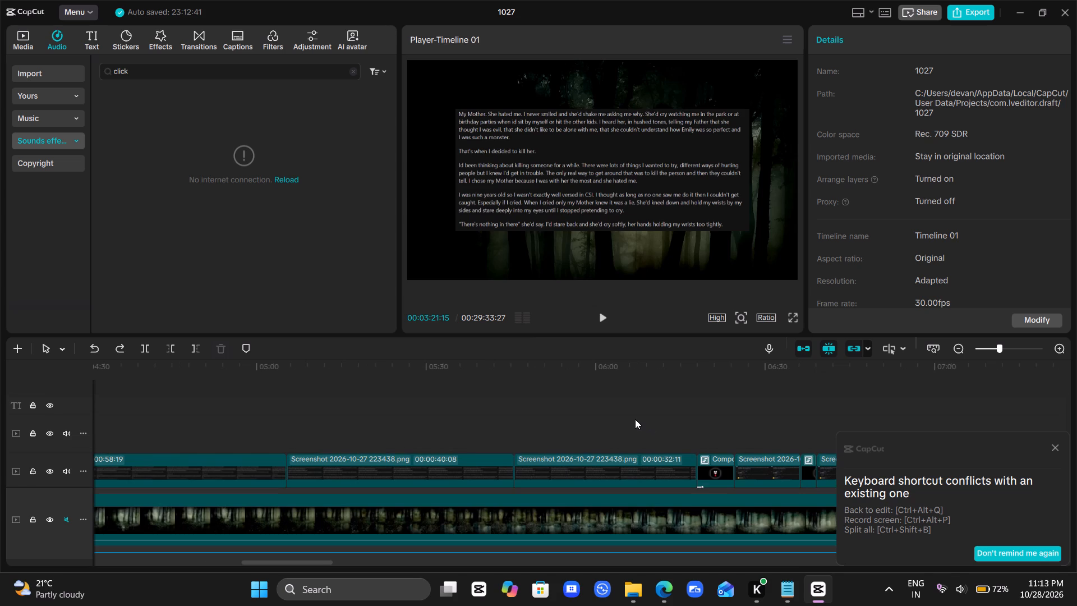
click(729, 408)
drag(729, 408, 692, 415)
key(space)
scroll(692, 415, left, 1)
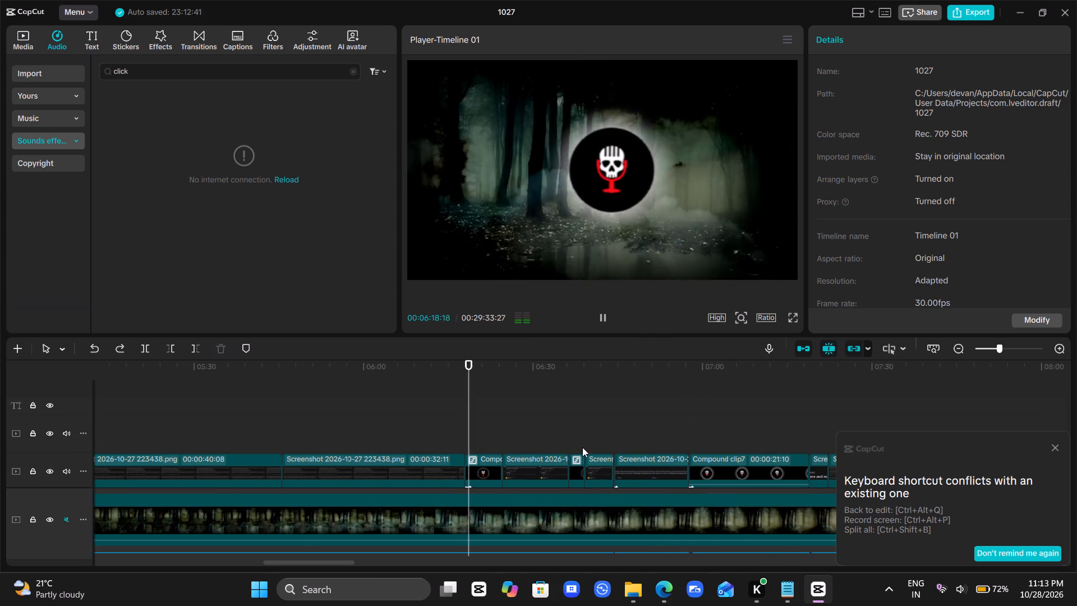
click(625, 415)
drag(625, 415, 607, 415)
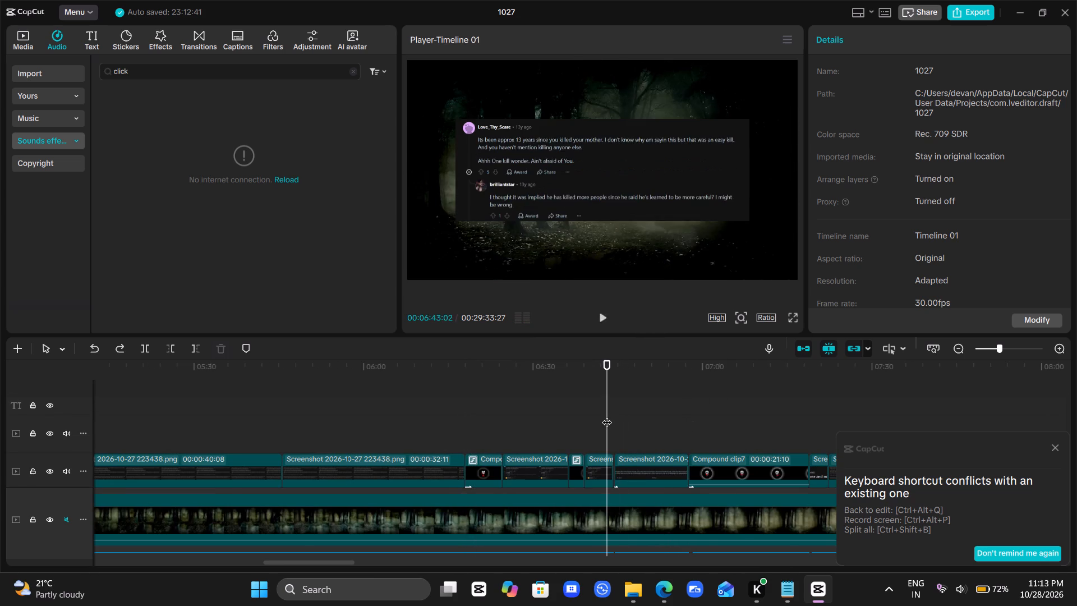
key(space)
scroll(607, 415, left, 1)
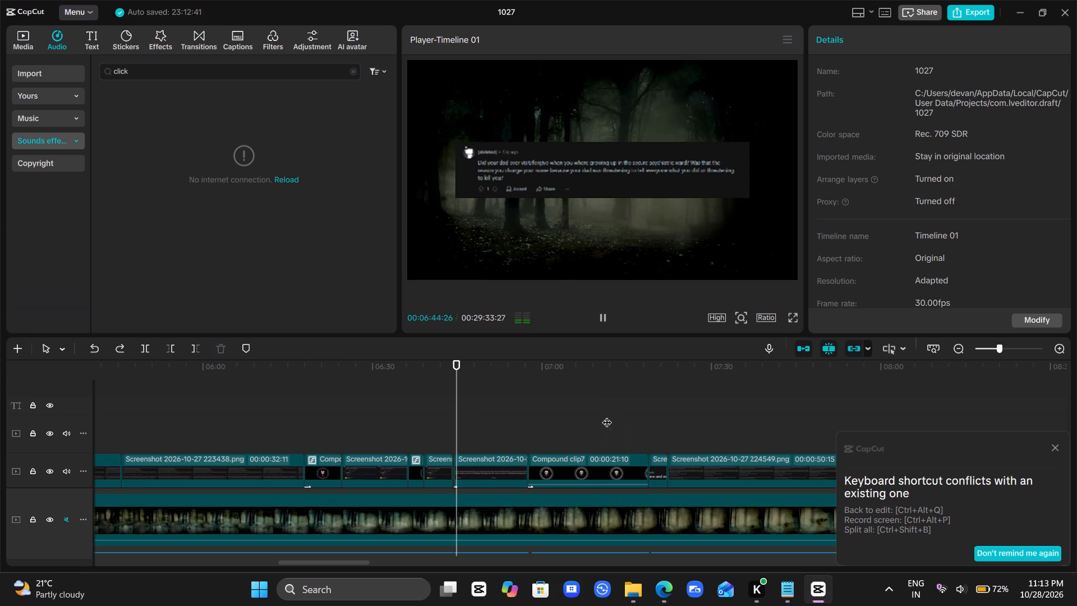
double_click(513, 419)
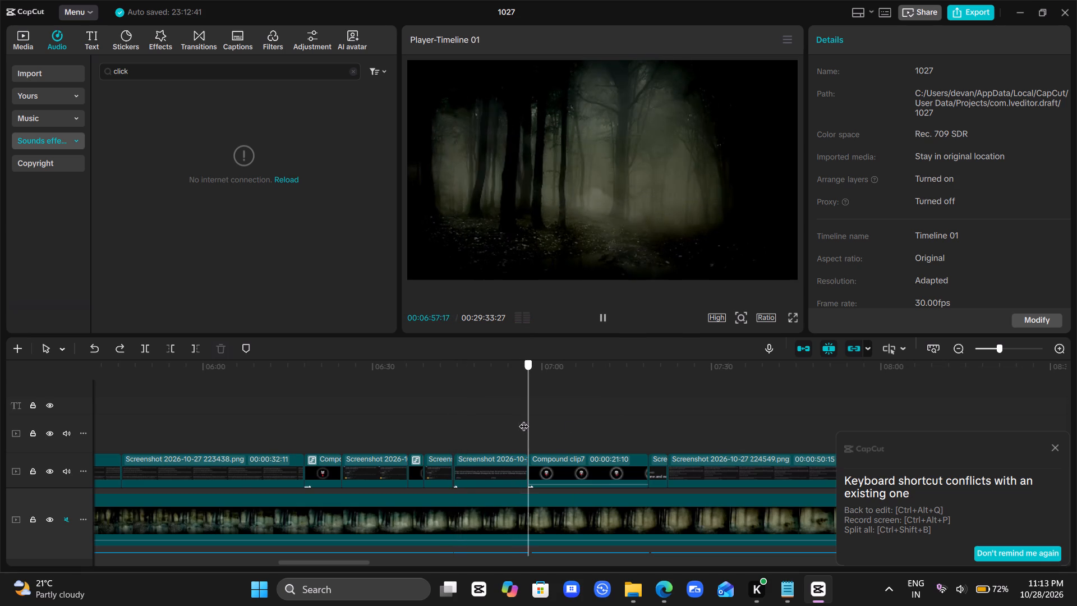
key(space)
key(space)
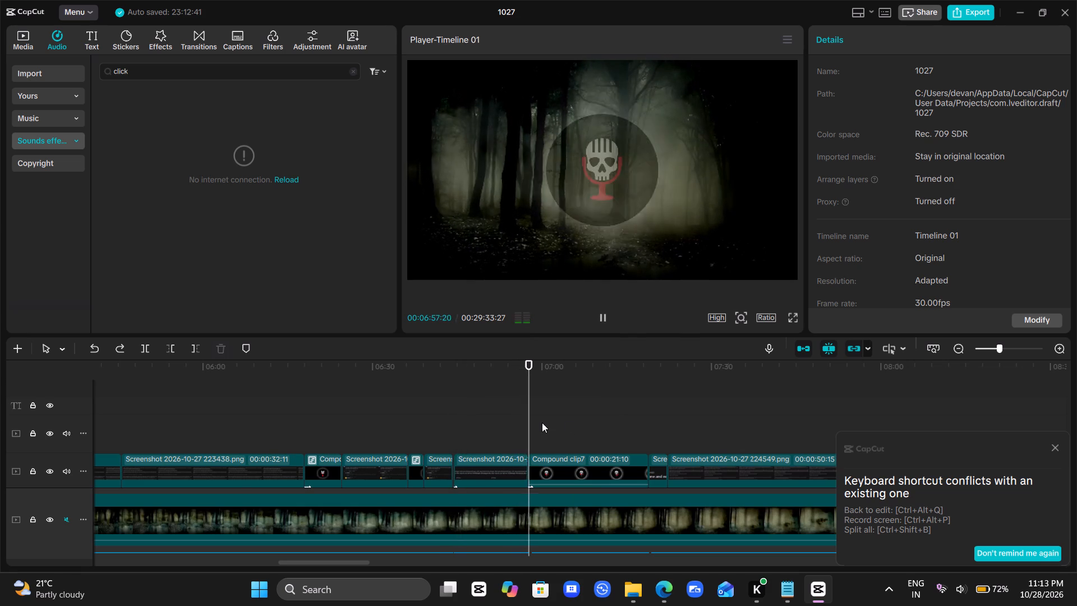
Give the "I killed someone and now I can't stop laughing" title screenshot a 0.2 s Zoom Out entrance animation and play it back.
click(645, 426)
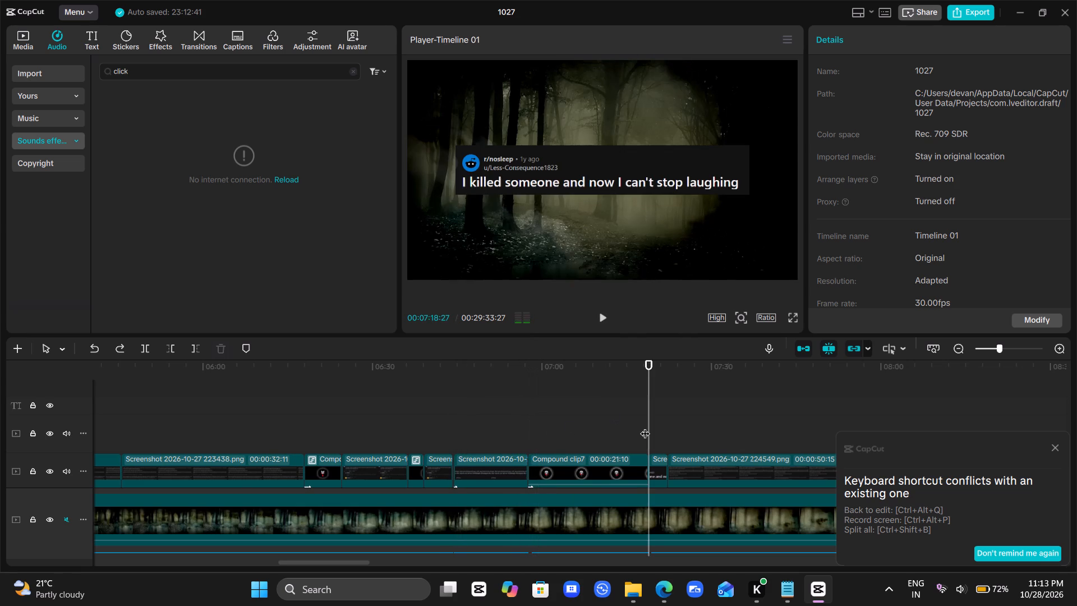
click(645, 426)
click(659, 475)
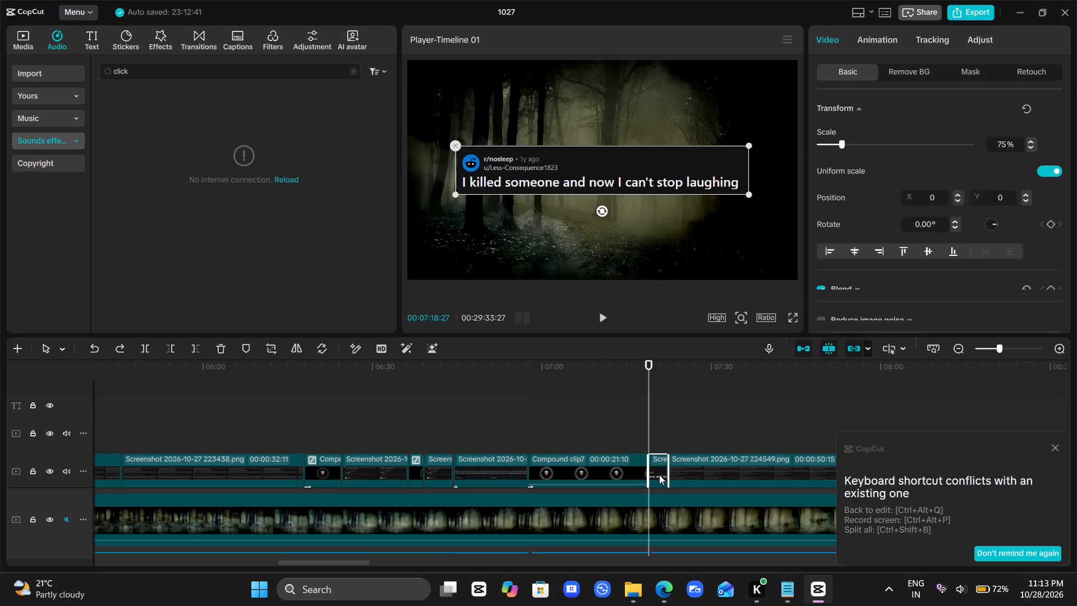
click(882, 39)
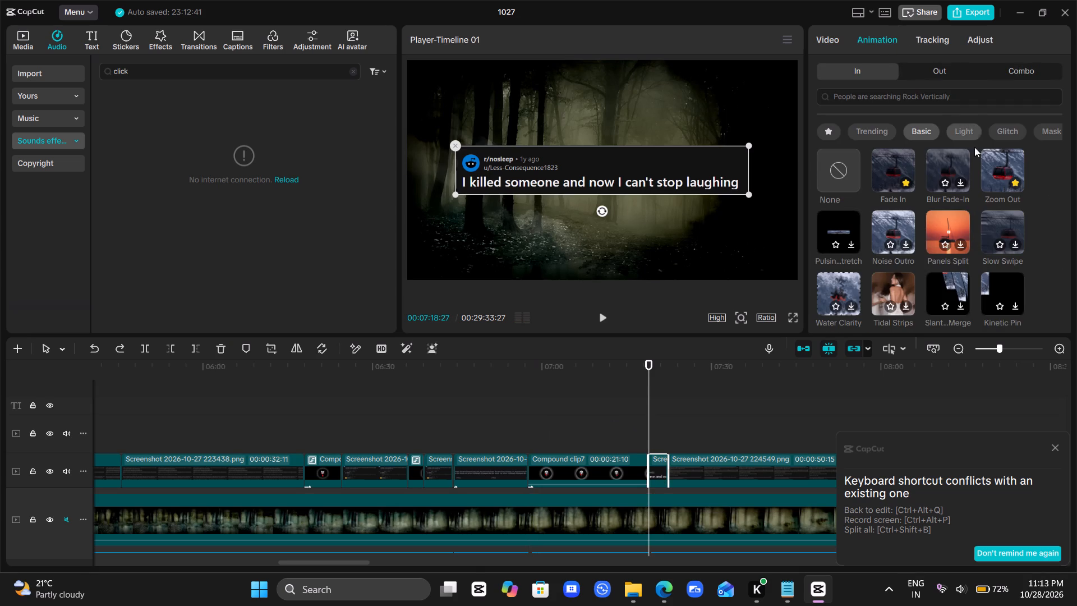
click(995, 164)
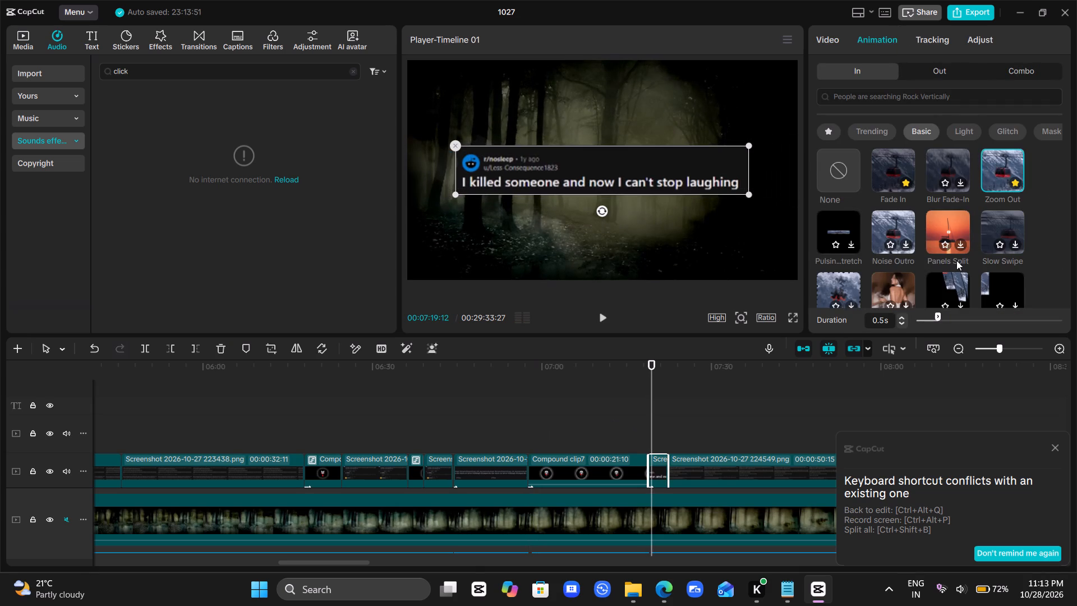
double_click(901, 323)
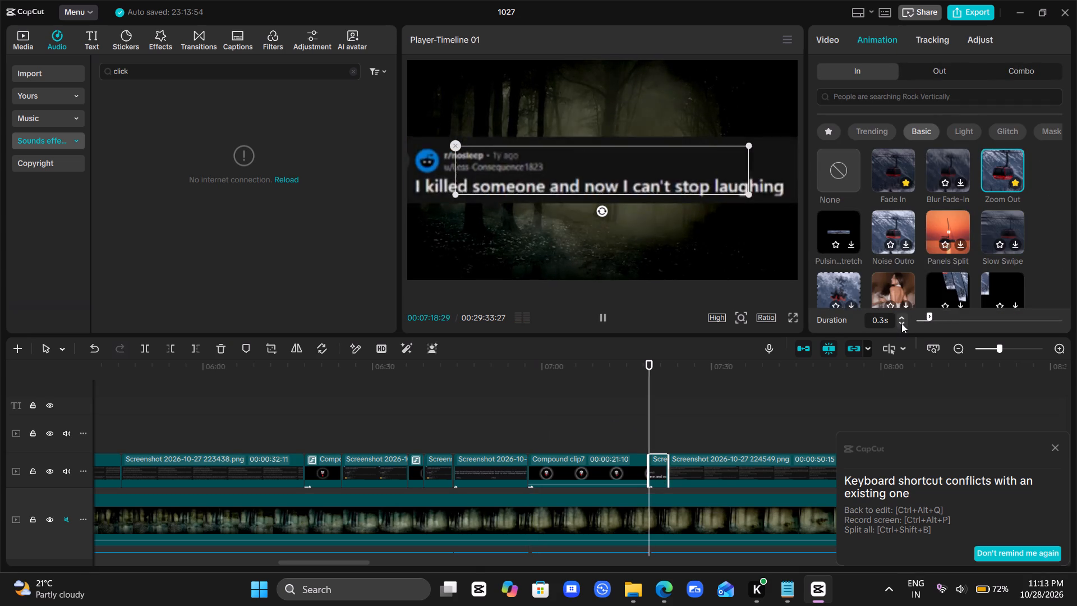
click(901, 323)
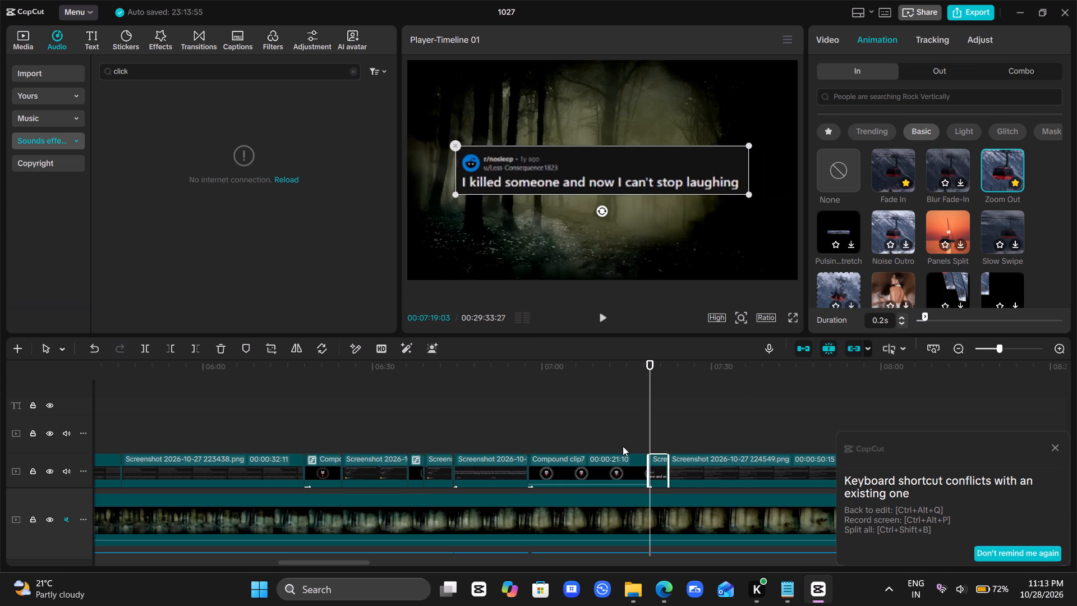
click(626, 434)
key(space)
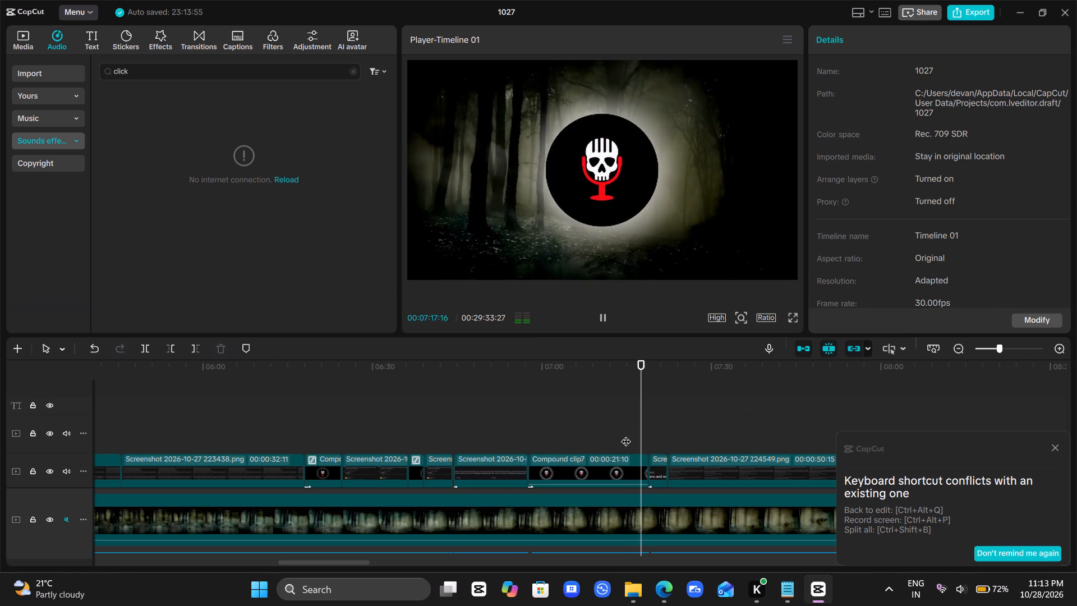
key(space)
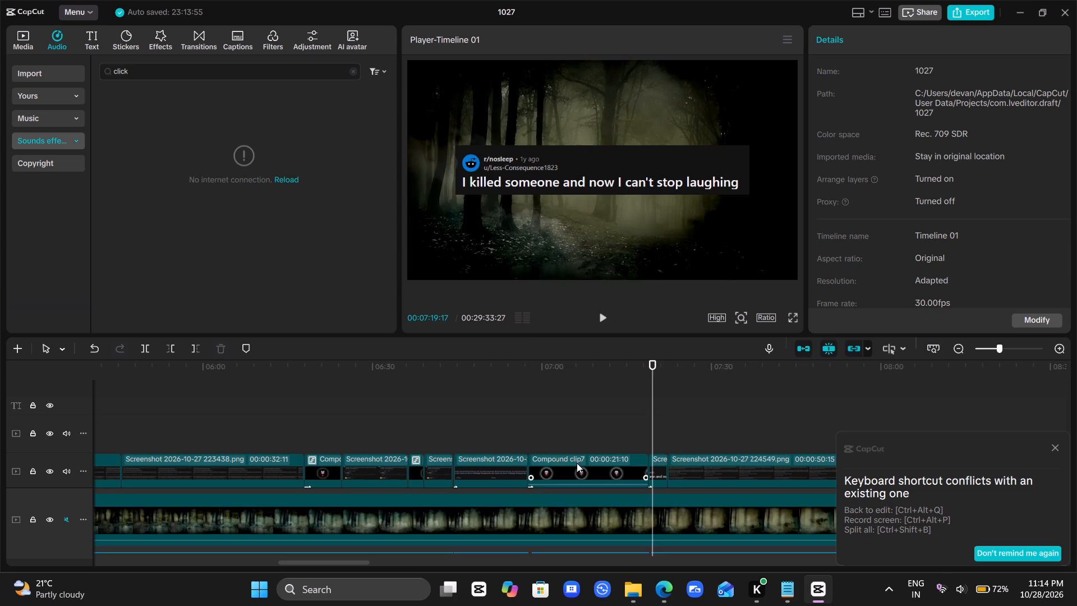
Copy the first story's title screenshot attributes and paste only the In animation onto the "I killed someone" title, excluding location size, blend and canvas.
scroll(577, 463, right, 5)
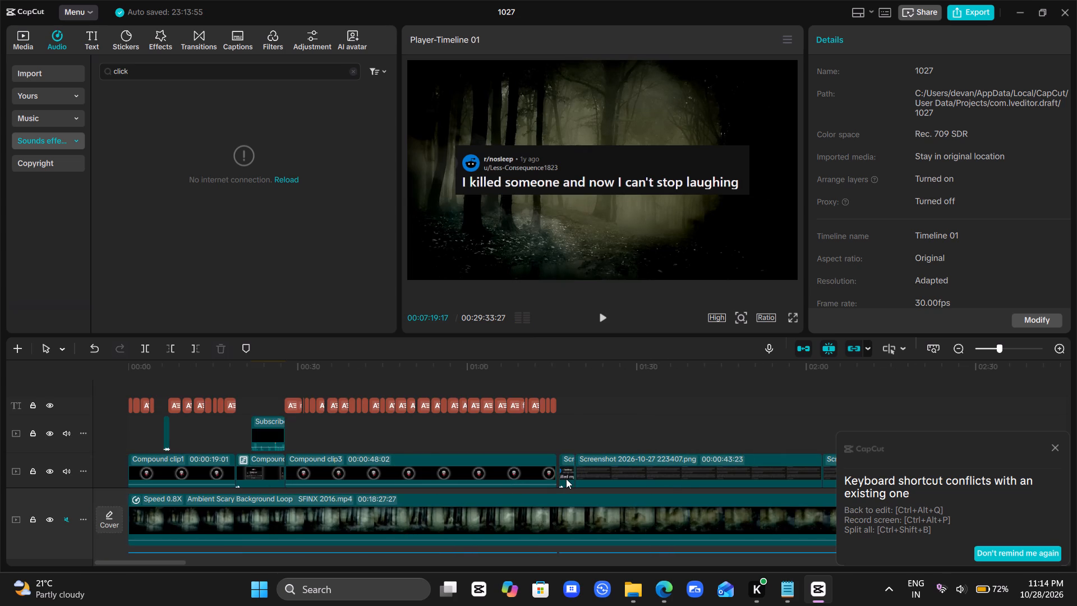
click(566, 479)
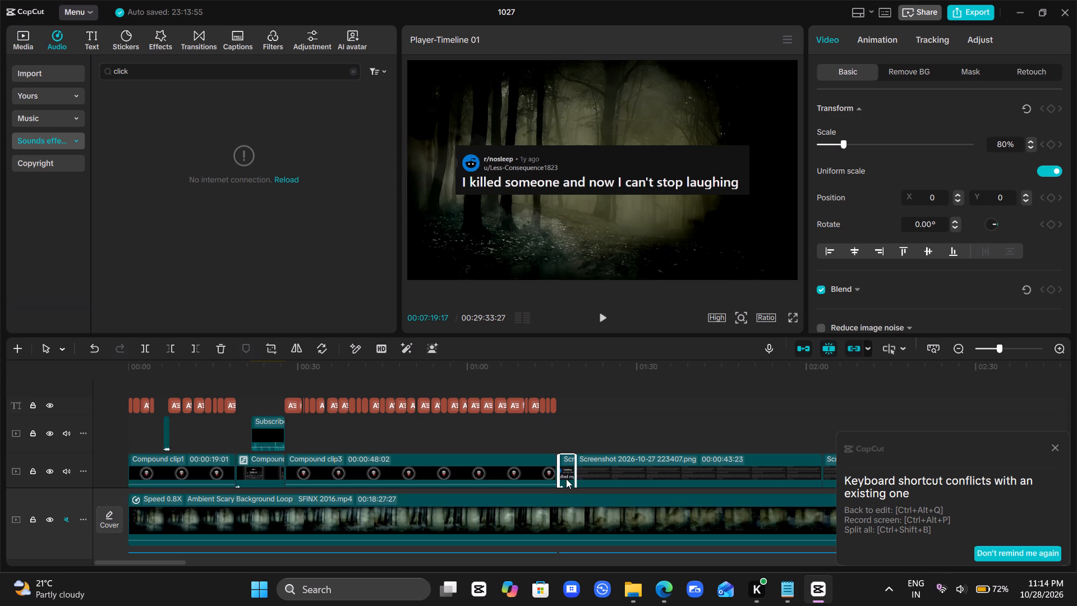
right_click(566, 479)
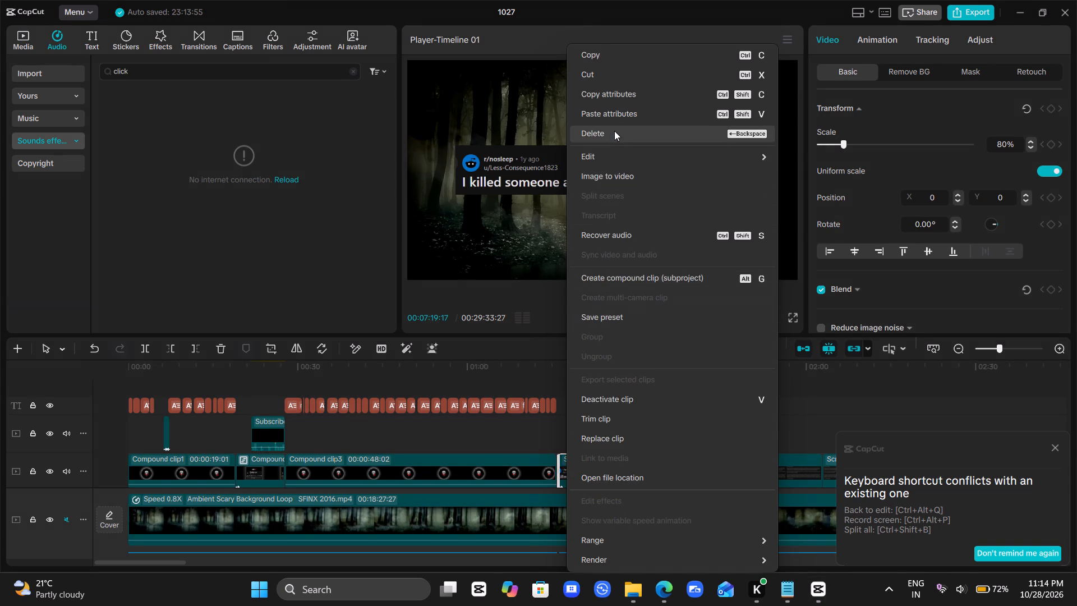
click(642, 97)
scroll(707, 423, left, 2)
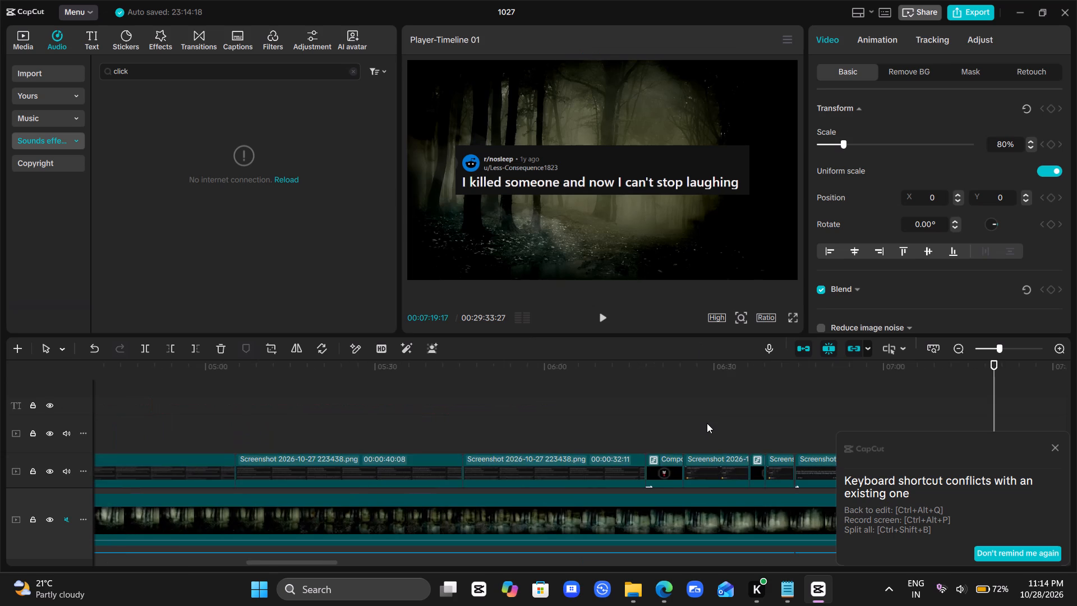
scroll(707, 423, left, 1)
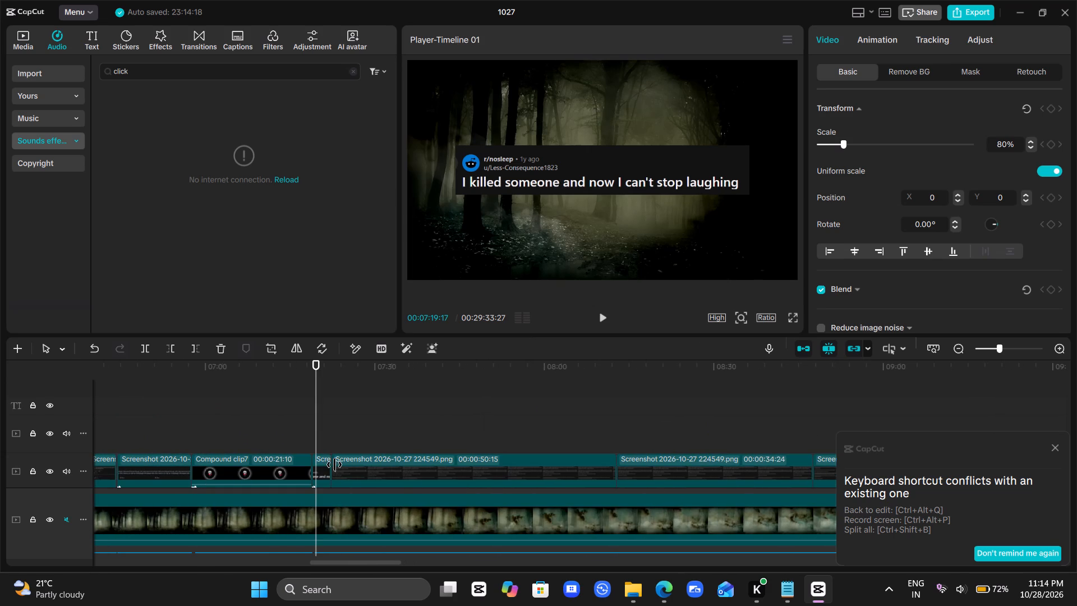
click(321, 469)
right_click(321, 469)
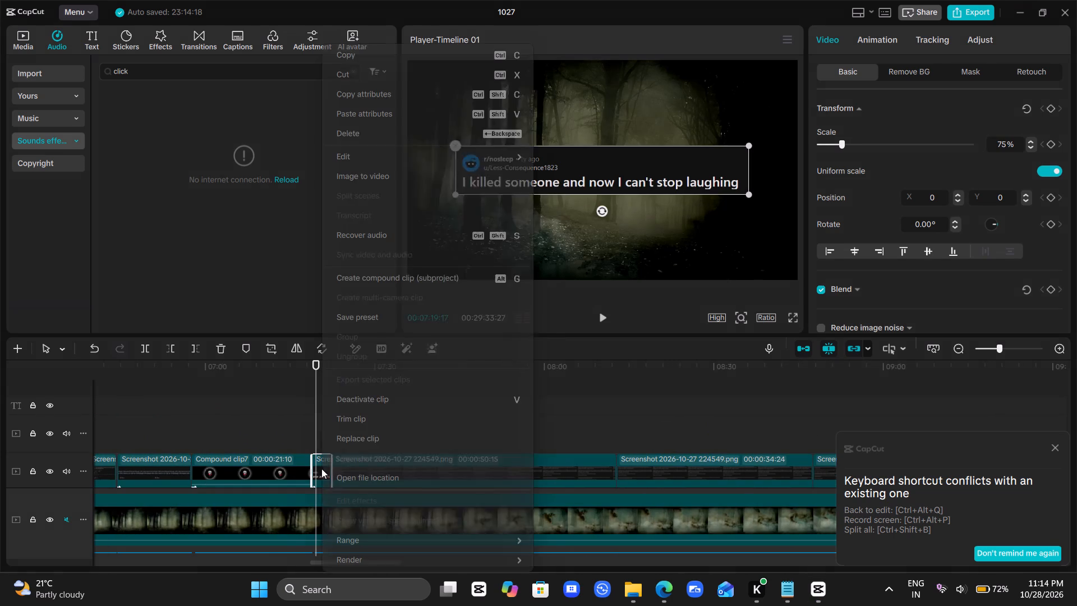
click(397, 111)
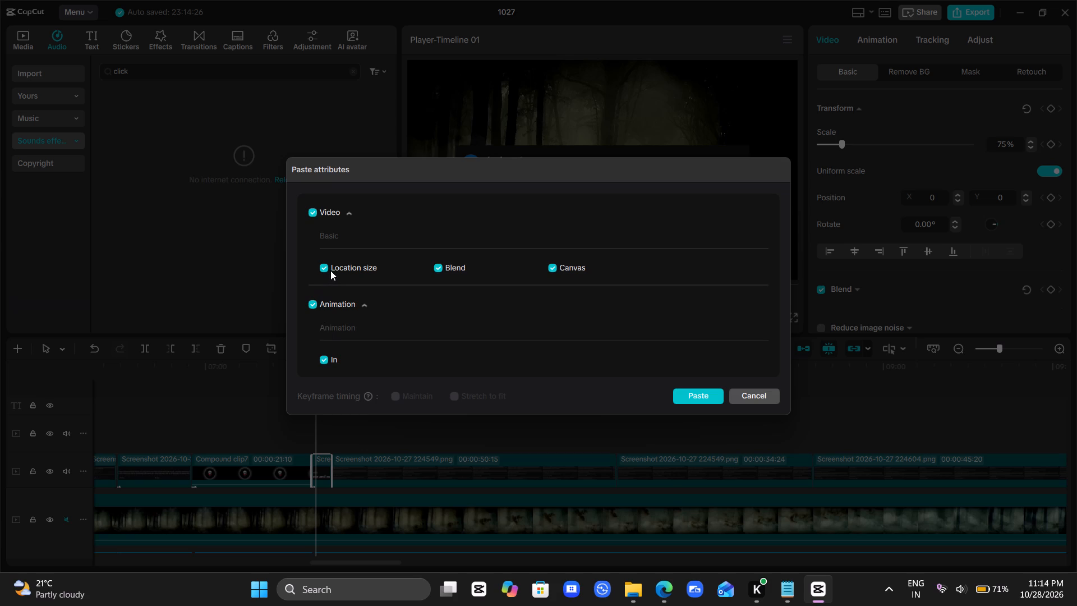
click(330, 270)
click(433, 270)
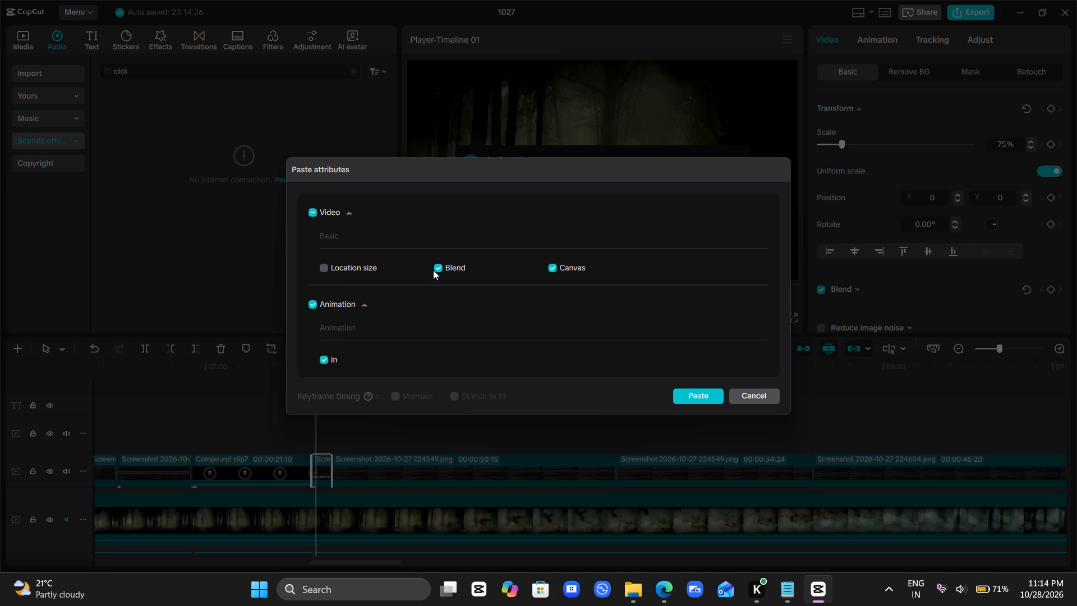
click(445, 268)
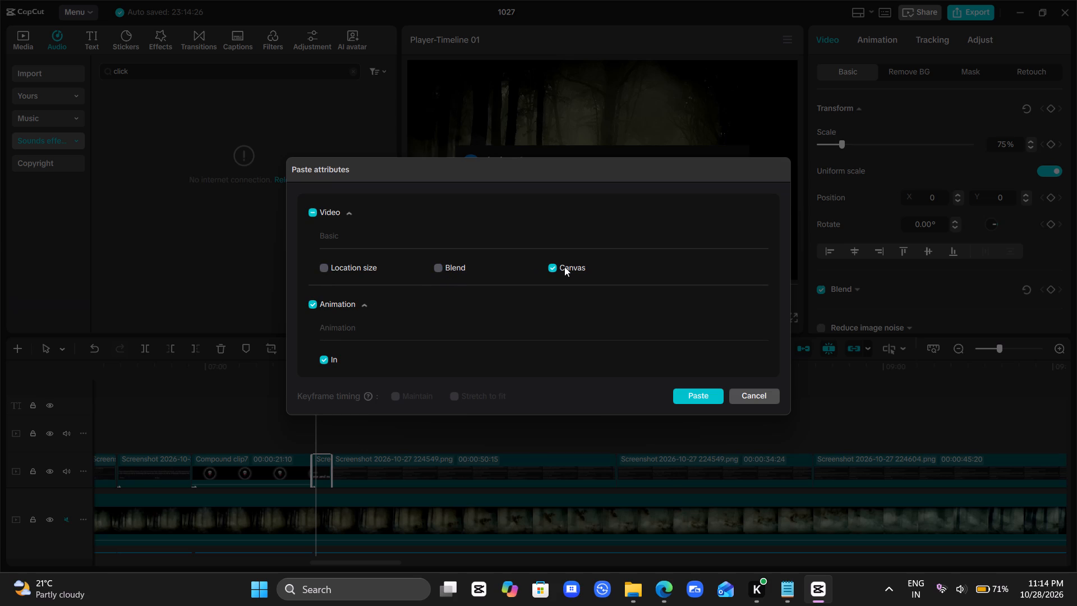
click(564, 267)
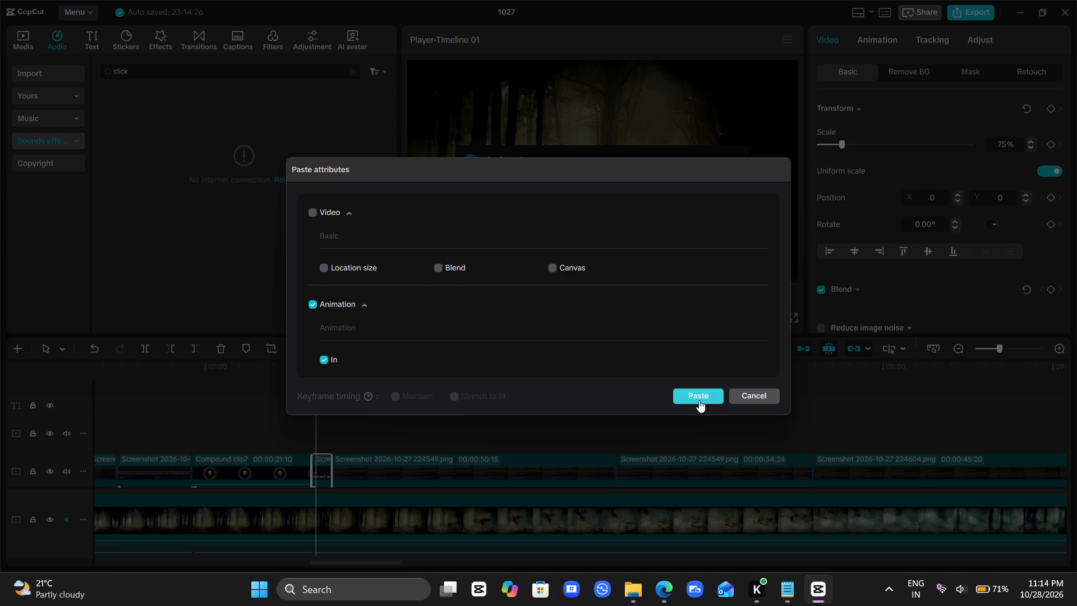
click(699, 400)
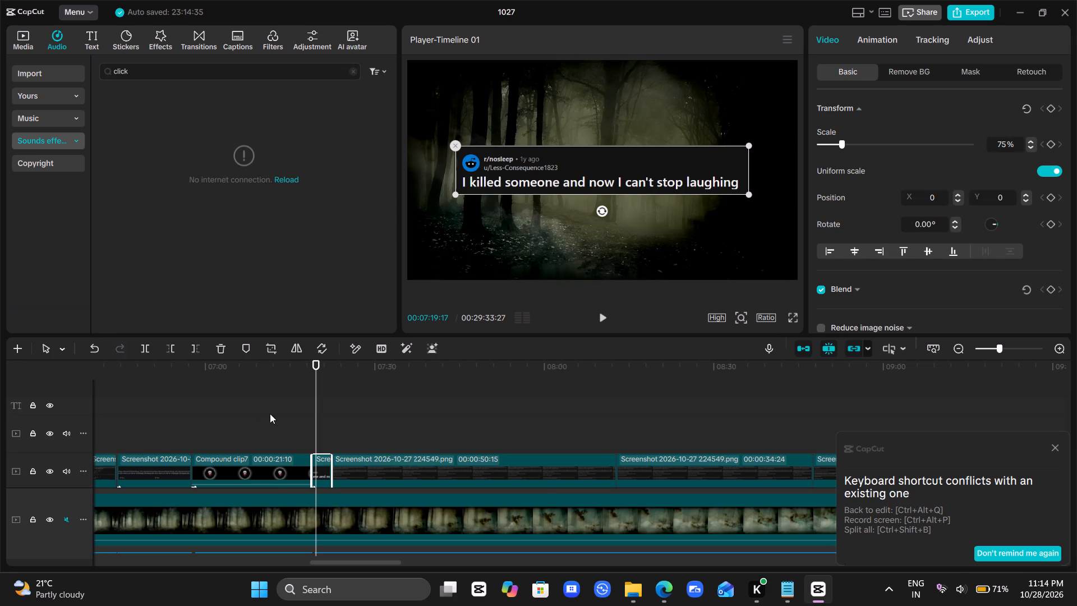
Play from about 07:12 through the end of Compound clip7, examining the "I killed someone" title's entrance.
click(274, 413)
key(space)
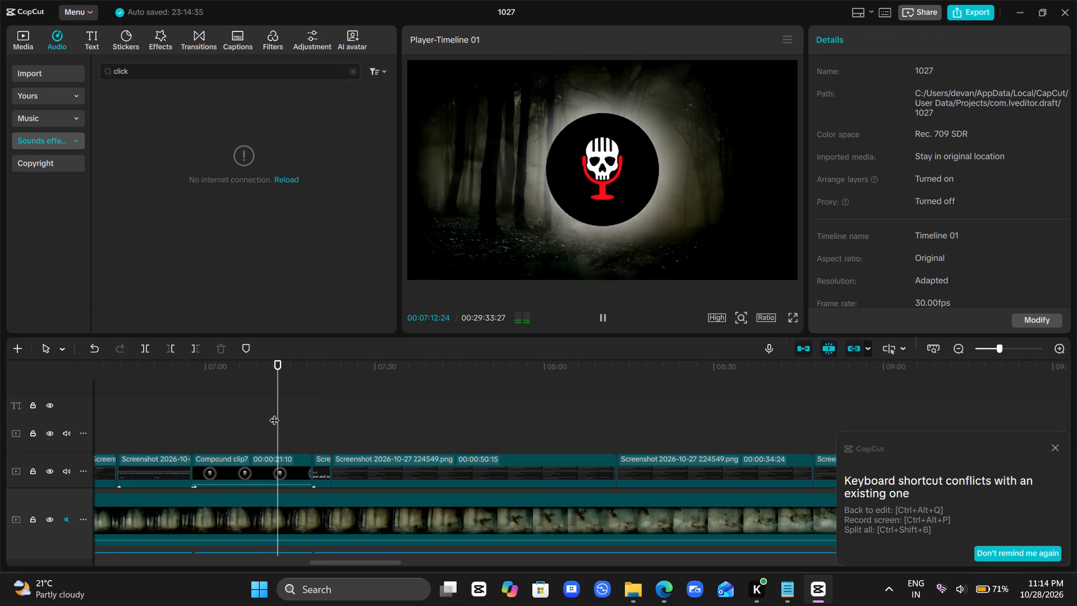
ctrl+scroll(274, 413, up, 9)
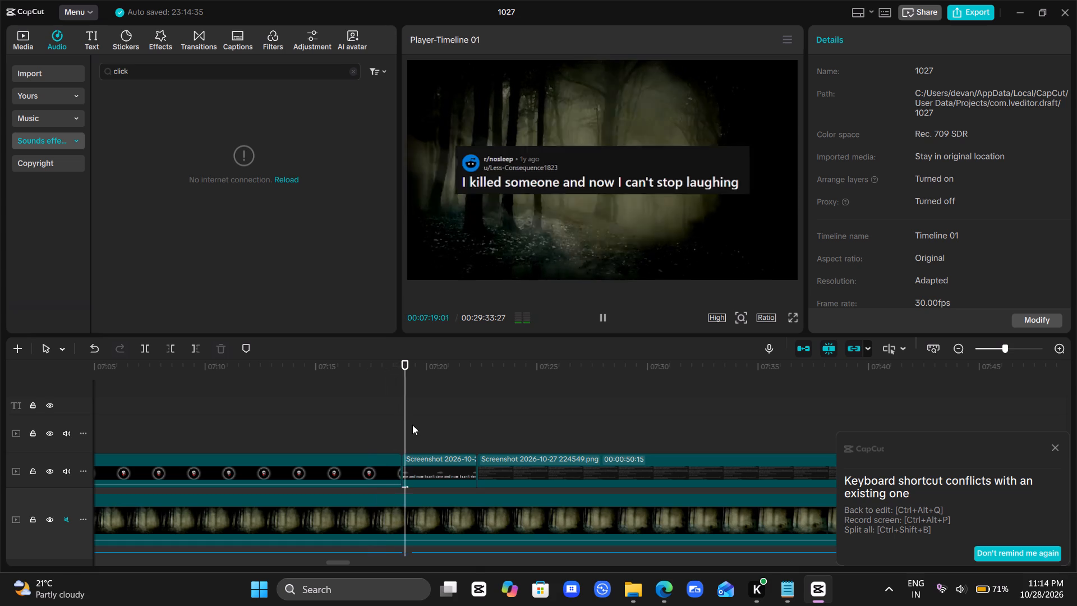
key(space)
ctrl+scroll(412, 425, down, 3)
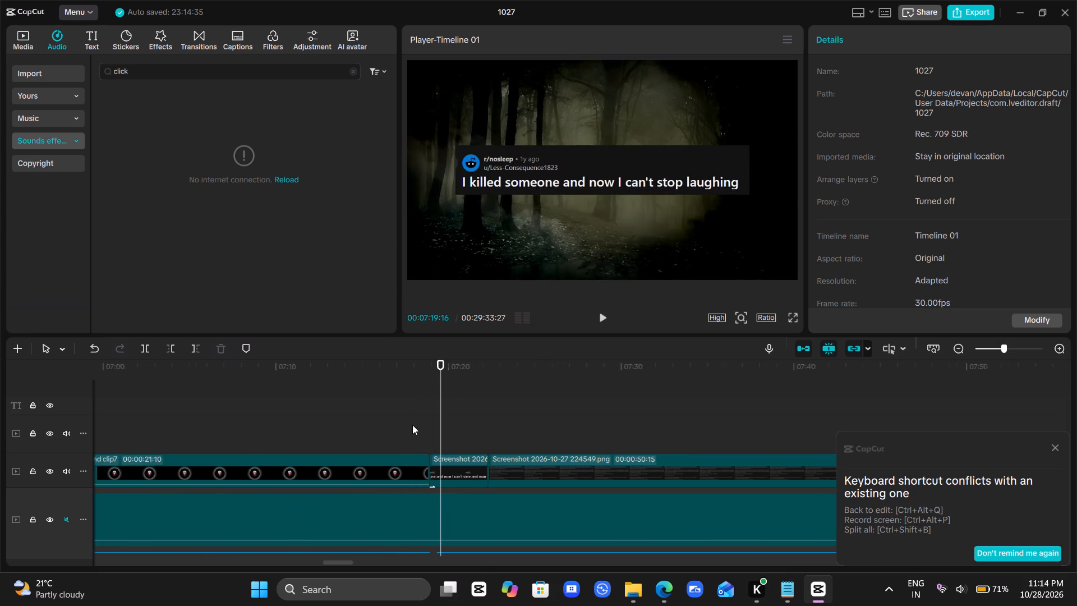
ctrl+scroll(412, 425, down, 2)
scroll(412, 425, right, 6)
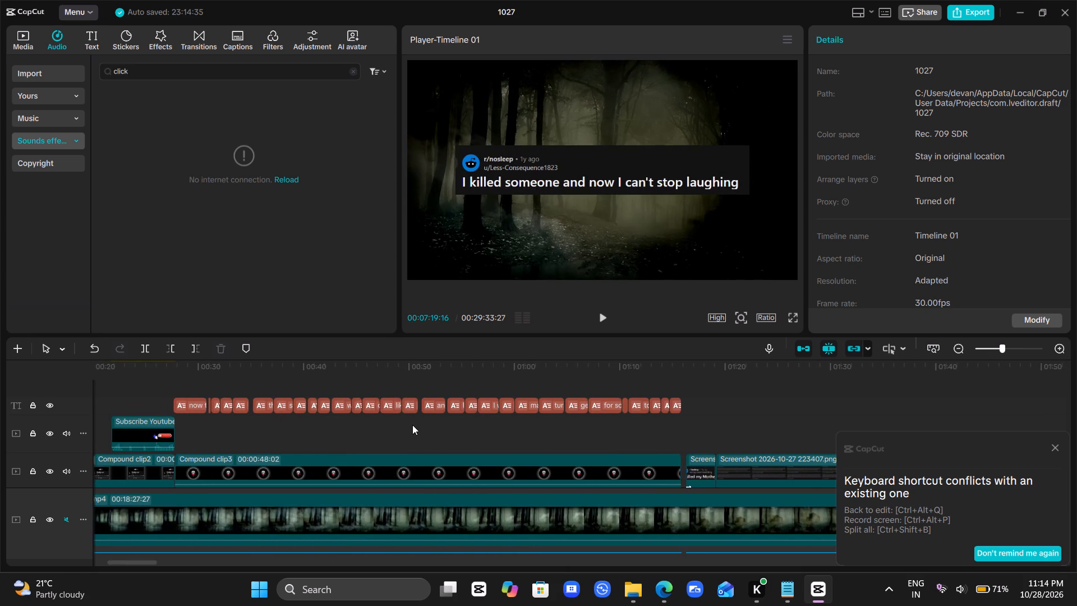
Play the start of the "I killed my Mother" title screenshot and inspect its entrance animation and duration.
scroll(412, 425, right, 1)
click(436, 427)
drag(436, 427, 446, 429)
key(space)
key(space)
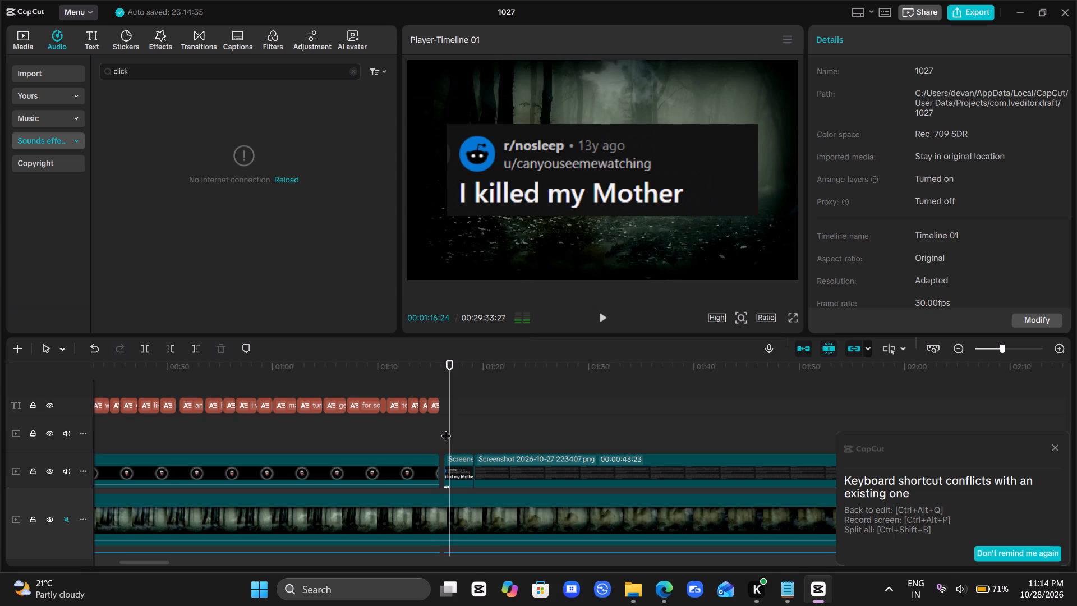
click(460, 462)
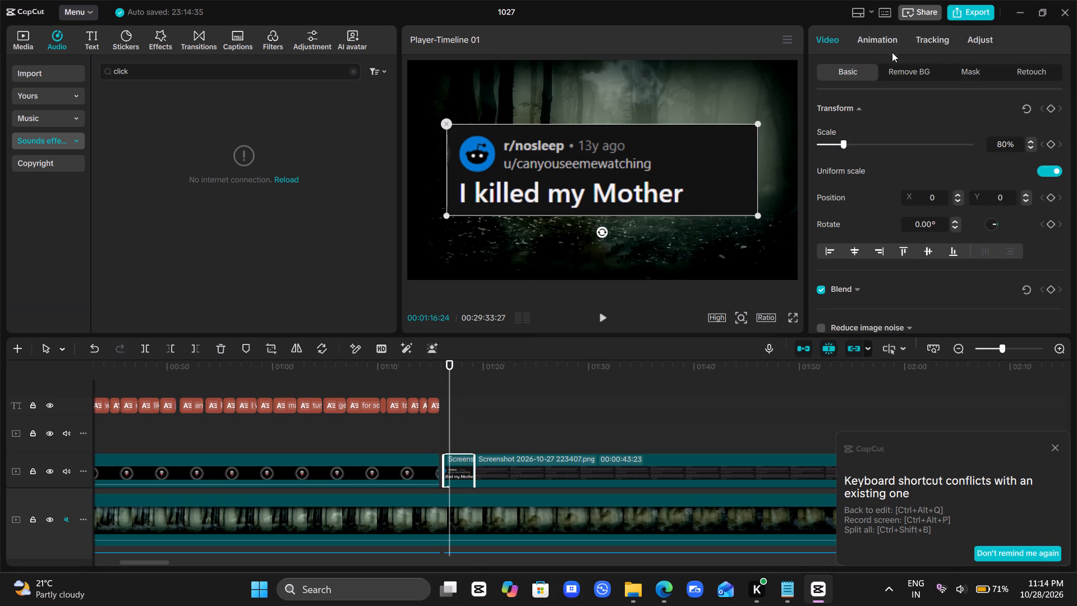
click(881, 47)
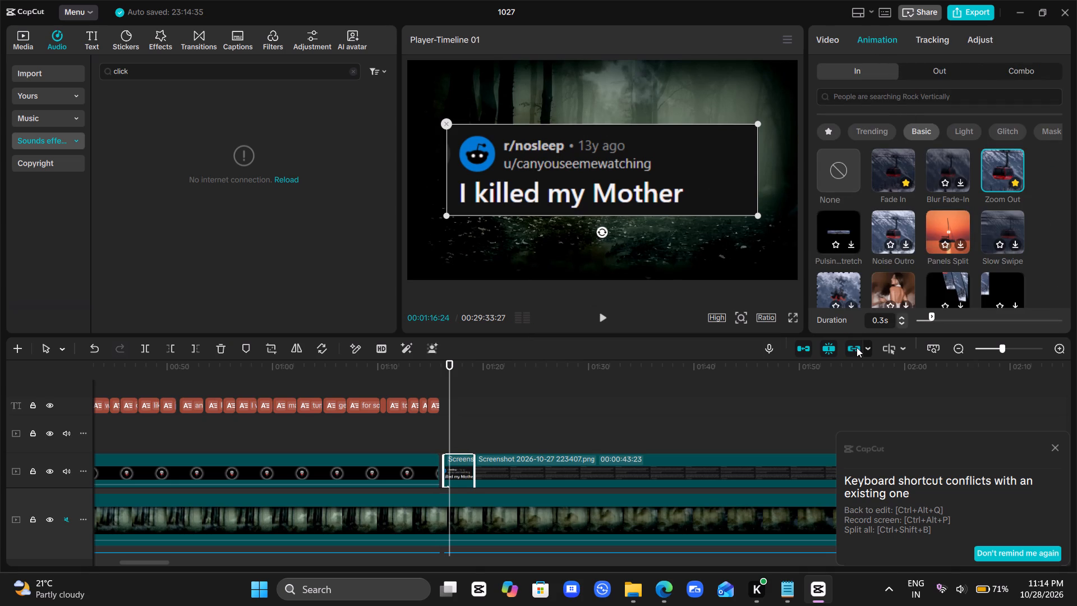
Set the Zoom Out entrance duration of the "I killed someone and now I can't stop laughing" title screenshot to 0.3 s.
scroll(776, 393, left, 10)
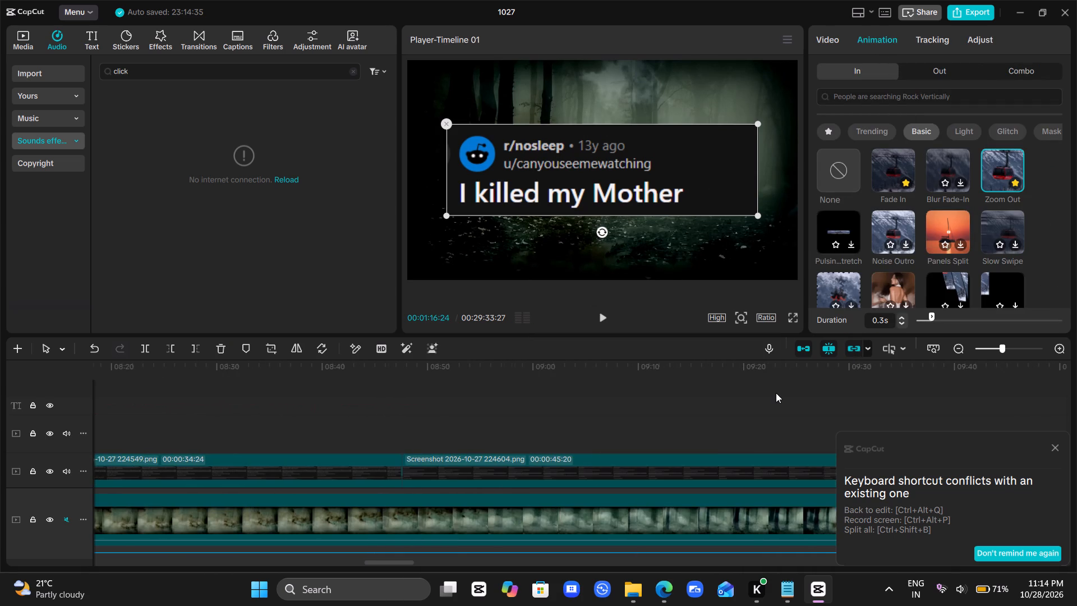
scroll(776, 393, right, 1)
scroll(554, 438, right, 1)
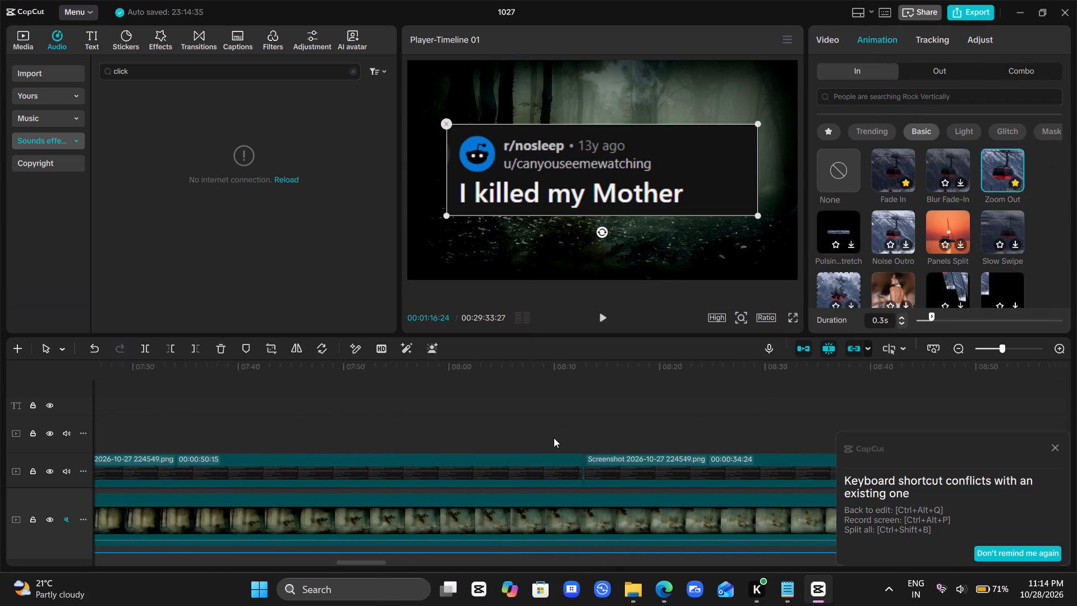
scroll(554, 438, right, 1)
click(319, 423)
drag(319, 423, 273, 426)
click(277, 466)
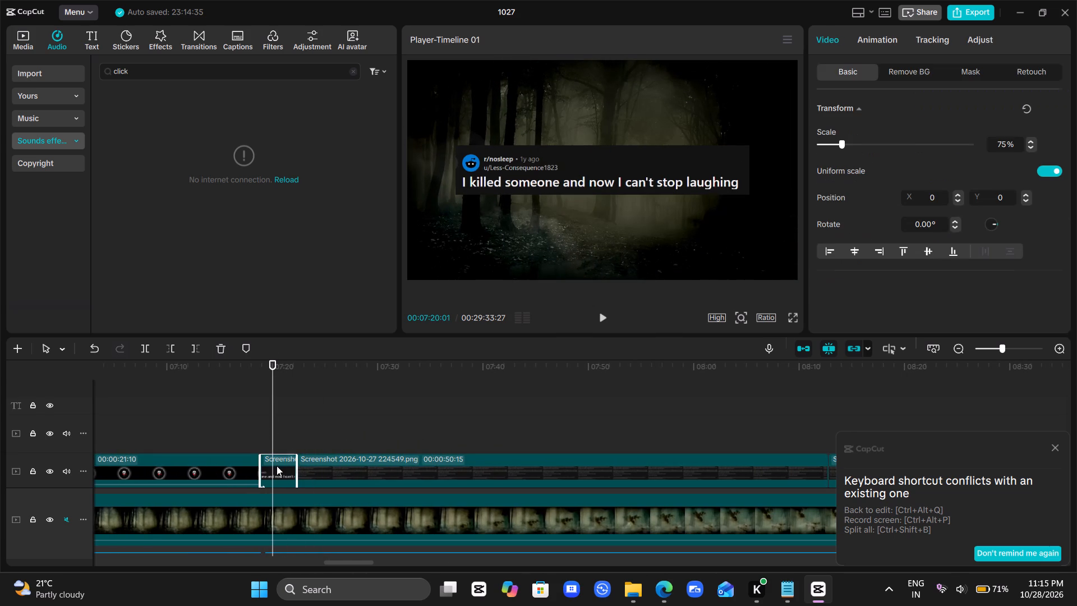
click(877, 44)
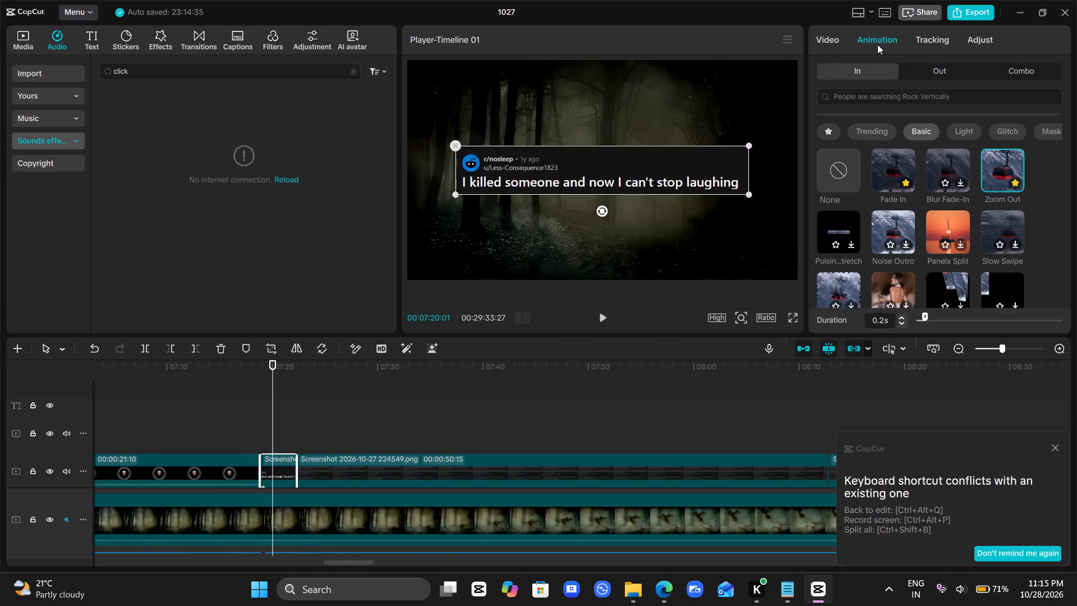
click(899, 318)
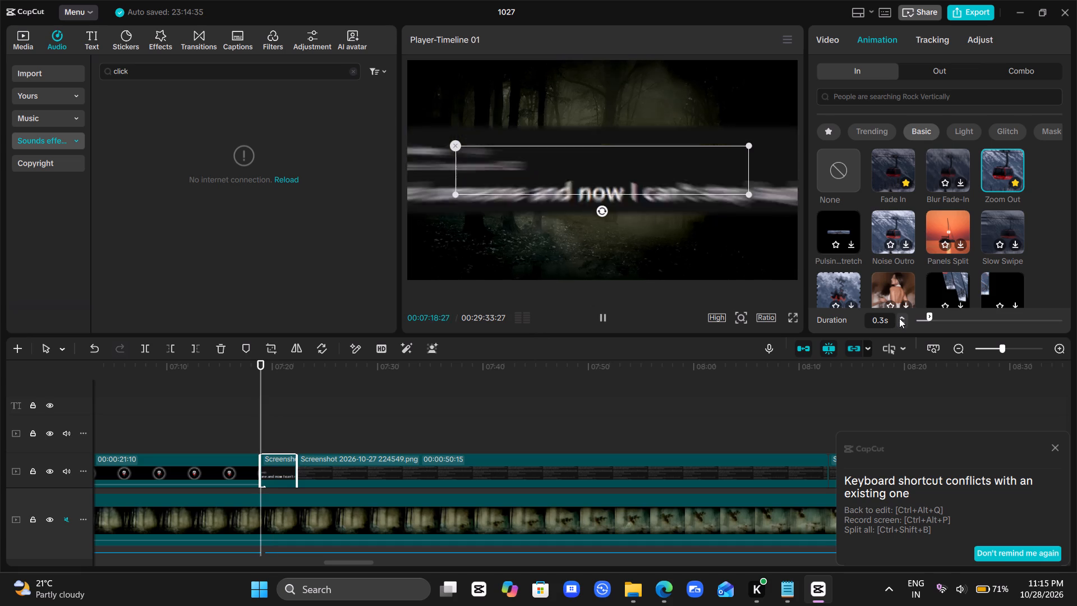
Copy the Wave sound effect from beneath the "I killed my Mother" title and paste it at 07:19:06, beneath the second story's title.
scroll(564, 437, right, 4)
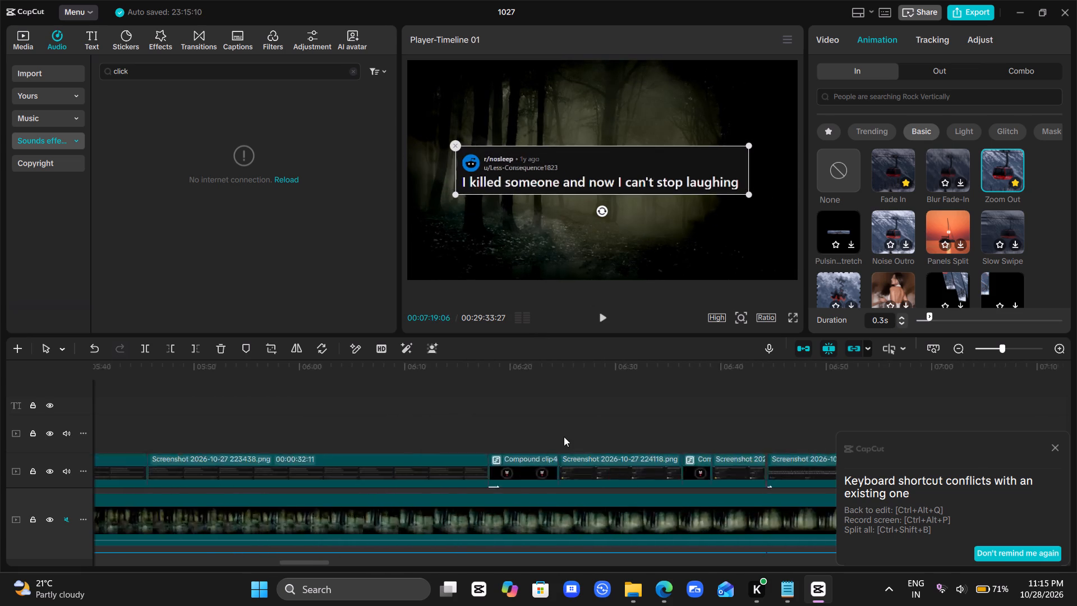
scroll(564, 437, right, 3)
scroll(564, 437, down, 1)
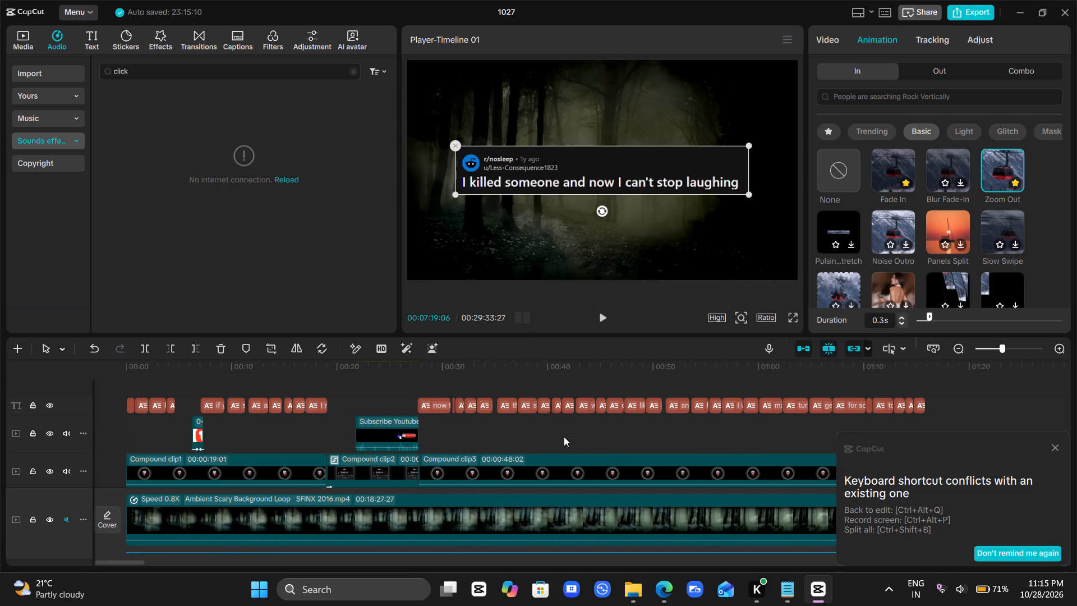
scroll(564, 437, down, 4)
scroll(564, 437, left, 1)
scroll(564, 437, up, 1)
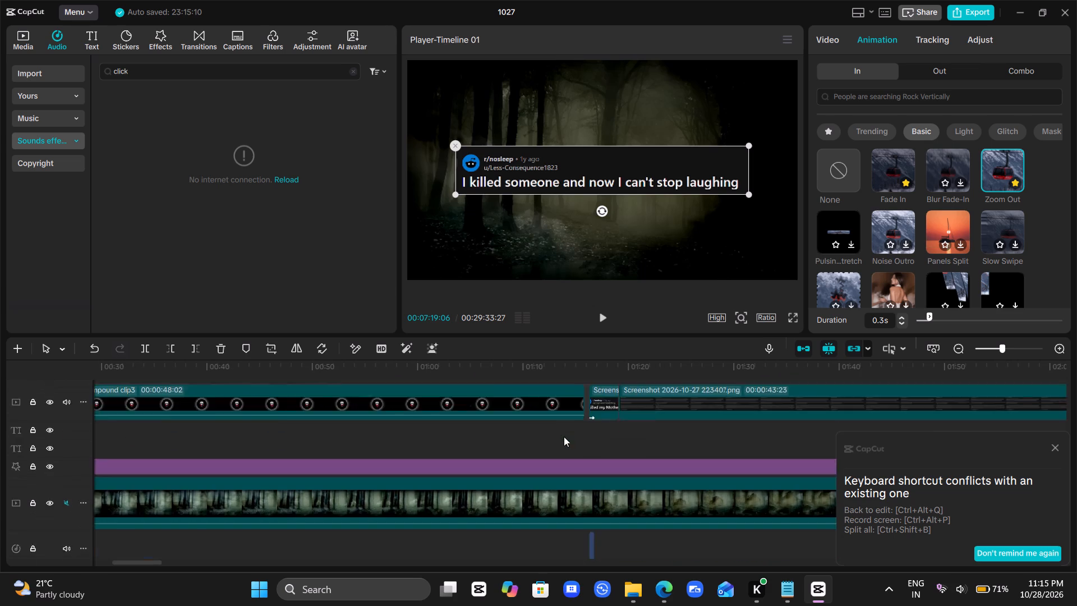
scroll(564, 437, up, 2)
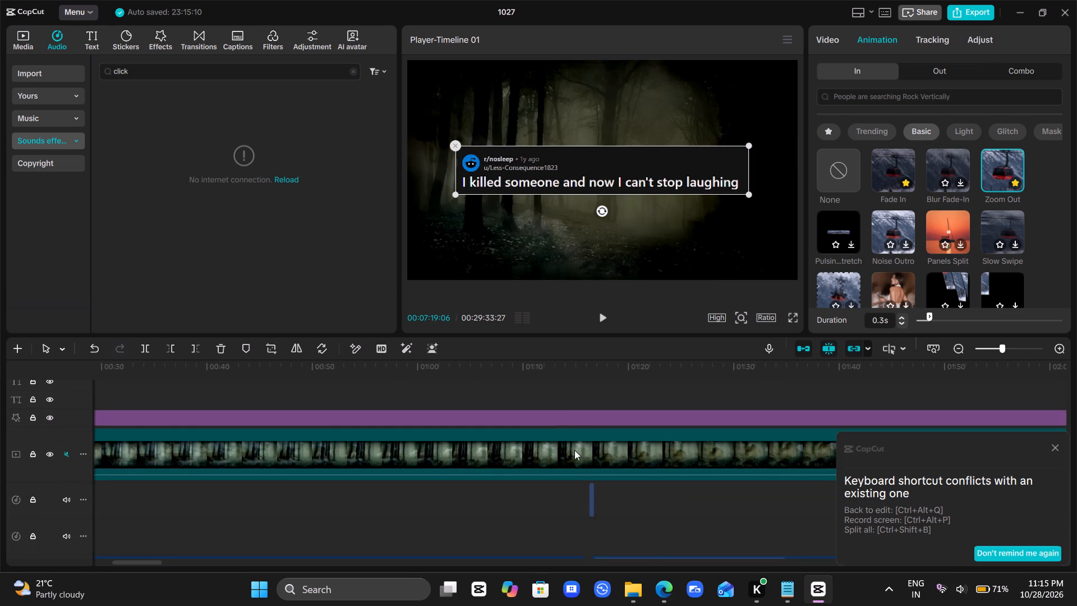
ctrl+scroll(600, 497, up, 7)
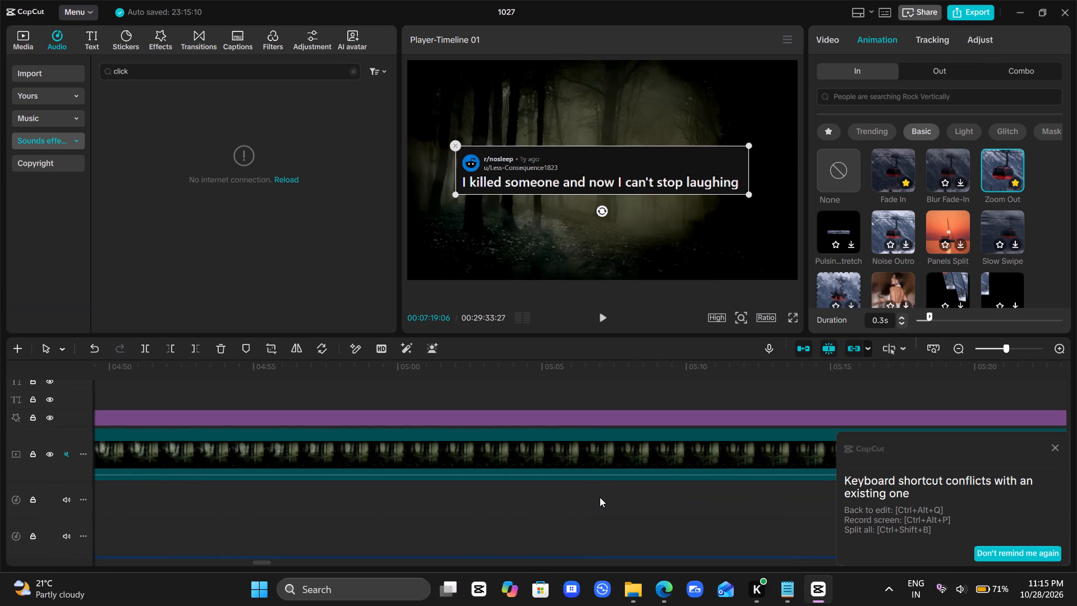
scroll(600, 497, right, 5)
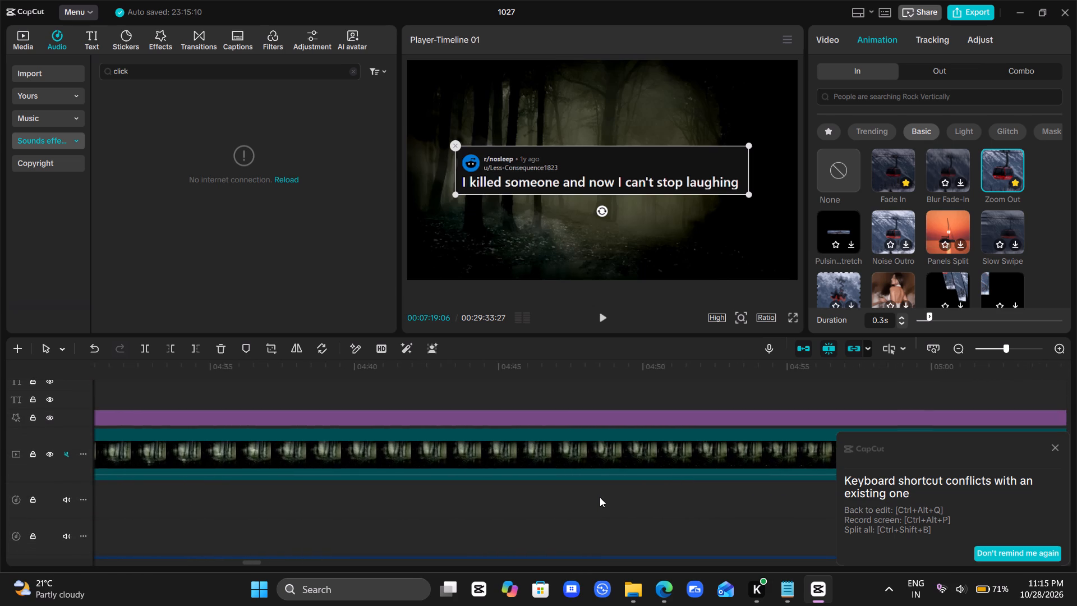
scroll(600, 497, right, 2)
scroll(600, 497, left, 3)
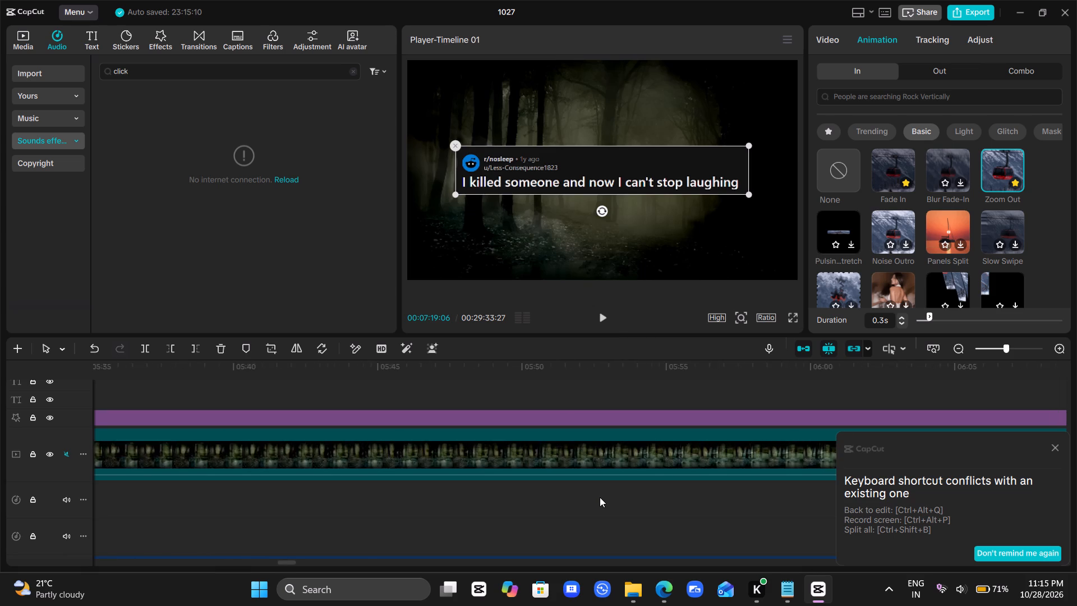
scroll(600, 497, left, 4)
scroll(600, 497, right, 4)
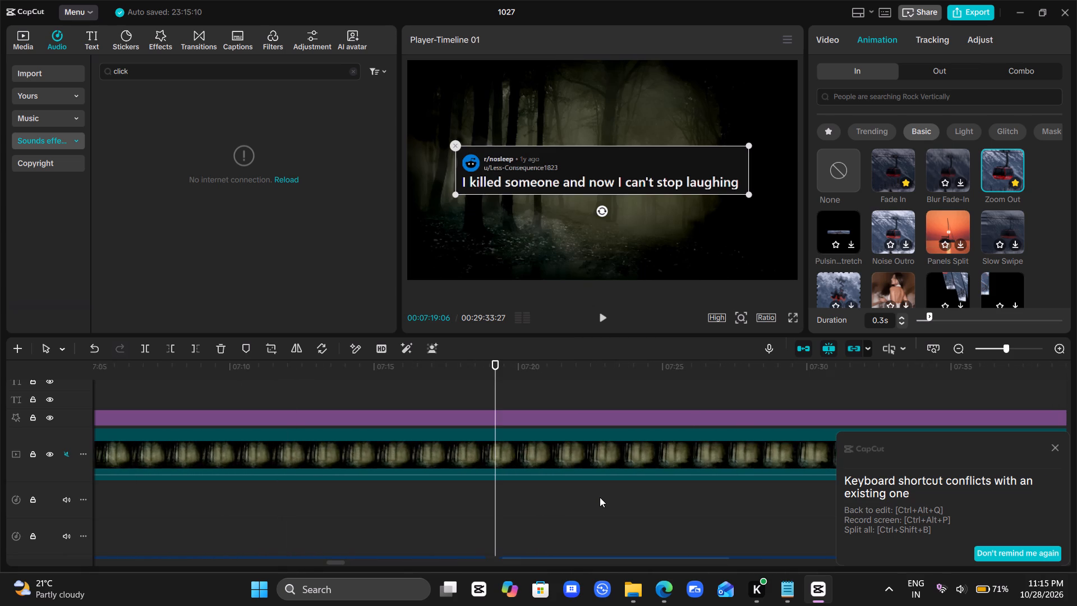
scroll(600, 497, right, 1)
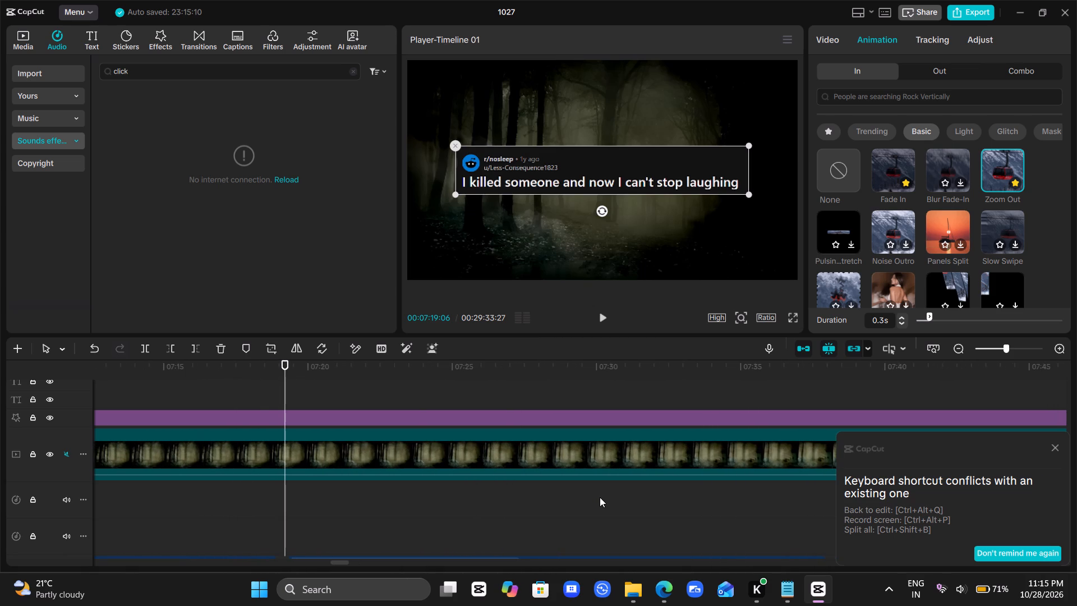
scroll(600, 497, right, 18)
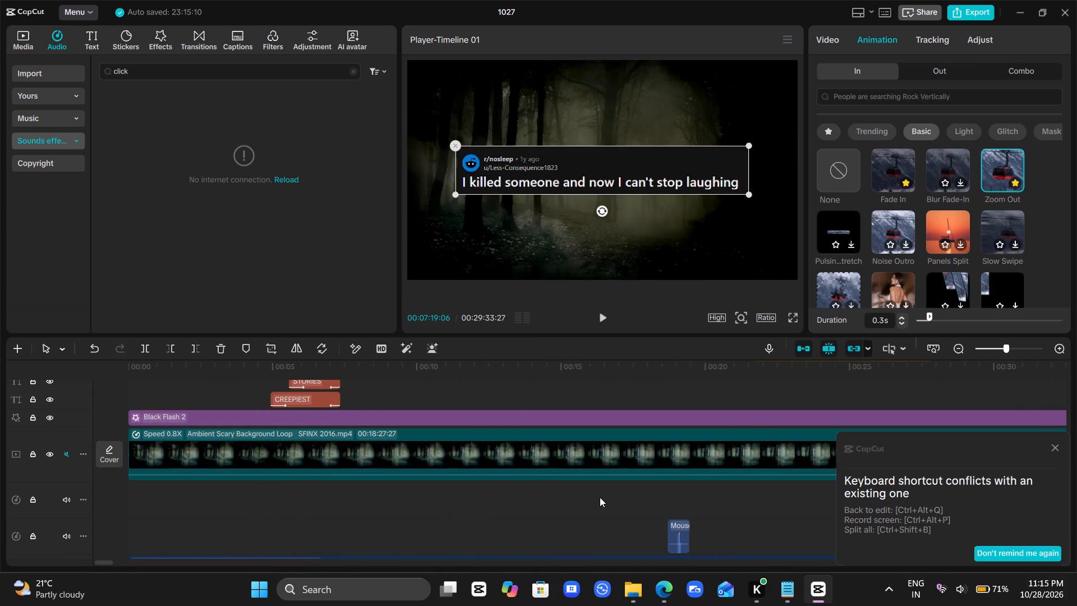
scroll(600, 497, down, 1)
scroll(600, 497, left, 4)
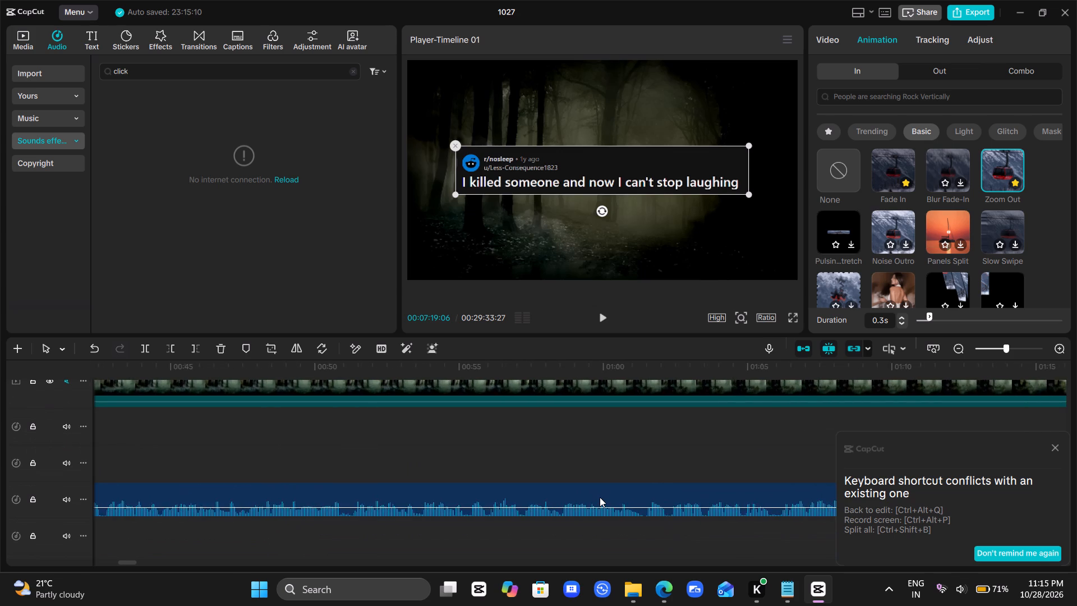
scroll(600, 497, left, 1)
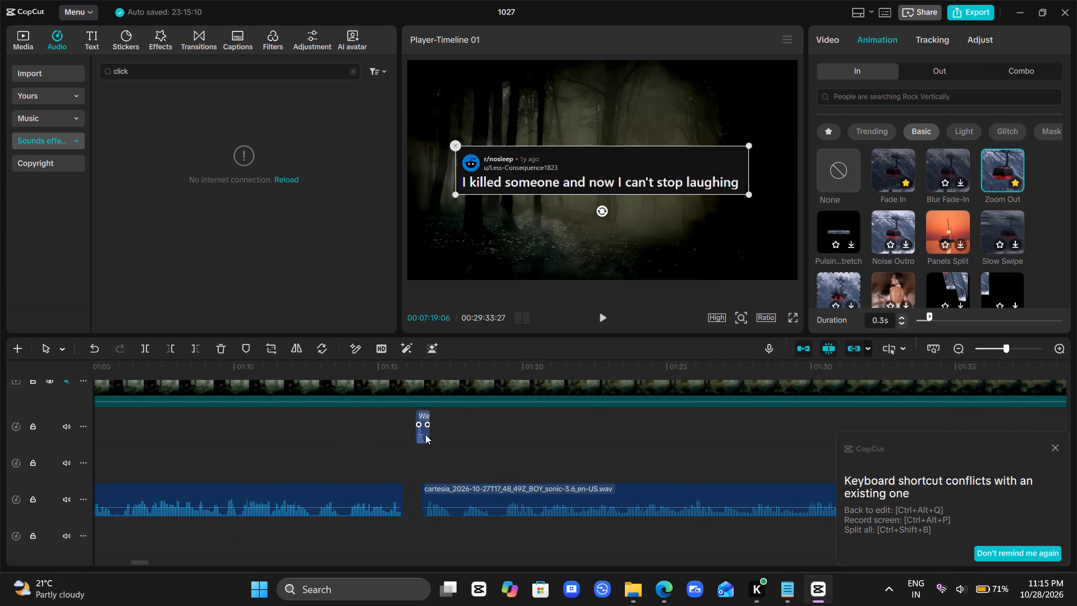
click(425, 434)
key(ctrl+c)
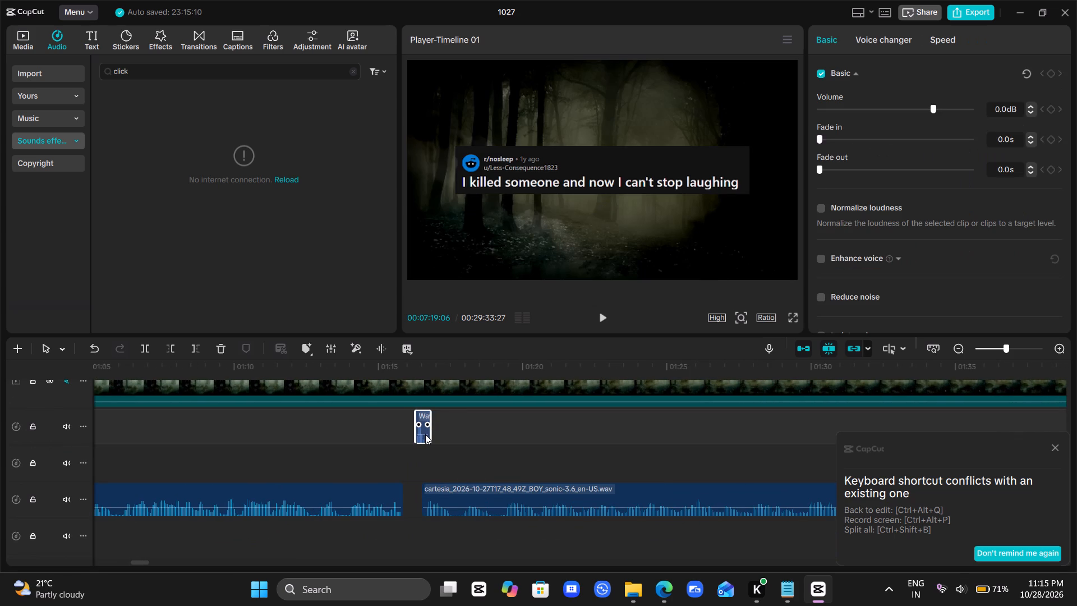
key(ctrl+v)
Move the pasted Wave sound effect earlier so it starts together with the "I killed someone" title screenshot.
scroll(425, 434, up, 1)
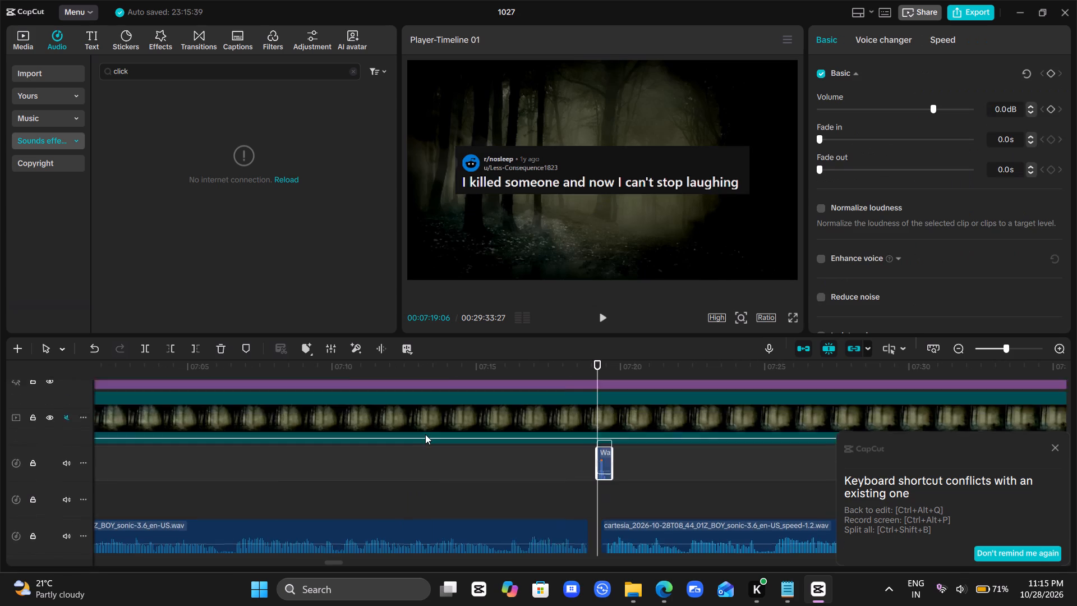
scroll(425, 434, up, 2)
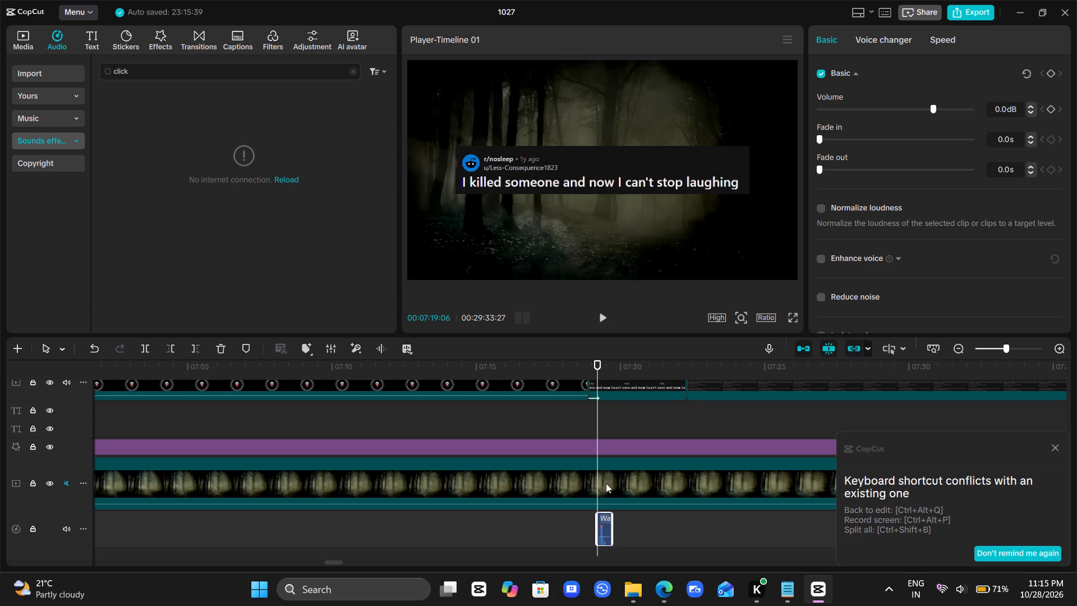
ctrl+scroll(609, 488, up, 12)
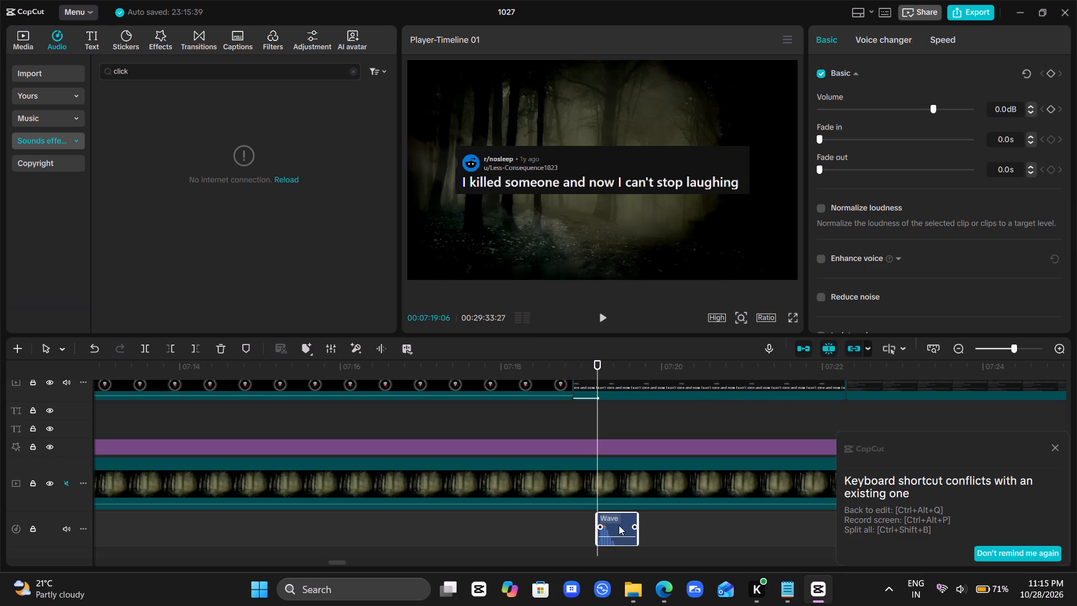
drag(619, 525, 592, 526)
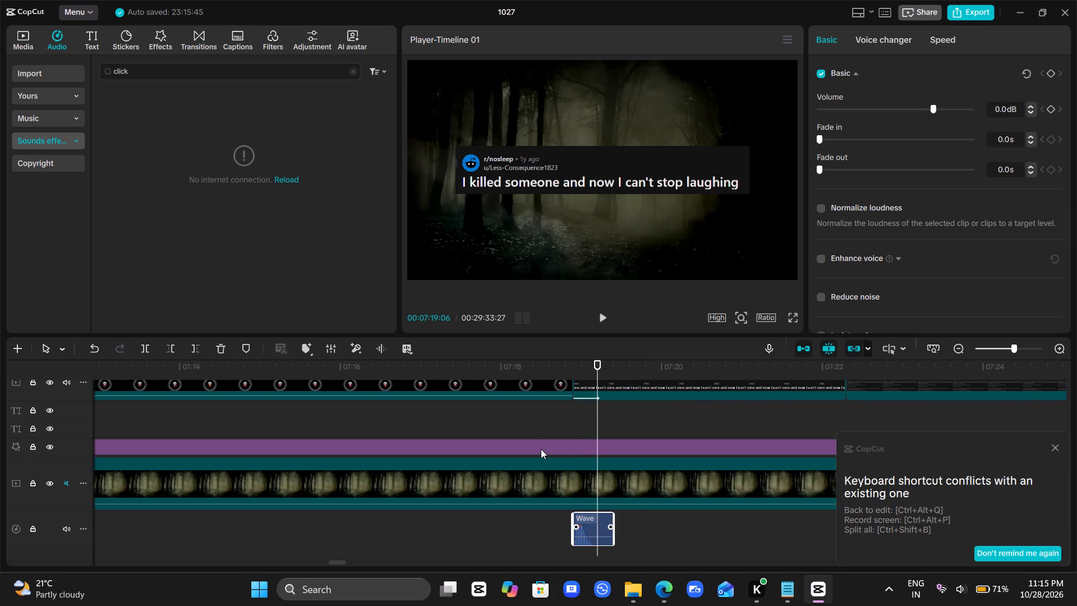
Play from about 07:18 to 07:26, checking the second title's entrance with its Wave sound and the following story screenshot.
click(539, 428)
key(space)
key(space)
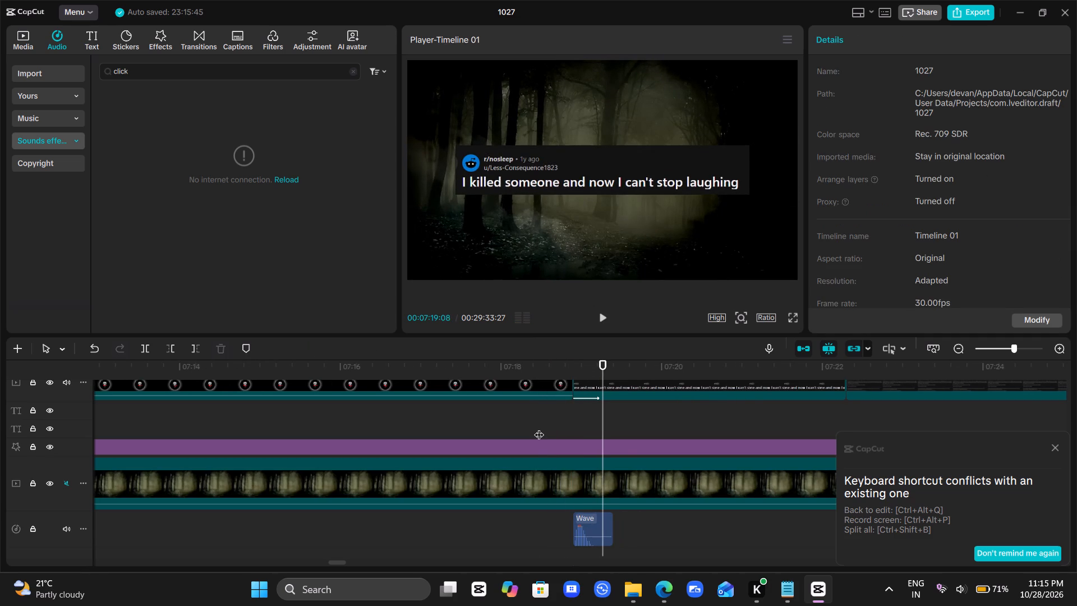
key(space)
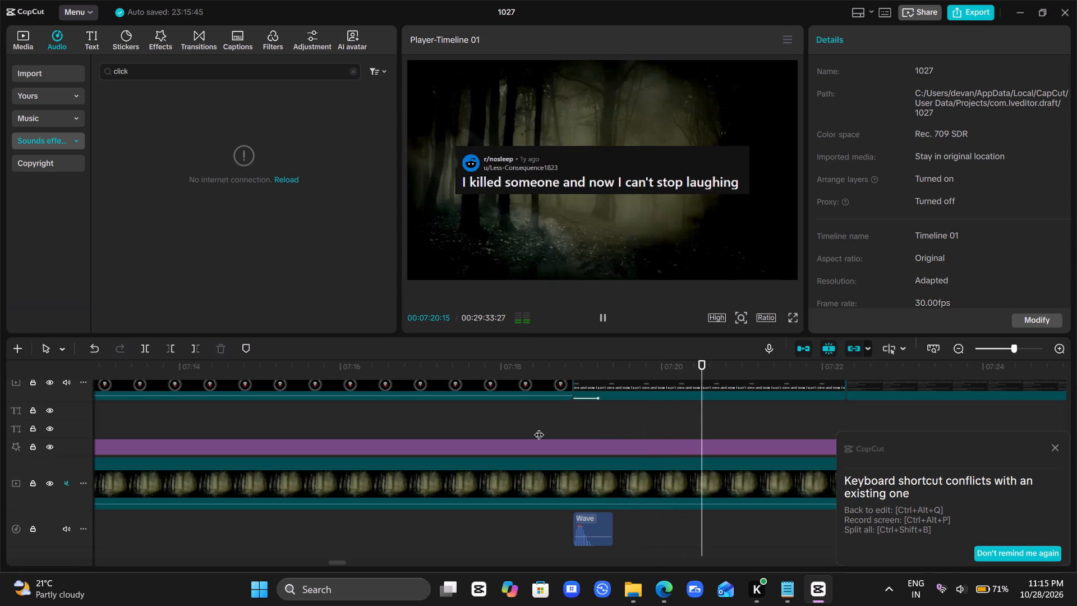
key(space)
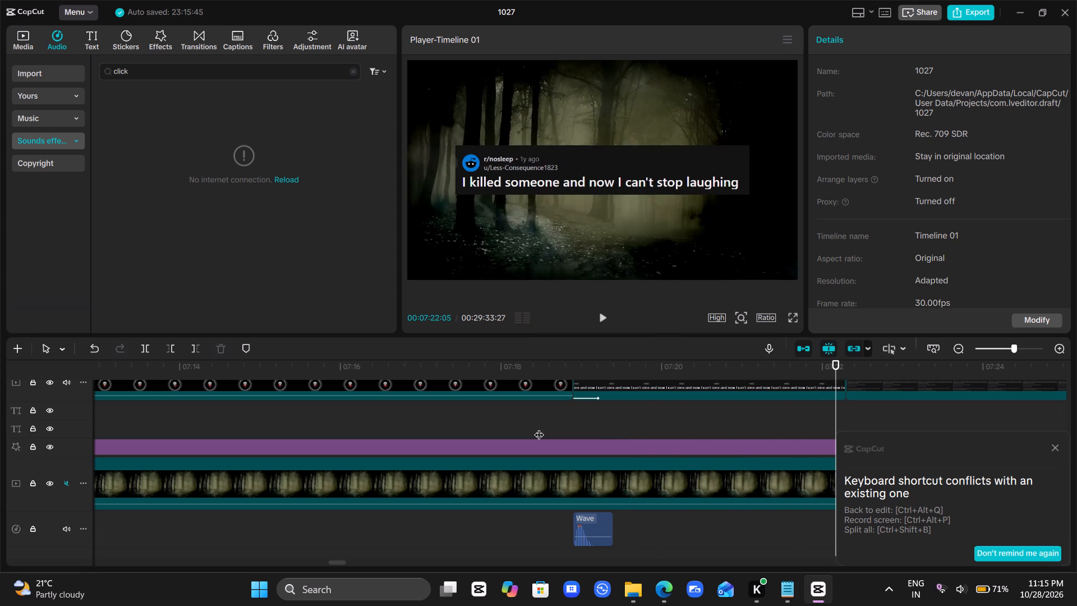
scroll(539, 428, left, 1)
key(space)
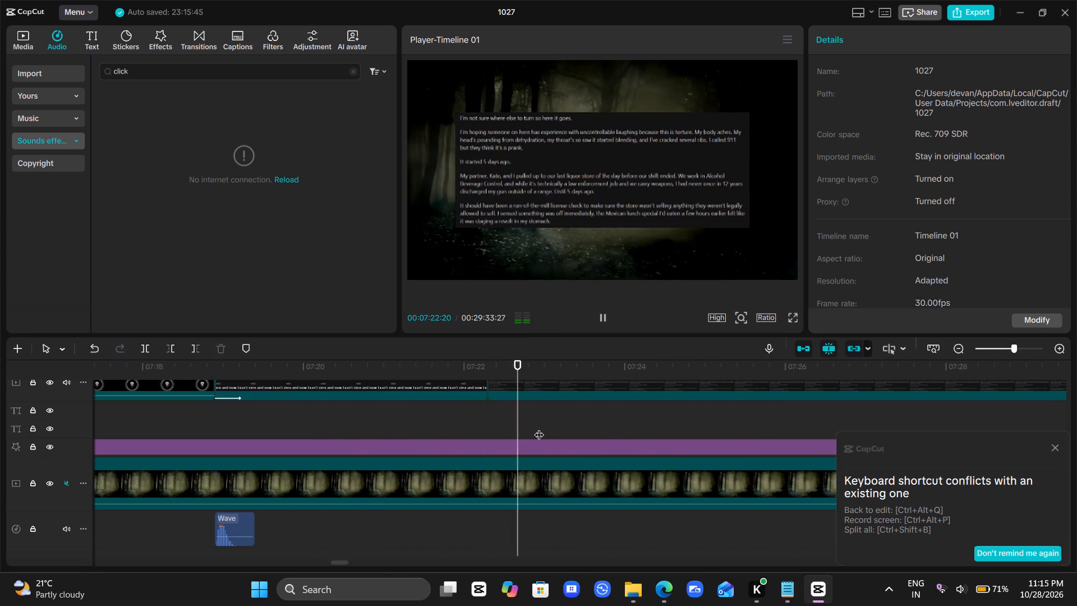
key(space)
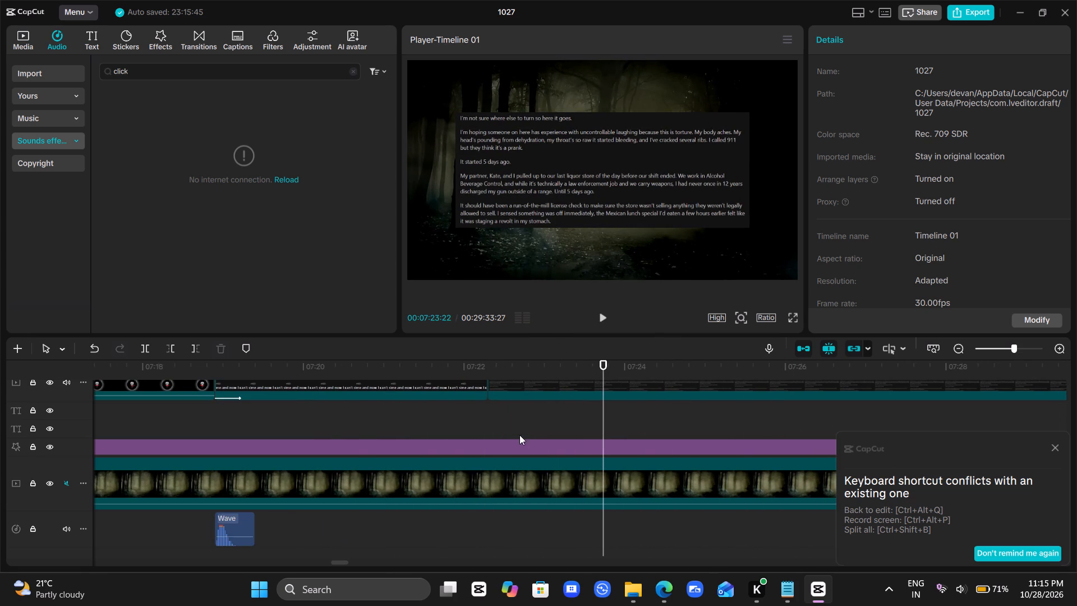
key(space)
scroll(494, 433, left, 1)
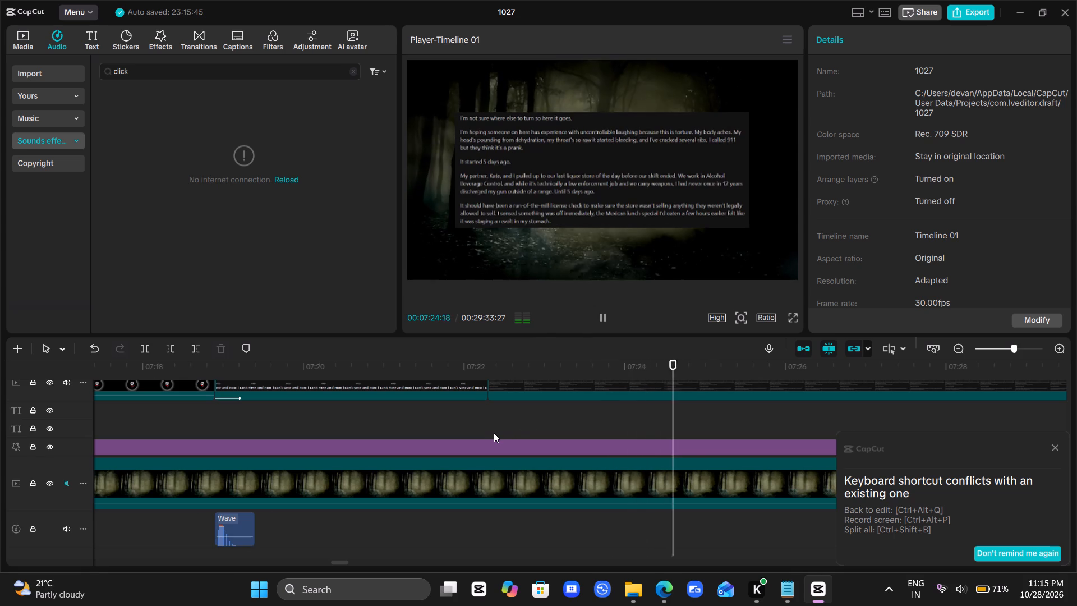
scroll(494, 433, left, 1)
key(space)
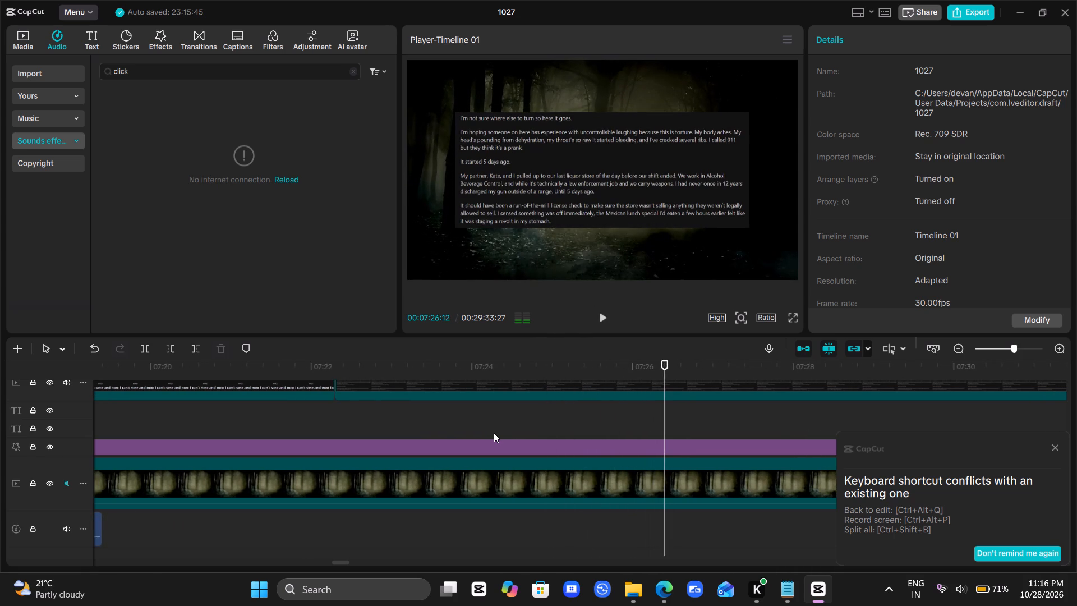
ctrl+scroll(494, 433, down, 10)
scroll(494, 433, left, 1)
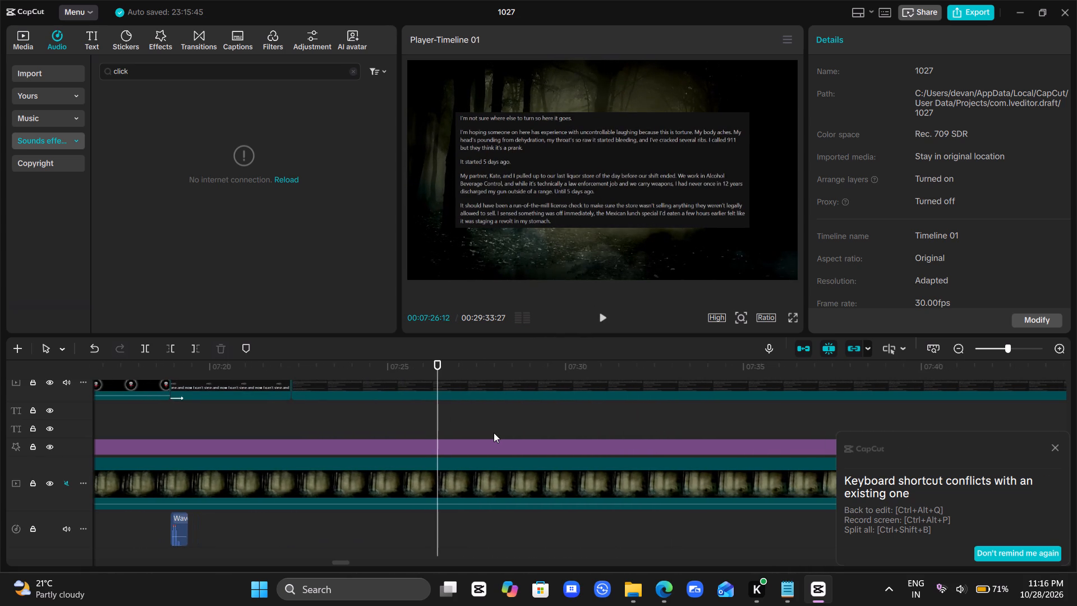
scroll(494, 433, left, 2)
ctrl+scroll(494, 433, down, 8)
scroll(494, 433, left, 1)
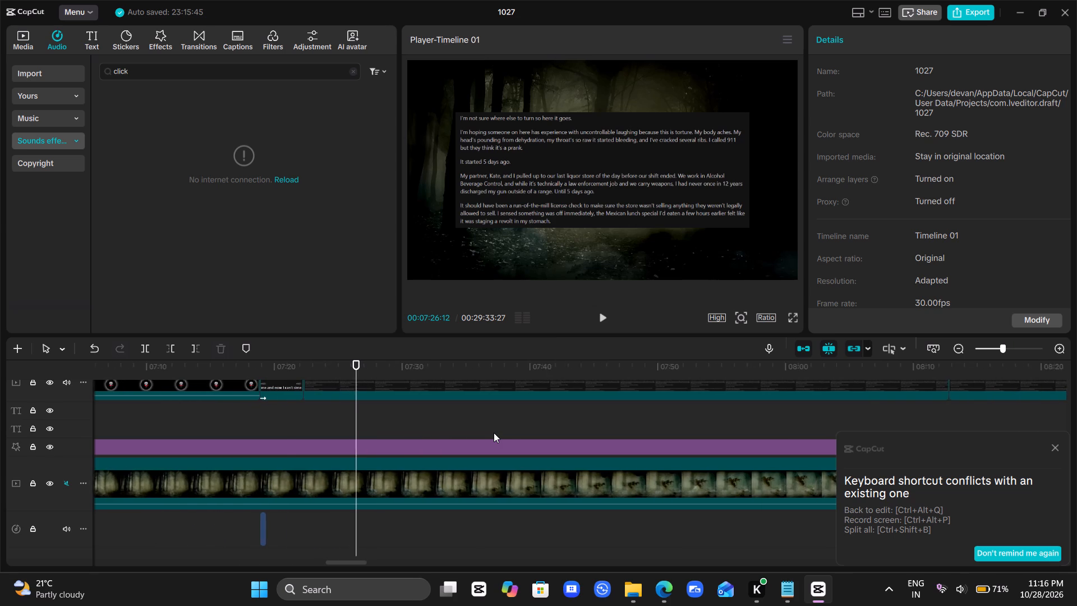
Skim the second story's screenshots from about 07:26 to 12:26, checking them over the background footage.
scroll(494, 433, left, 1)
click(494, 433)
drag(494, 433, 730, 408)
ctrl+scroll(730, 408, down, 4)
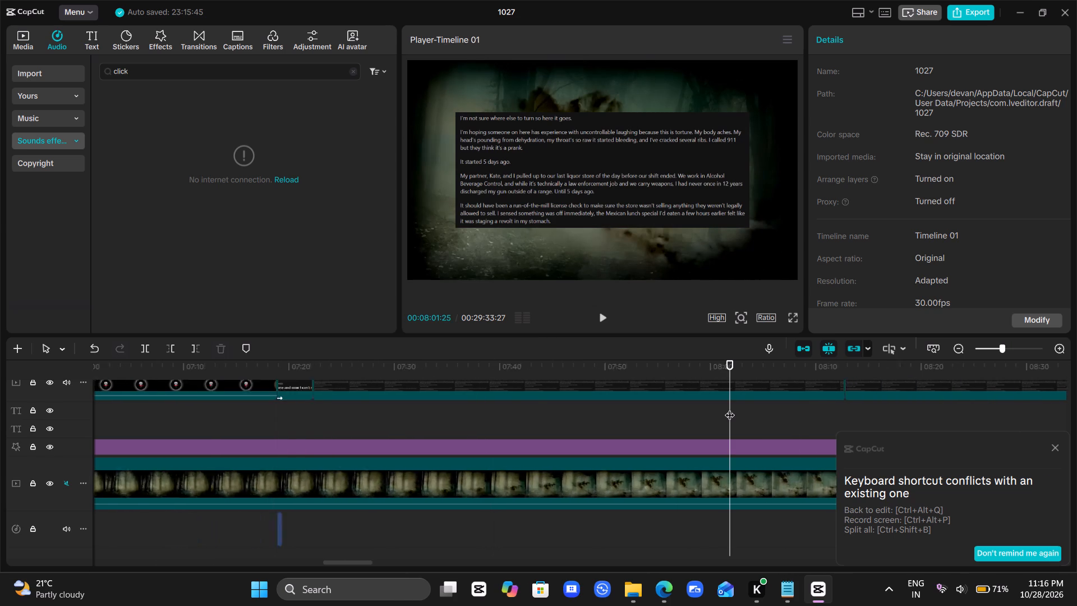
ctrl+scroll(730, 408, down, 2)
scroll(730, 408, left, 2)
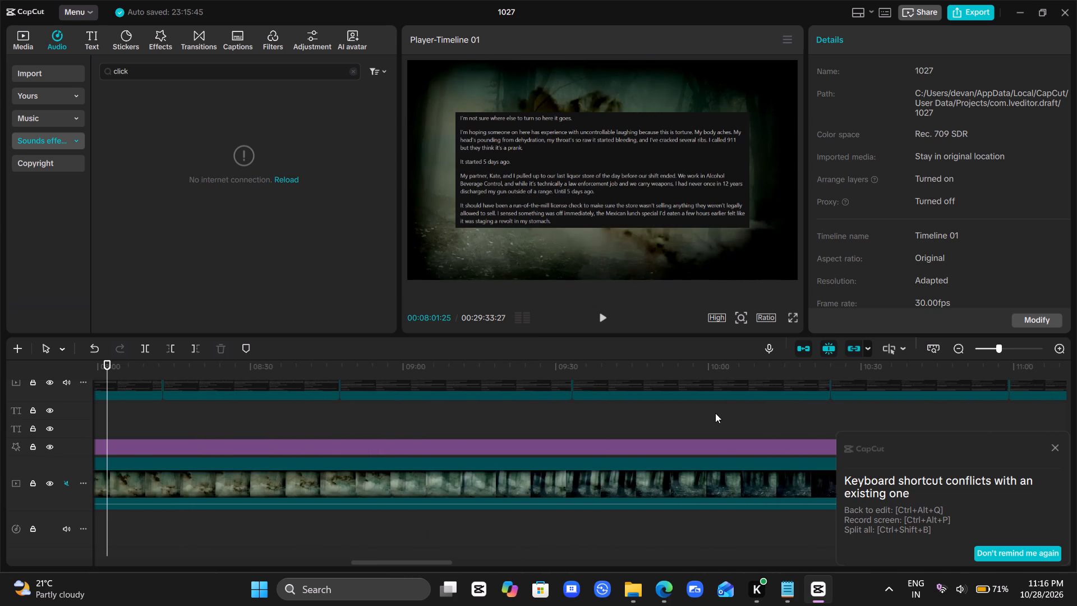
click(715, 413)
drag(715, 413, 863, 420)
scroll(863, 420, left, 2)
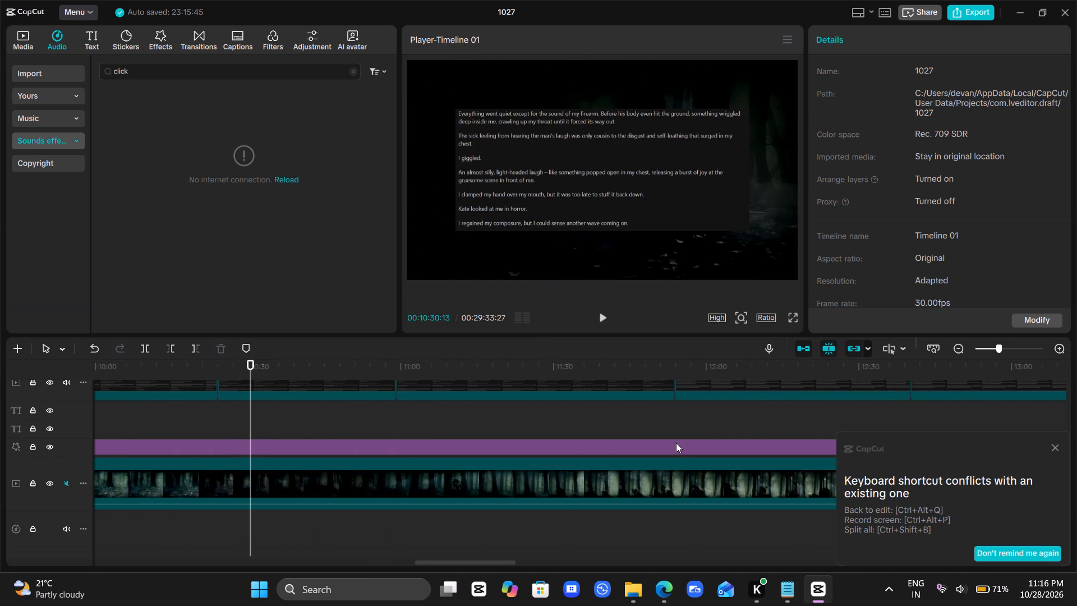
click(617, 421)
drag(617, 421, 839, 403)
scroll(839, 403, left, 2)
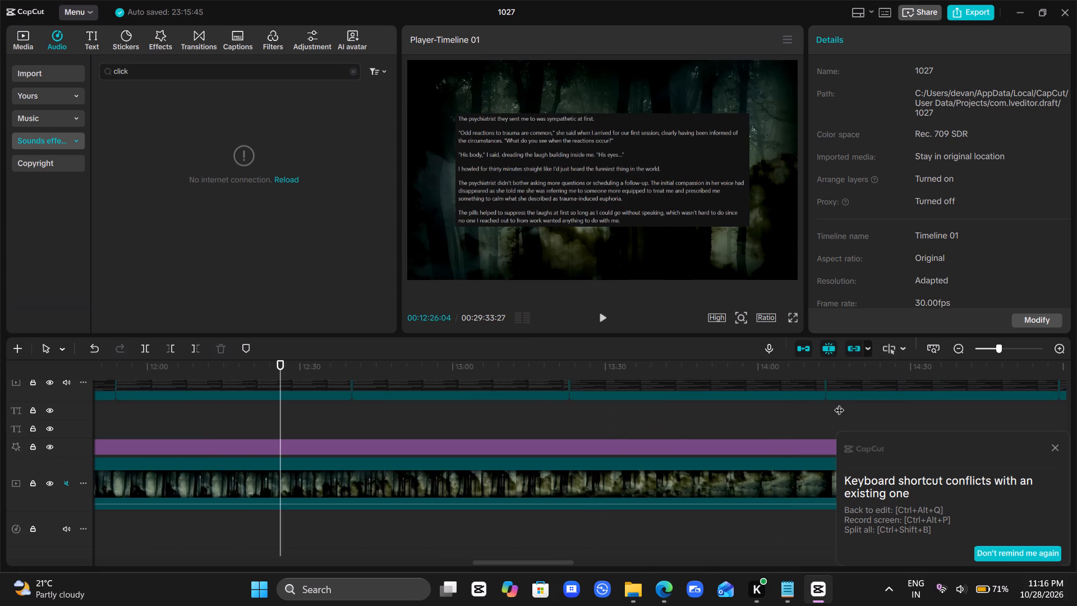
ctrl+scroll(839, 403, down, 9)
scroll(839, 403, up, 1)
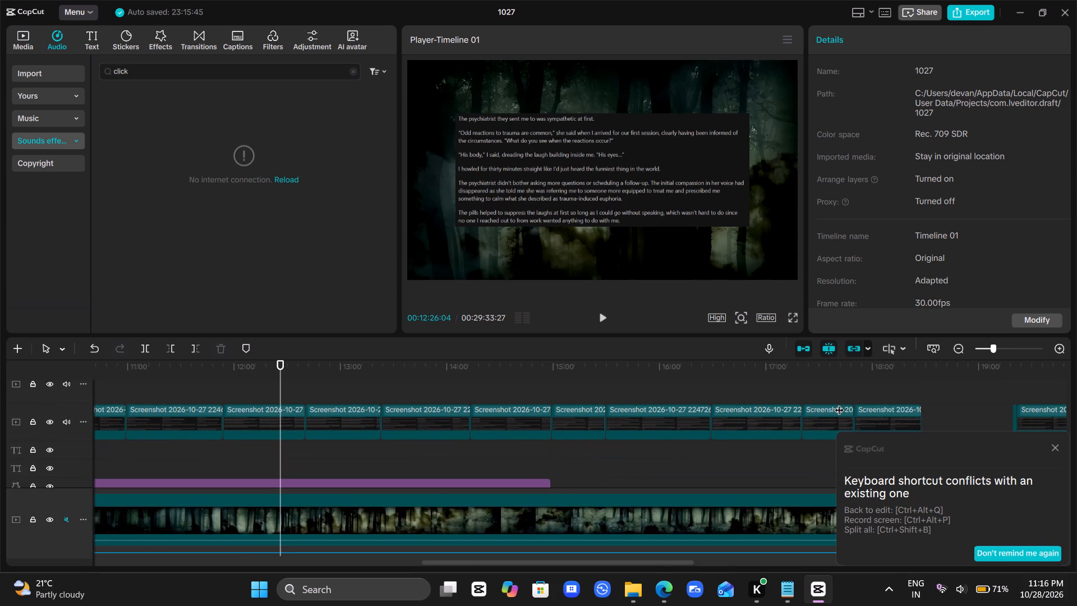
scroll(839, 403, down, 1)
scroll(707, 419, down, 1)
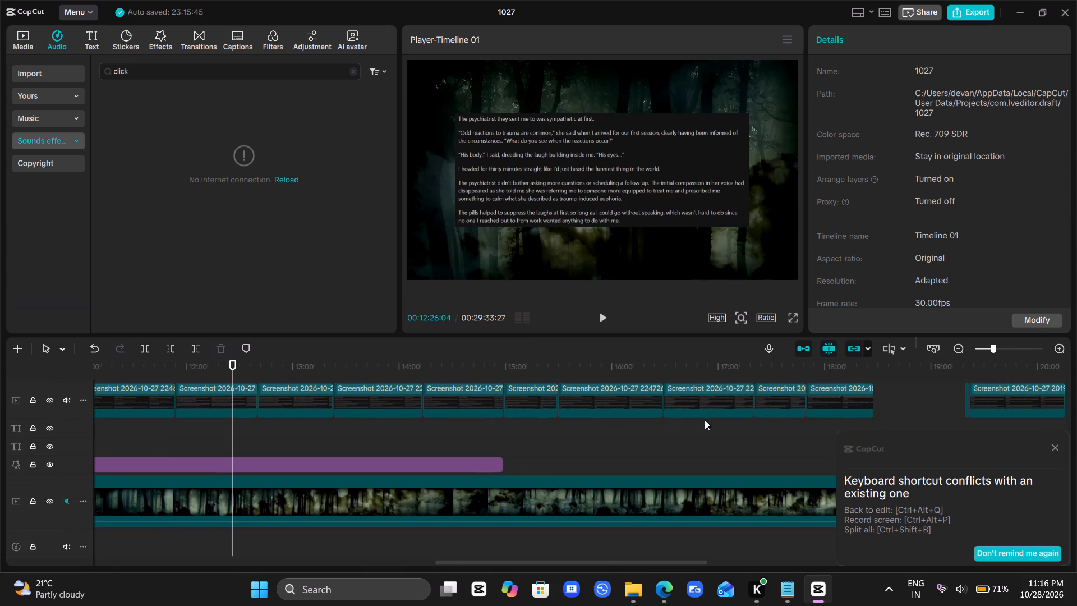
Extend the Black Flash 2 effect from about 14:59 to the end of the background footage at about 29:33.
click(504, 467)
click(485, 465)
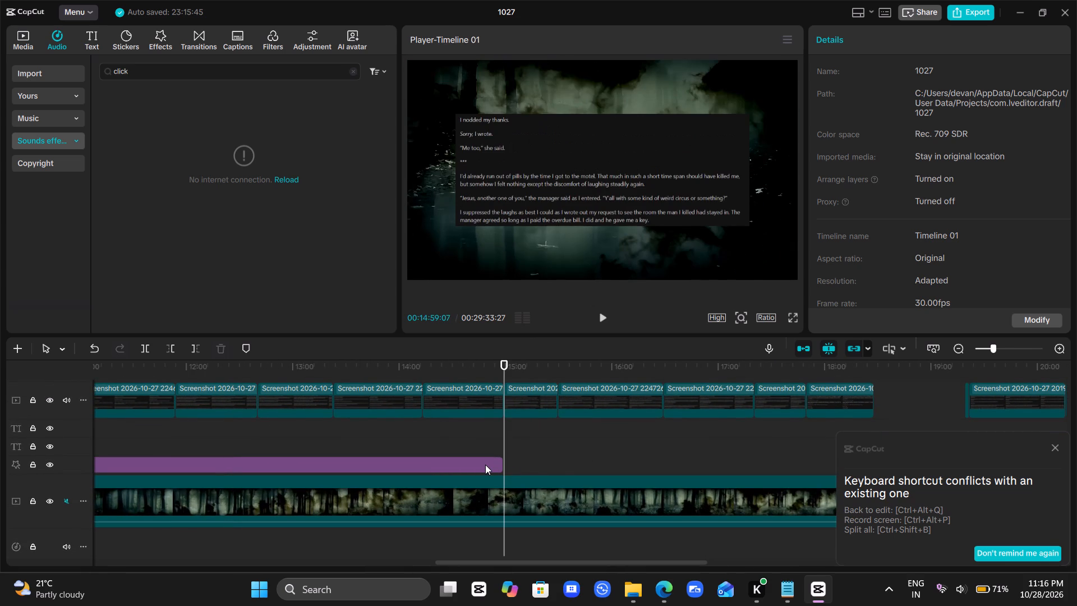
drag(504, 468, 1076, 454)
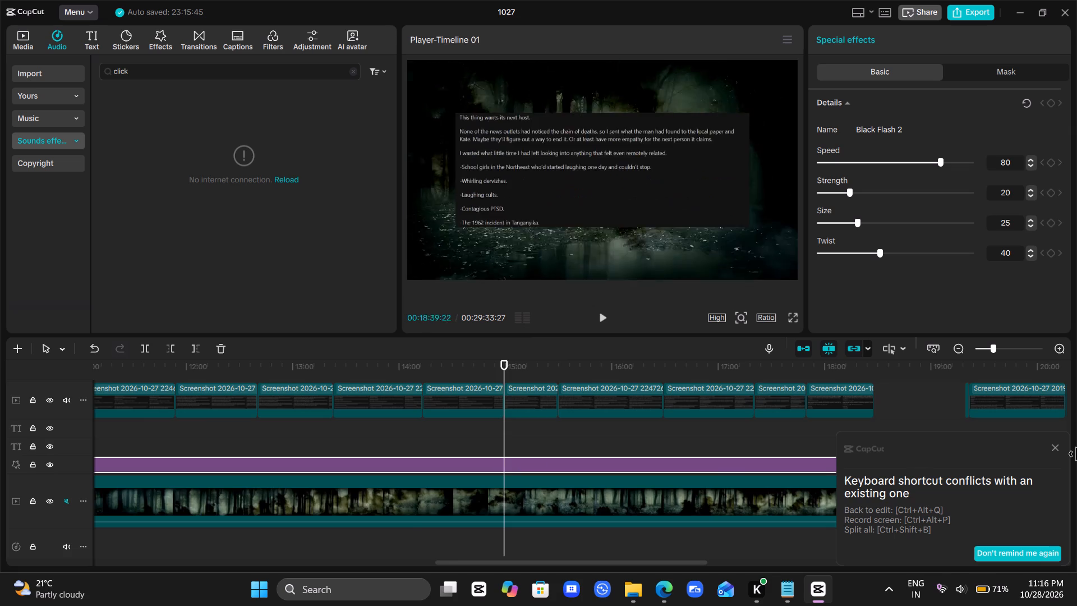
drag(1076, 454, 1076, 444)
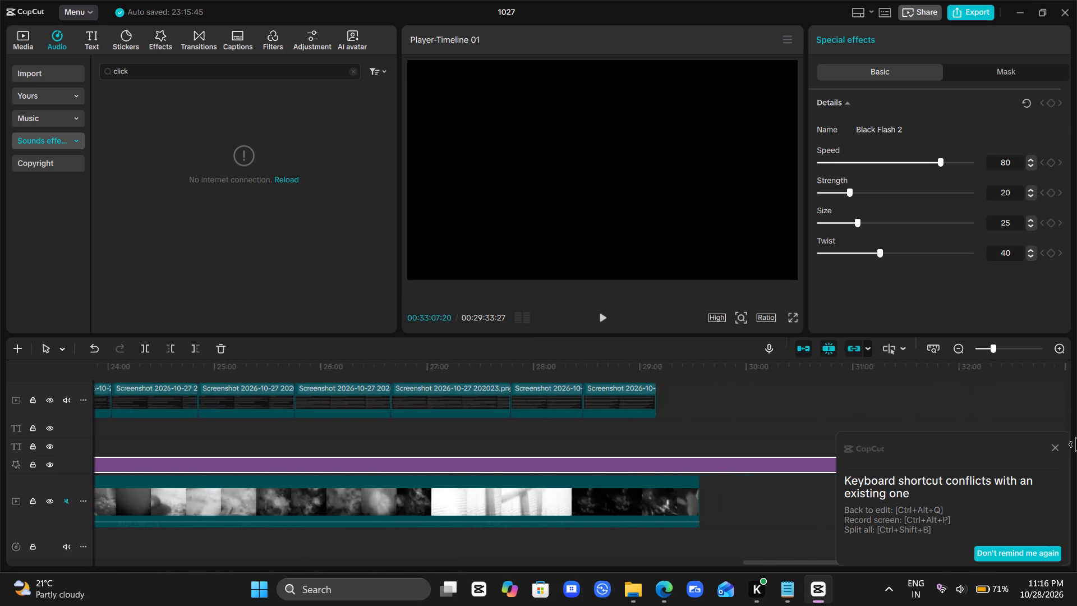
drag(1076, 444, 167, 572)
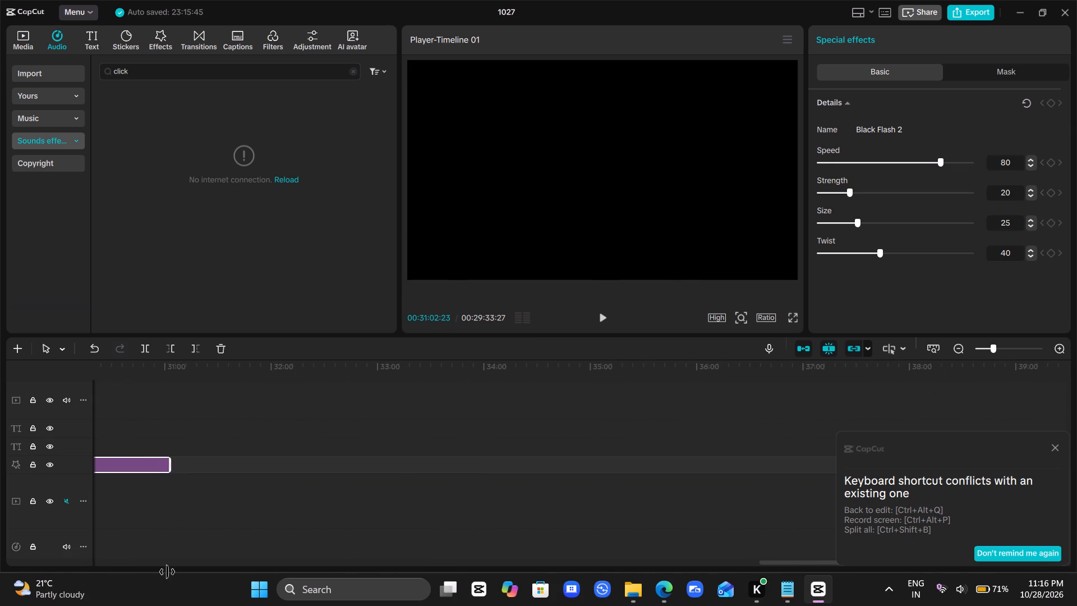
drag(167, 572, 391, 467)
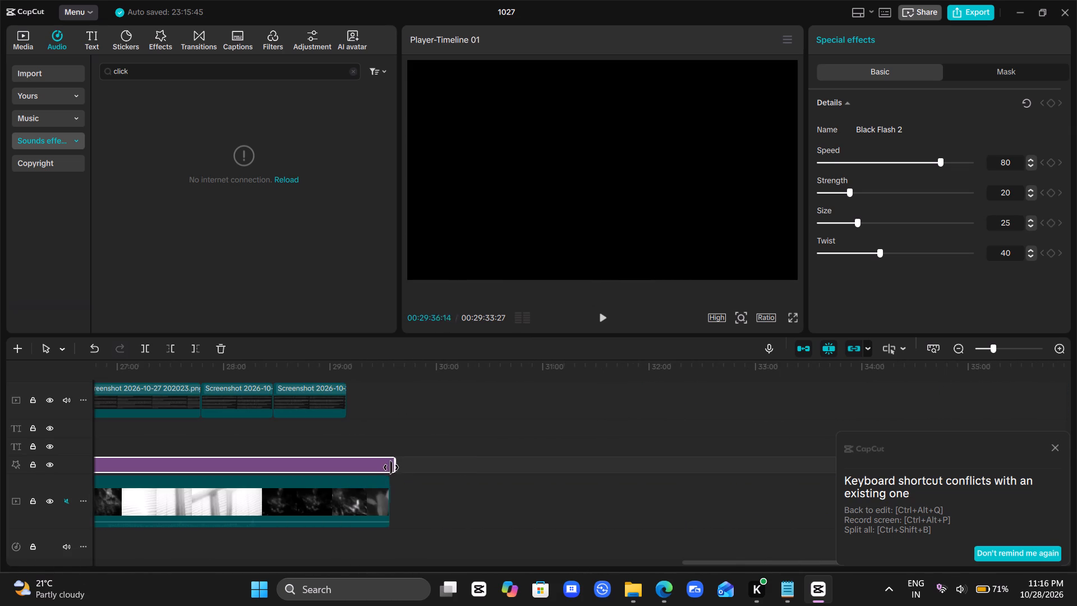
drag(391, 467, 390, 467)
Review the second story's last screenshots and play to about 18:30, checking the change to the Creepy Horror Stock Footage background.
scroll(345, 451, right, 9)
scroll(345, 451, left, 1)
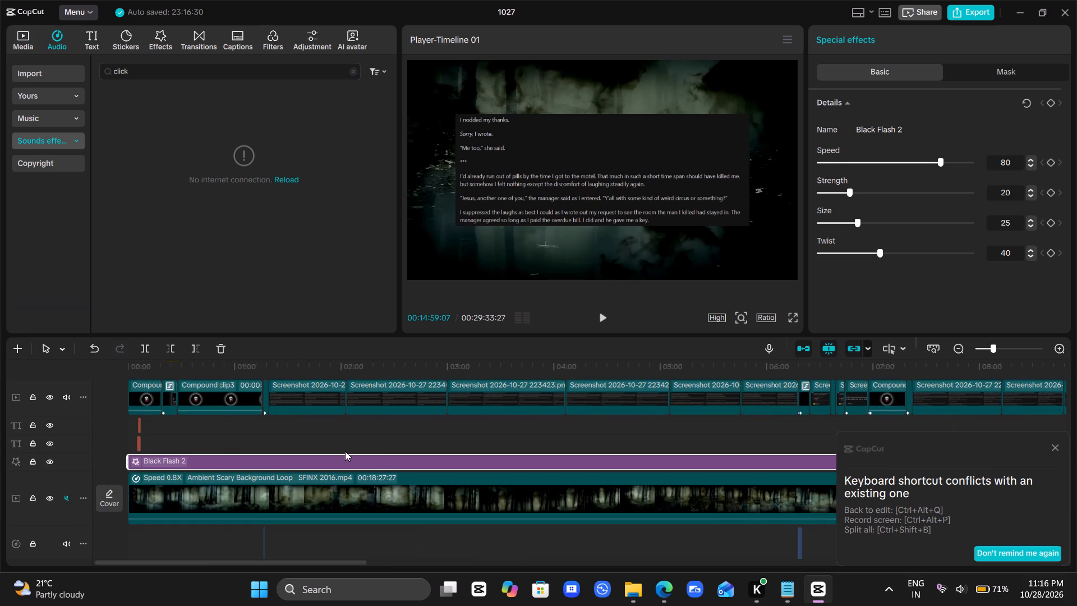
scroll(345, 451, left, 4)
scroll(345, 451, right, 1)
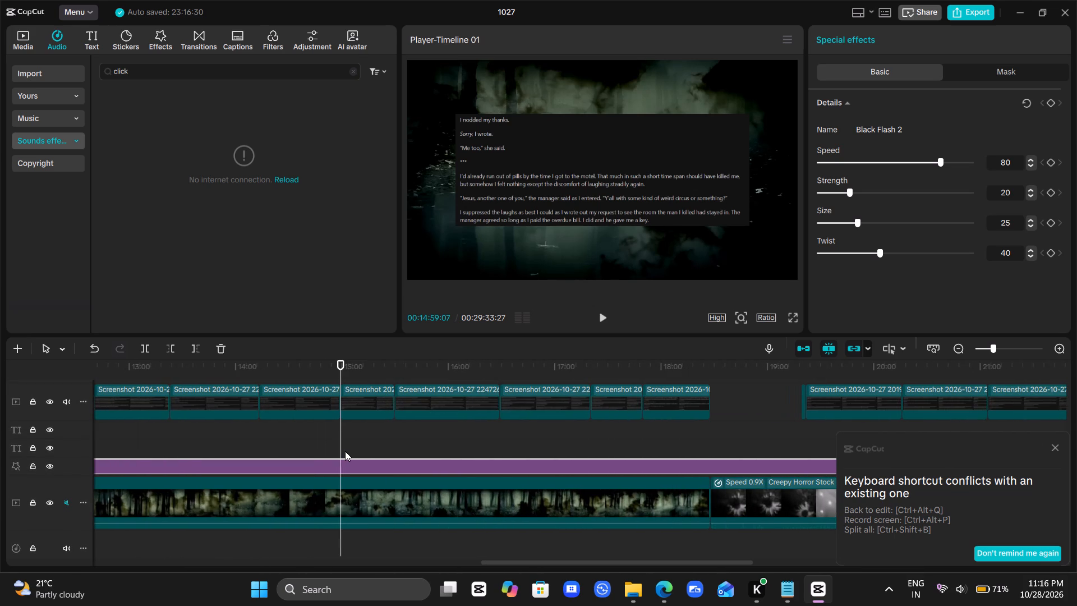
scroll(345, 451, right, 1)
click(519, 445)
drag(519, 445, 624, 453)
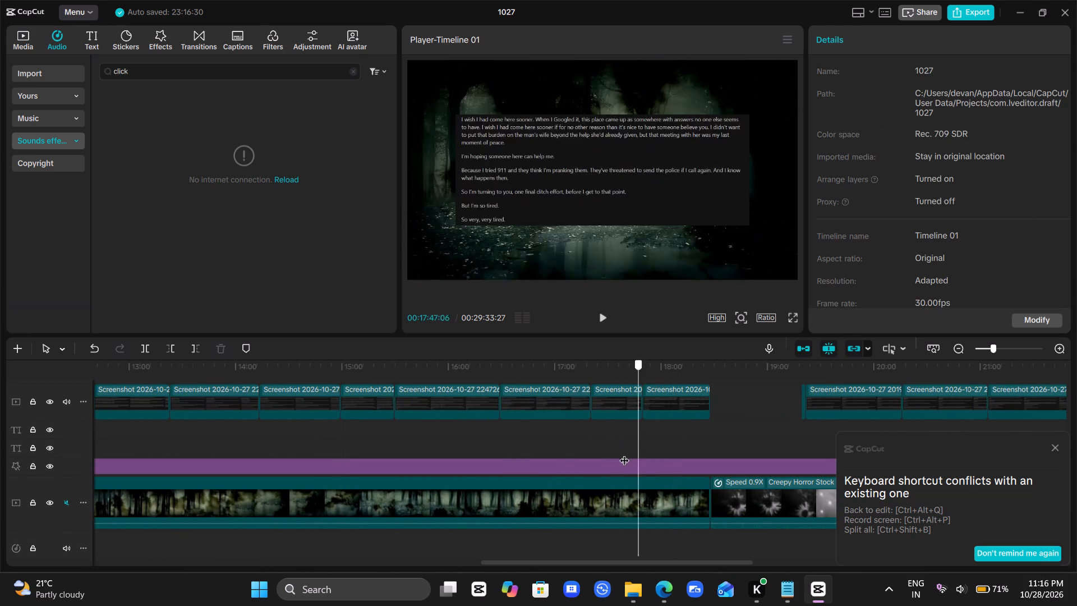
drag(624, 453, 615, 454)
key(space)
click(698, 439)
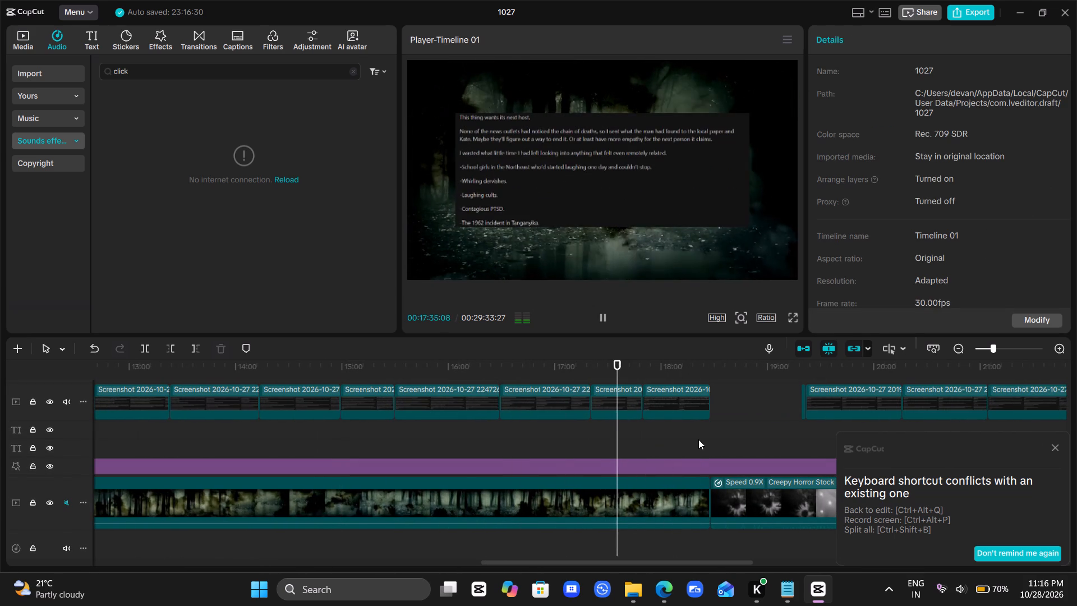
key(space)
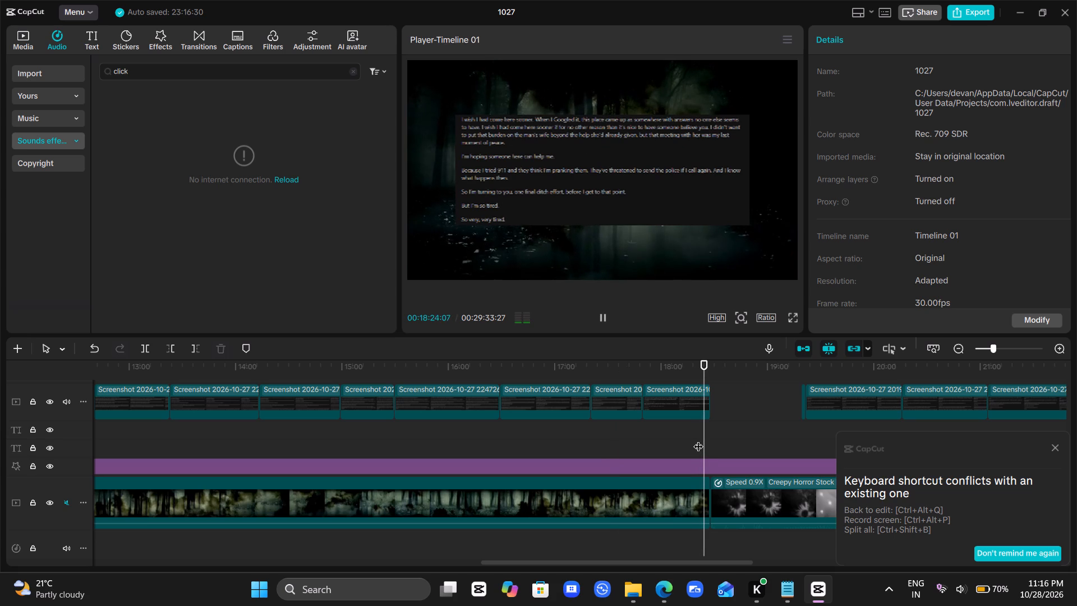
scroll(698, 439, right, 1)
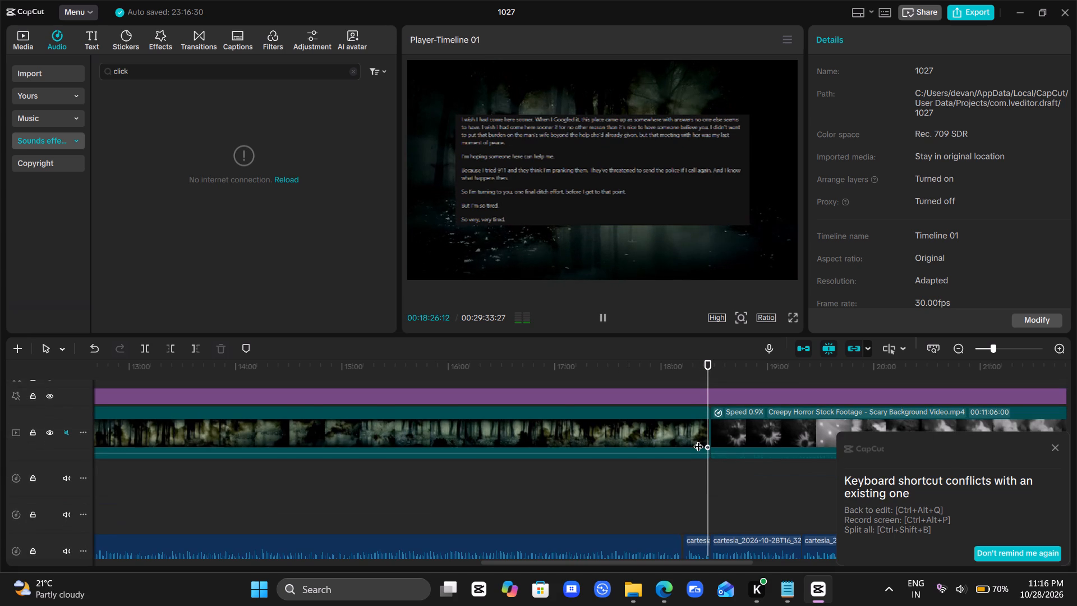
scroll(698, 439, right, 1)
ctrl+scroll(698, 439, up, 11)
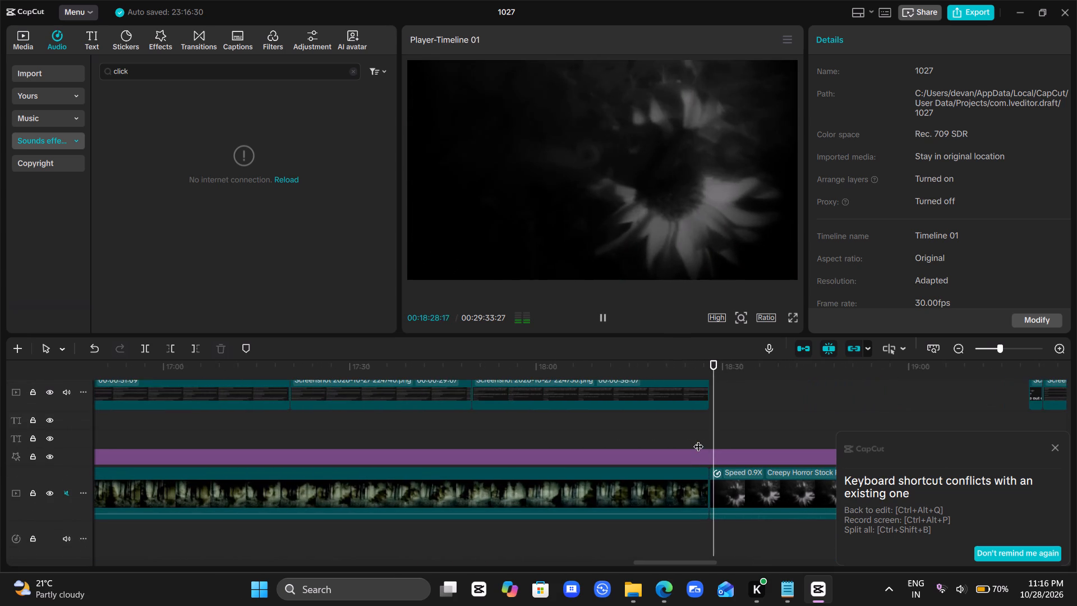
key(space)
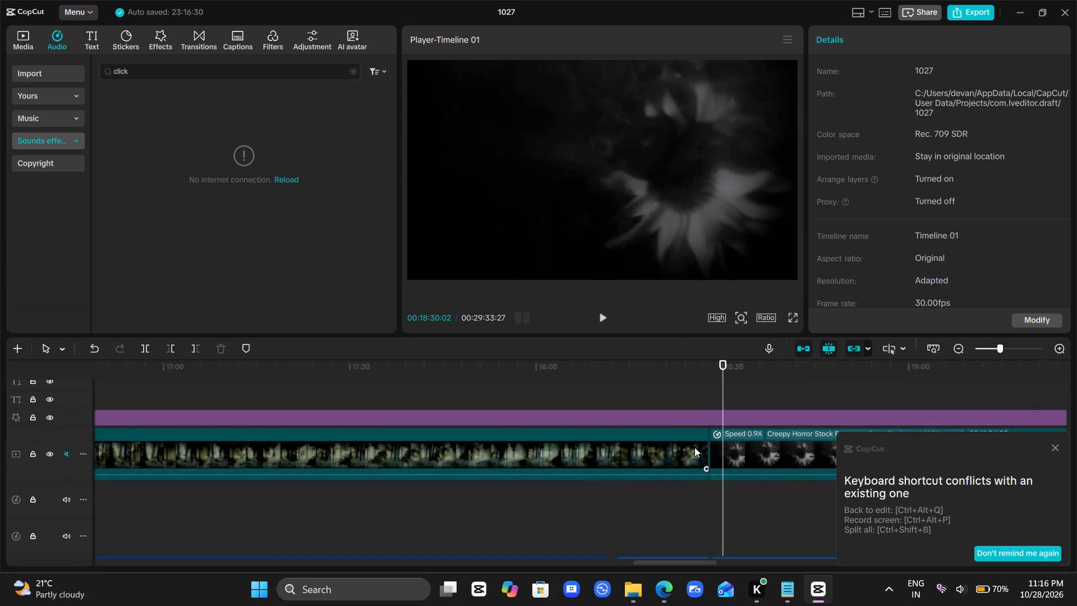
Play from about 18:26 to 18:31, listening to the changeover between the narration clips where the second background footage starts.
scroll(719, 517, down, 2)
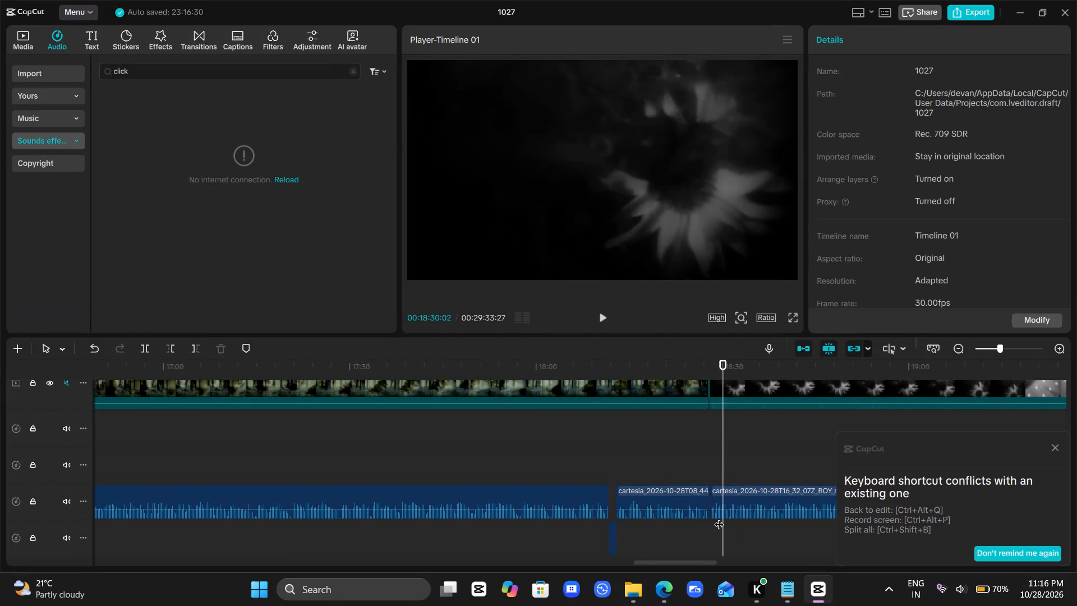
click(719, 461)
drag(719, 461, 716, 462)
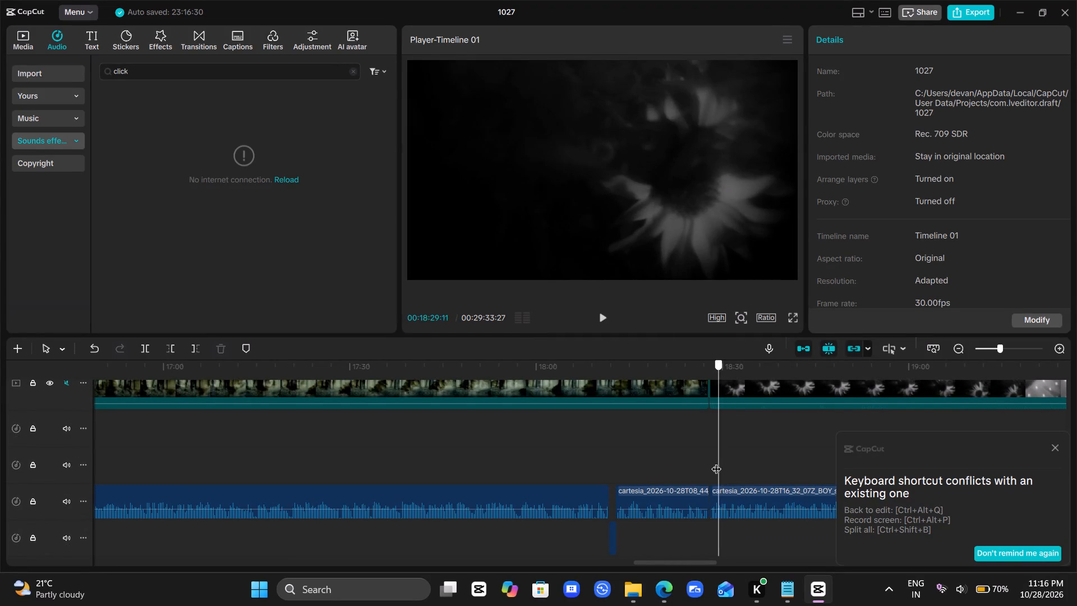
drag(716, 462, 708, 465)
scroll(708, 465, left, 1)
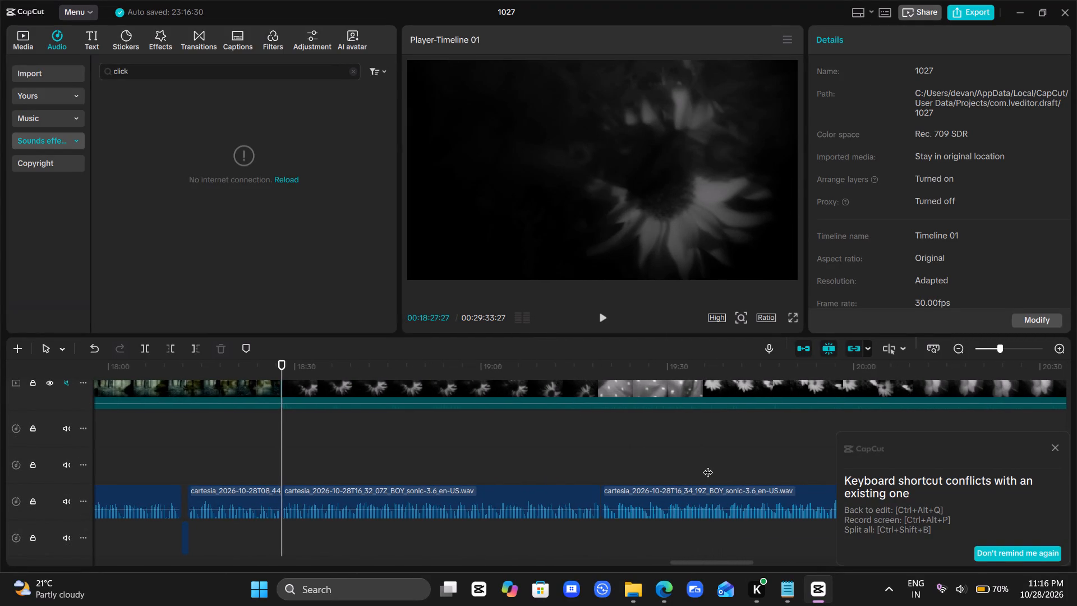
scroll(708, 465, right, 1)
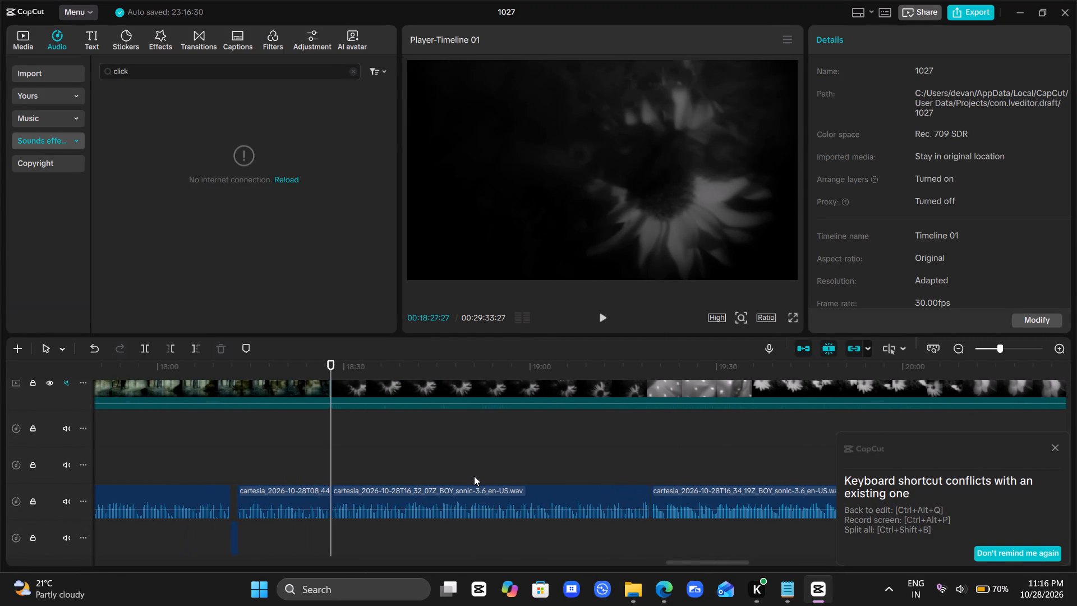
click(318, 464)
key(space)
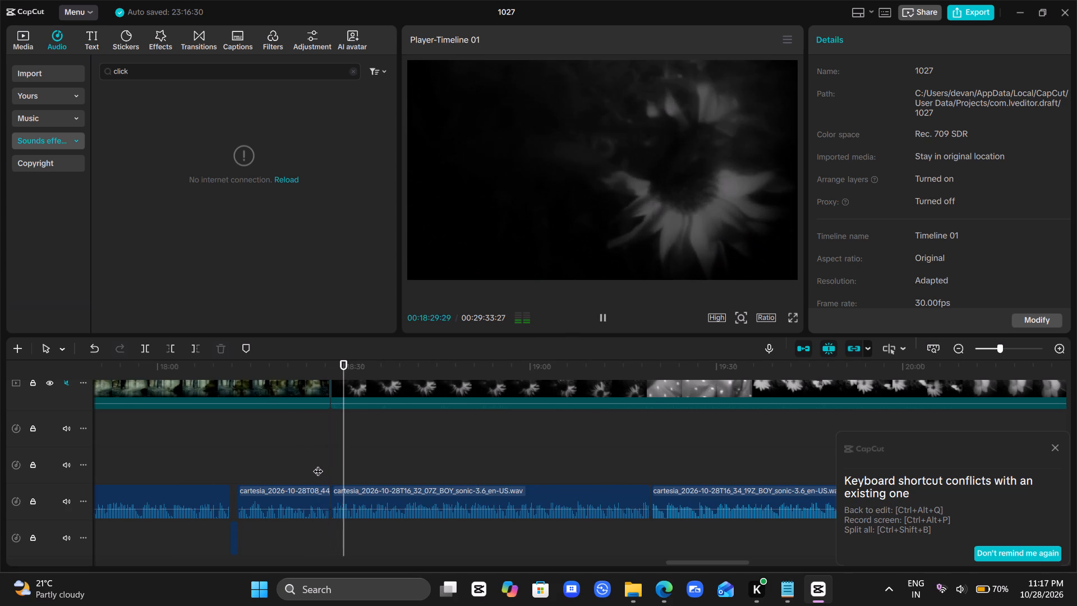
key(space)
key(space)
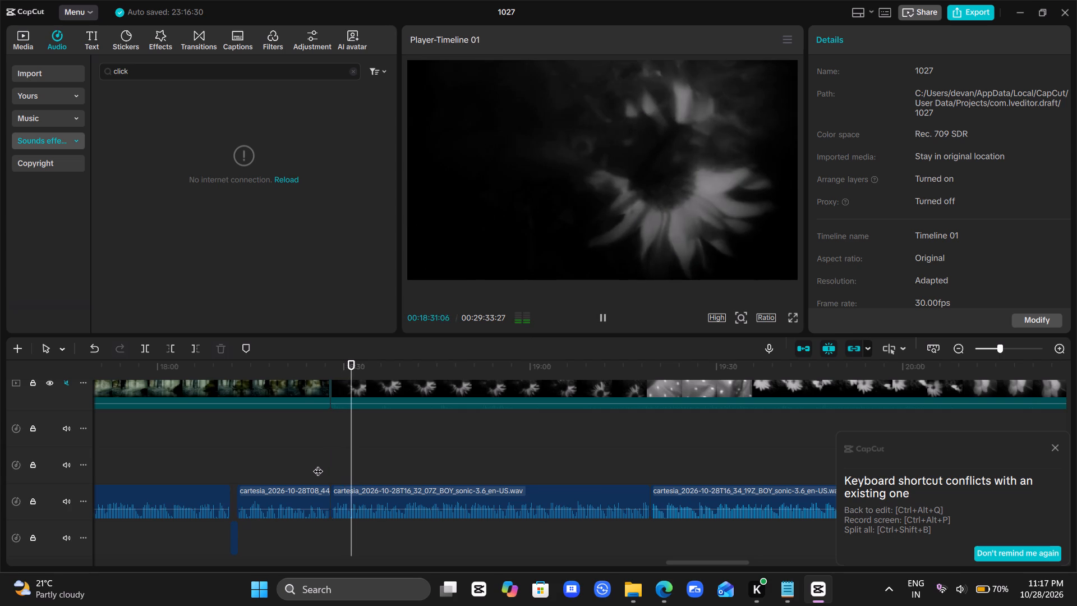
key(space)
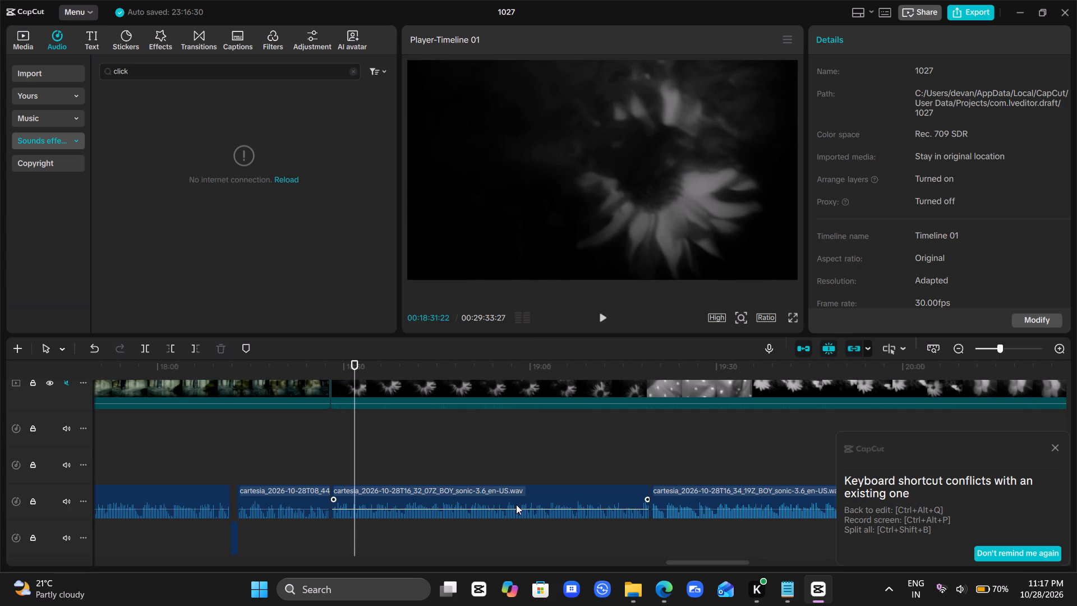
Move the cartesia_2026-10-28T16_32_07Z narration clip down one audio track and about half a second later, leaving a short pause after the preceding narration.
drag(522, 499, 522, 541)
ctrl+scroll(522, 541, up, 11)
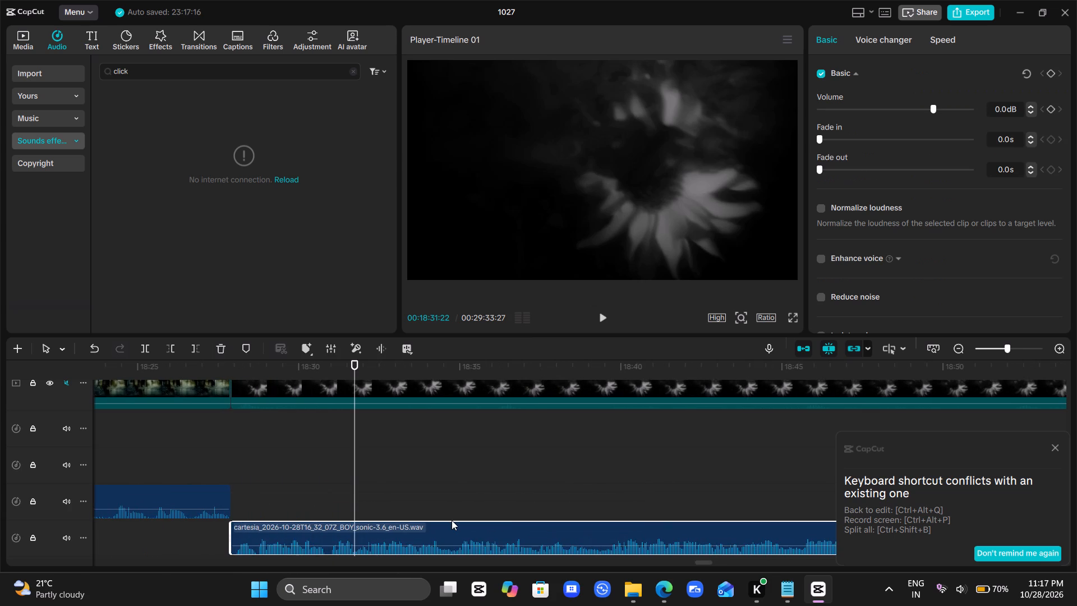
drag(452, 531, 466, 531)
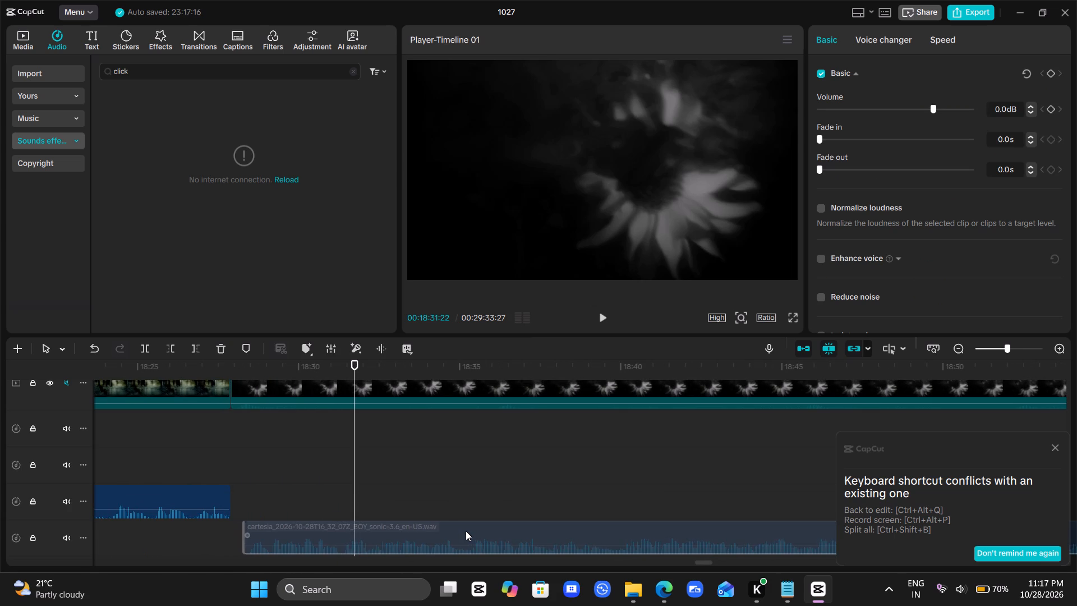
drag(466, 531, 469, 531)
click(255, 469)
drag(255, 469, 225, 472)
key(space)
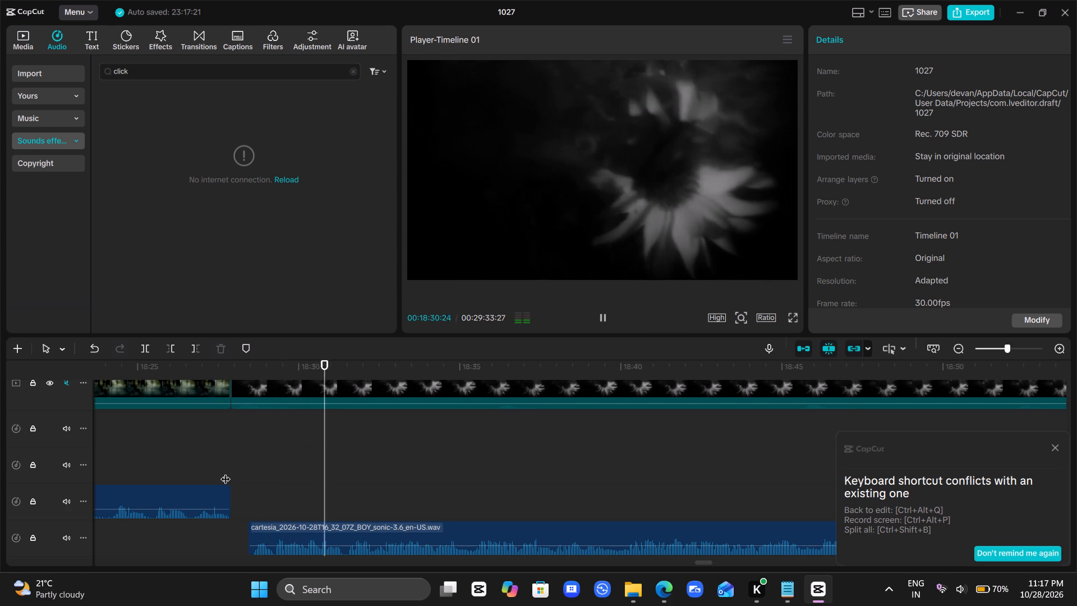
key(space)
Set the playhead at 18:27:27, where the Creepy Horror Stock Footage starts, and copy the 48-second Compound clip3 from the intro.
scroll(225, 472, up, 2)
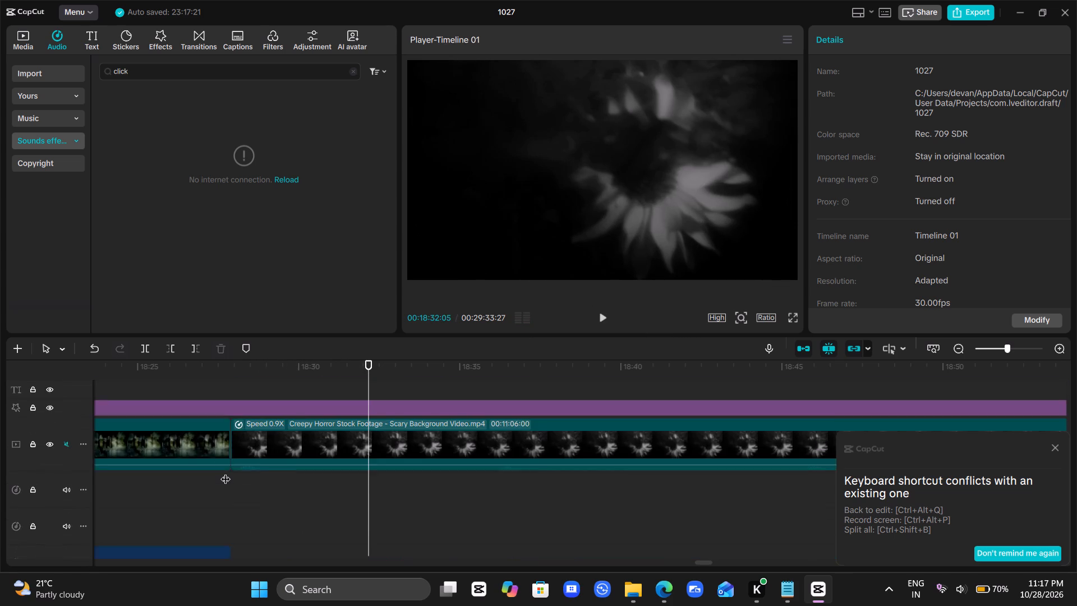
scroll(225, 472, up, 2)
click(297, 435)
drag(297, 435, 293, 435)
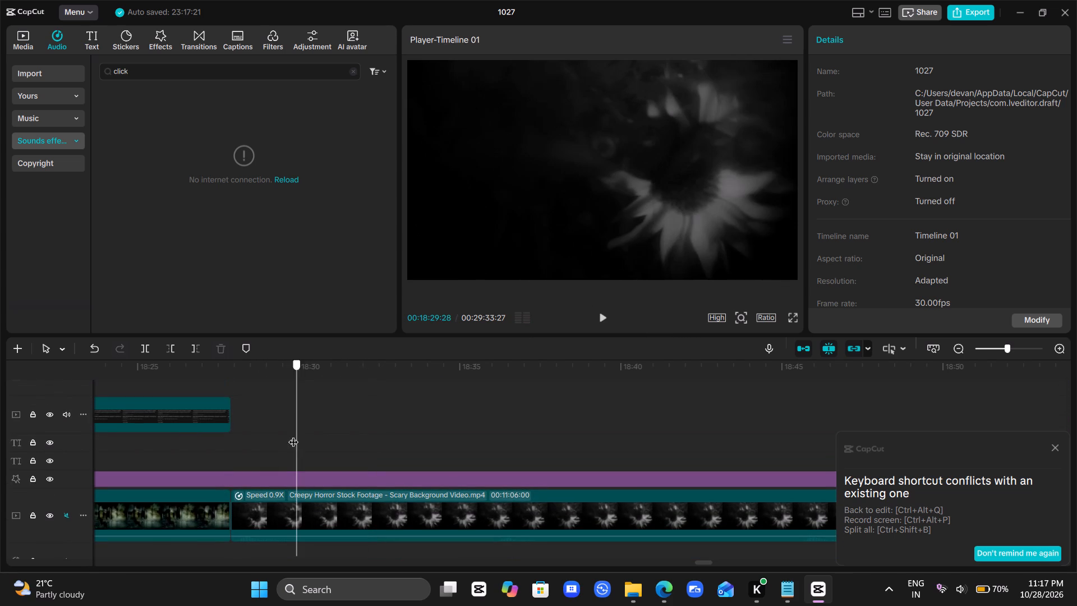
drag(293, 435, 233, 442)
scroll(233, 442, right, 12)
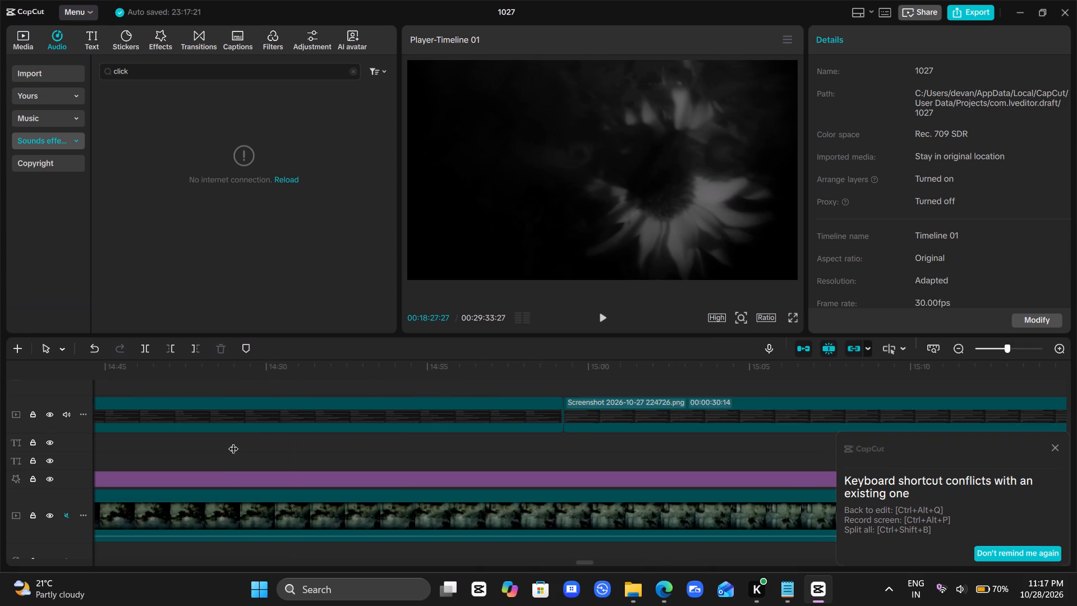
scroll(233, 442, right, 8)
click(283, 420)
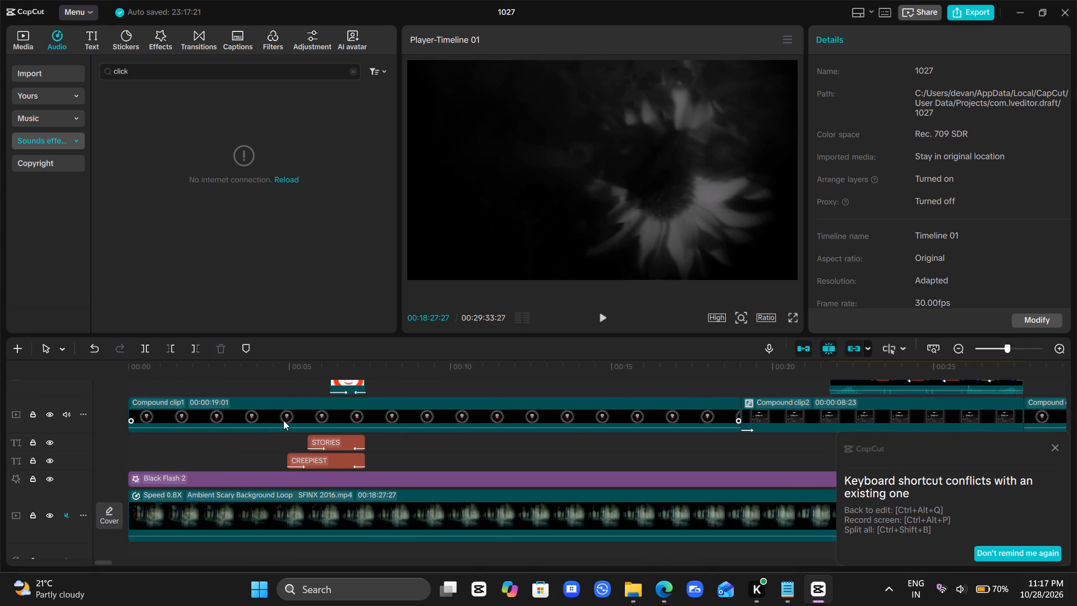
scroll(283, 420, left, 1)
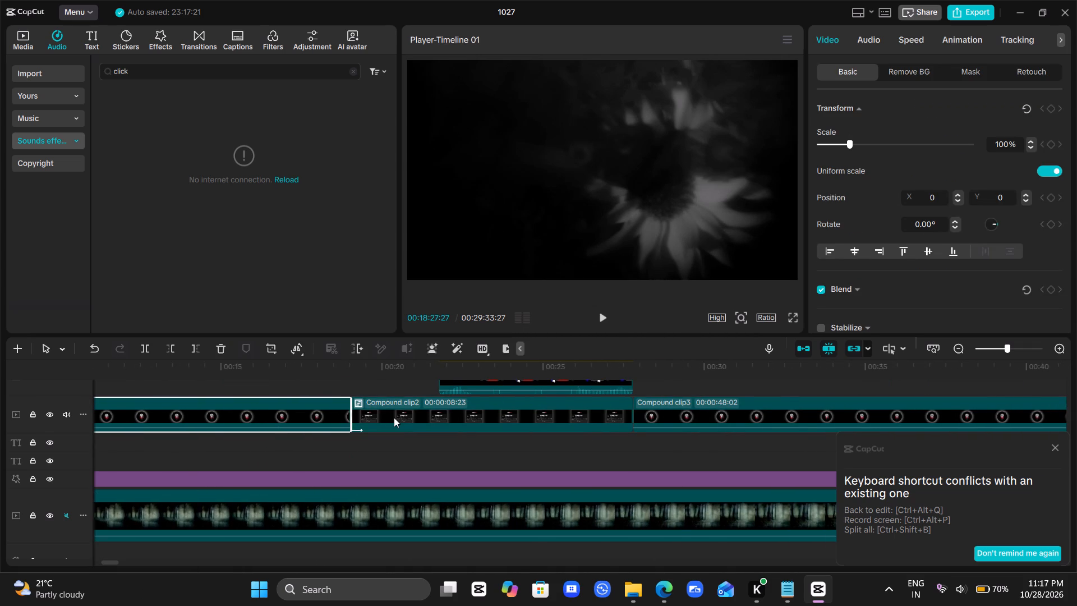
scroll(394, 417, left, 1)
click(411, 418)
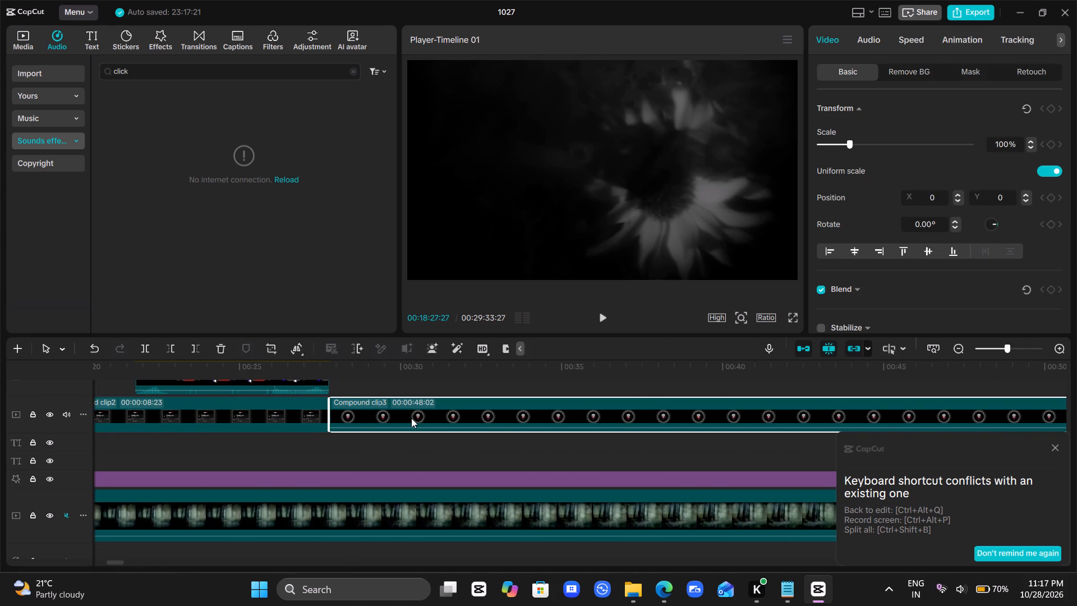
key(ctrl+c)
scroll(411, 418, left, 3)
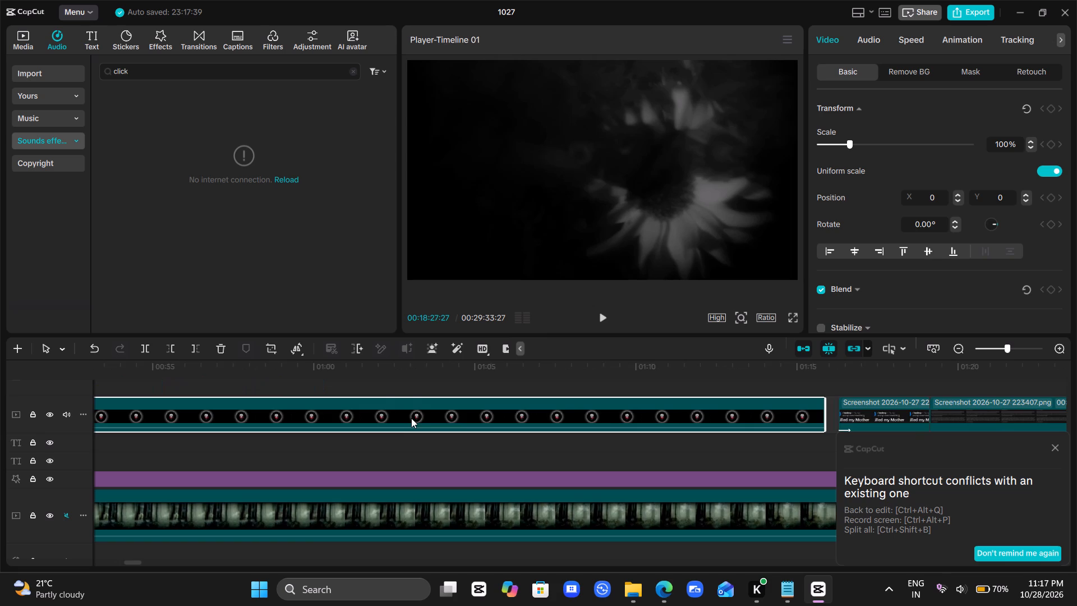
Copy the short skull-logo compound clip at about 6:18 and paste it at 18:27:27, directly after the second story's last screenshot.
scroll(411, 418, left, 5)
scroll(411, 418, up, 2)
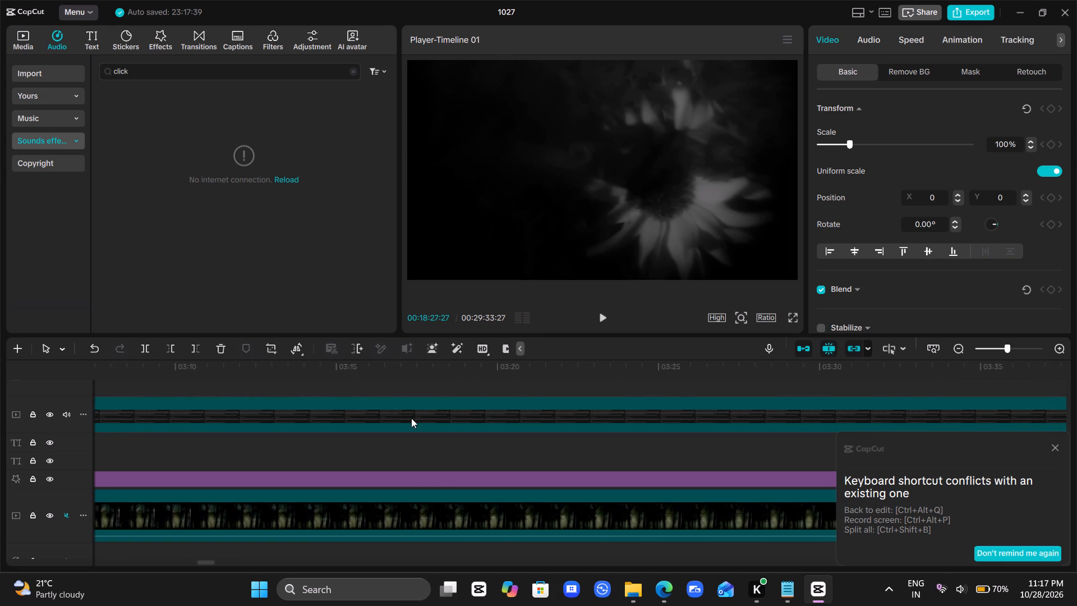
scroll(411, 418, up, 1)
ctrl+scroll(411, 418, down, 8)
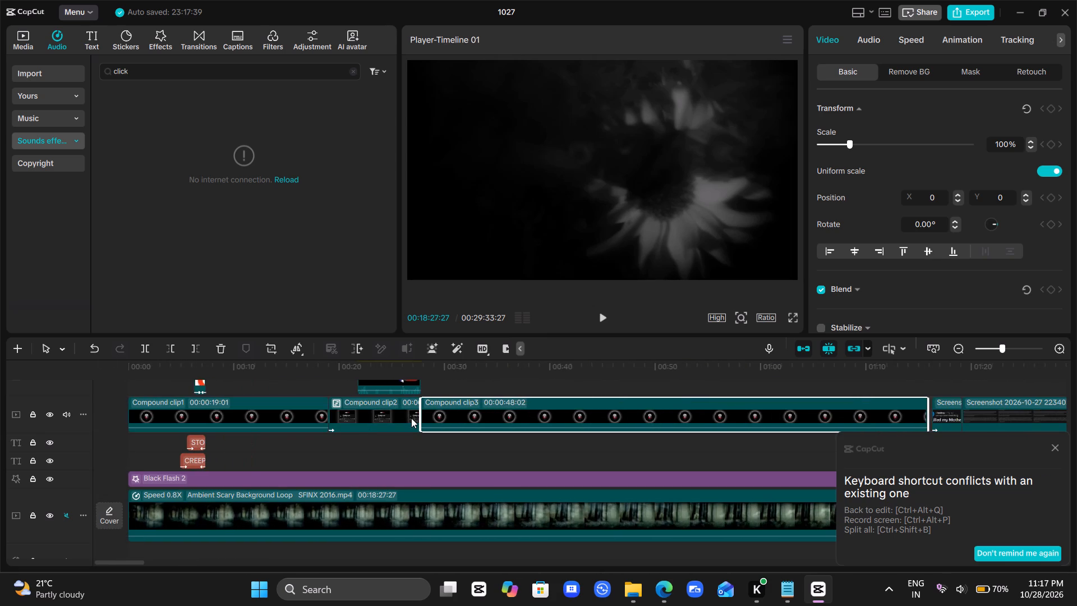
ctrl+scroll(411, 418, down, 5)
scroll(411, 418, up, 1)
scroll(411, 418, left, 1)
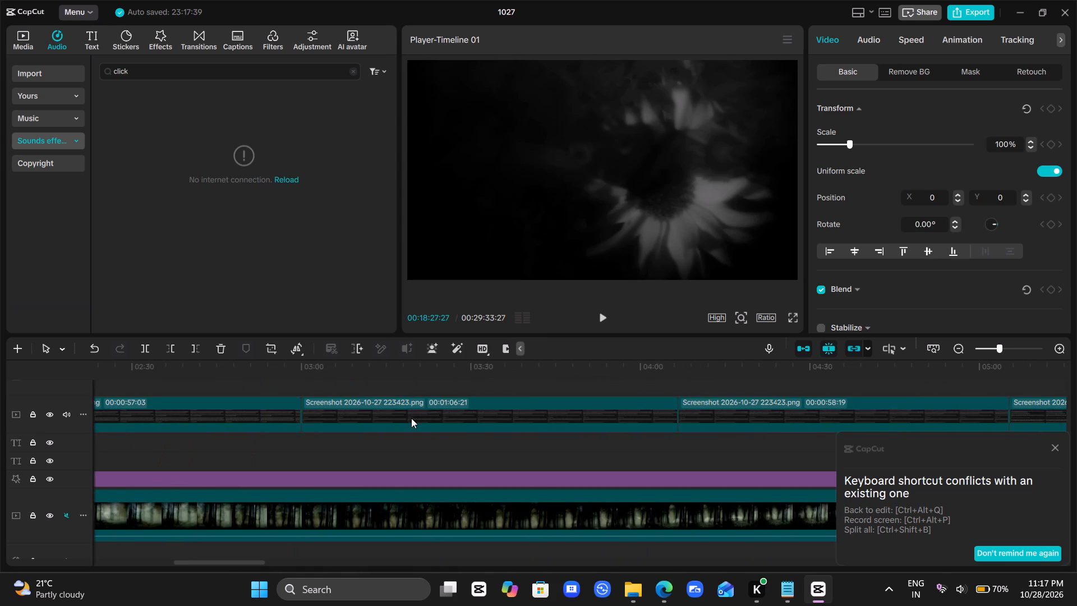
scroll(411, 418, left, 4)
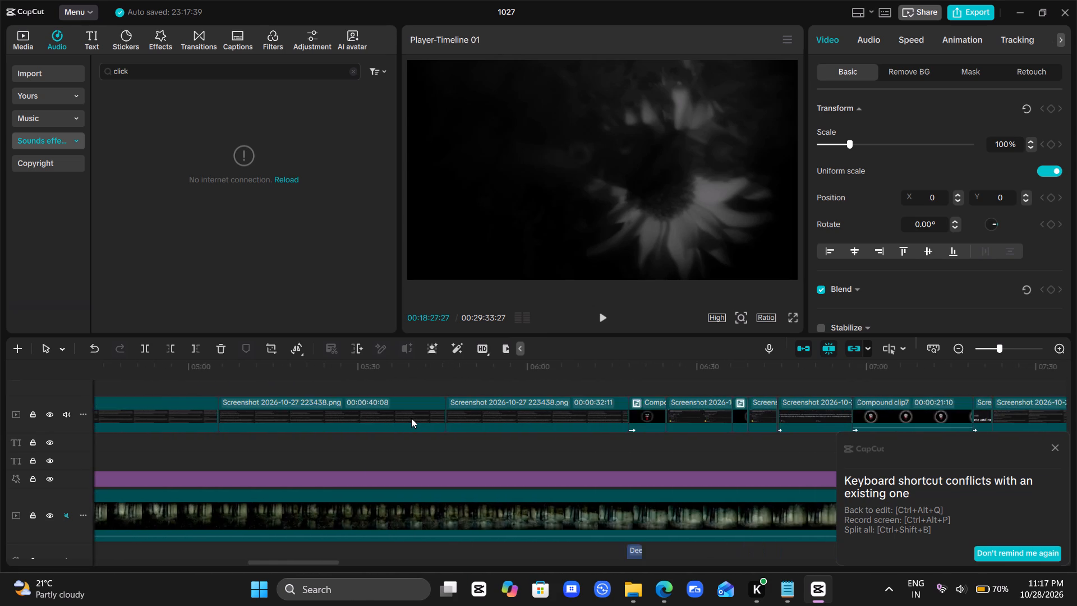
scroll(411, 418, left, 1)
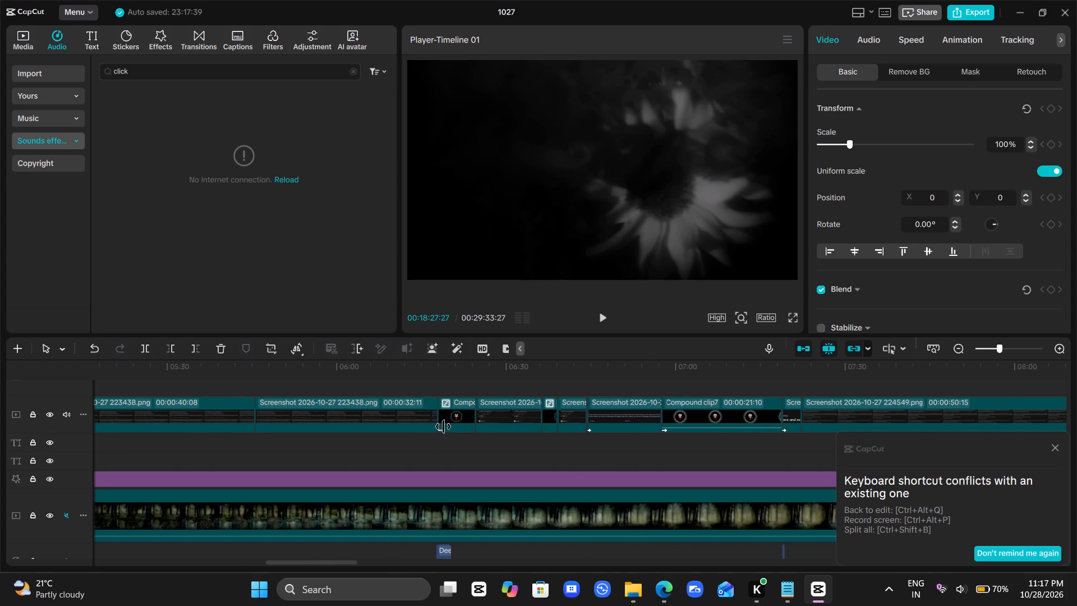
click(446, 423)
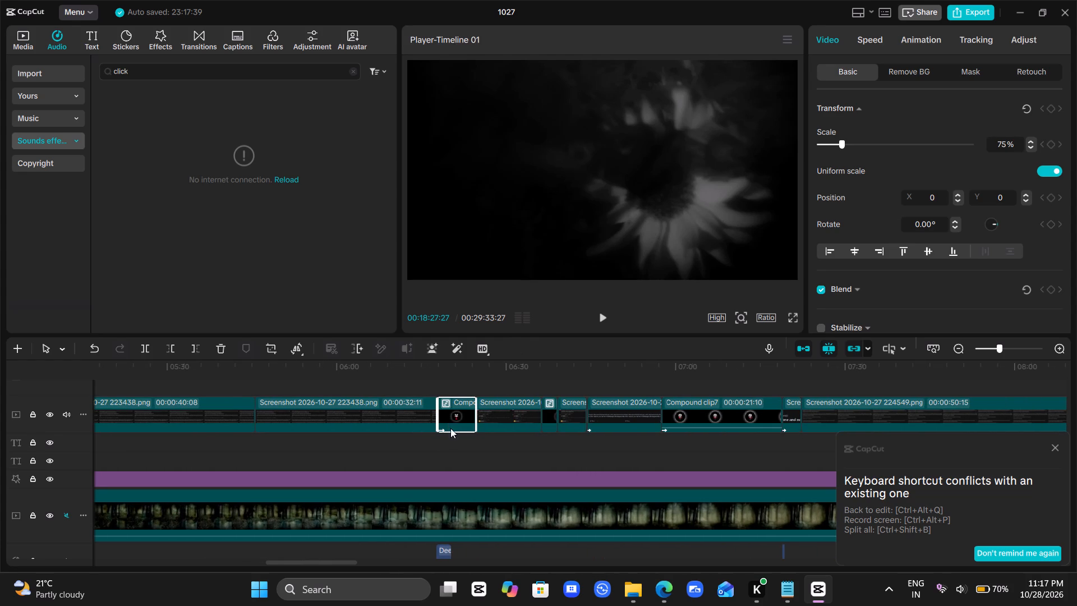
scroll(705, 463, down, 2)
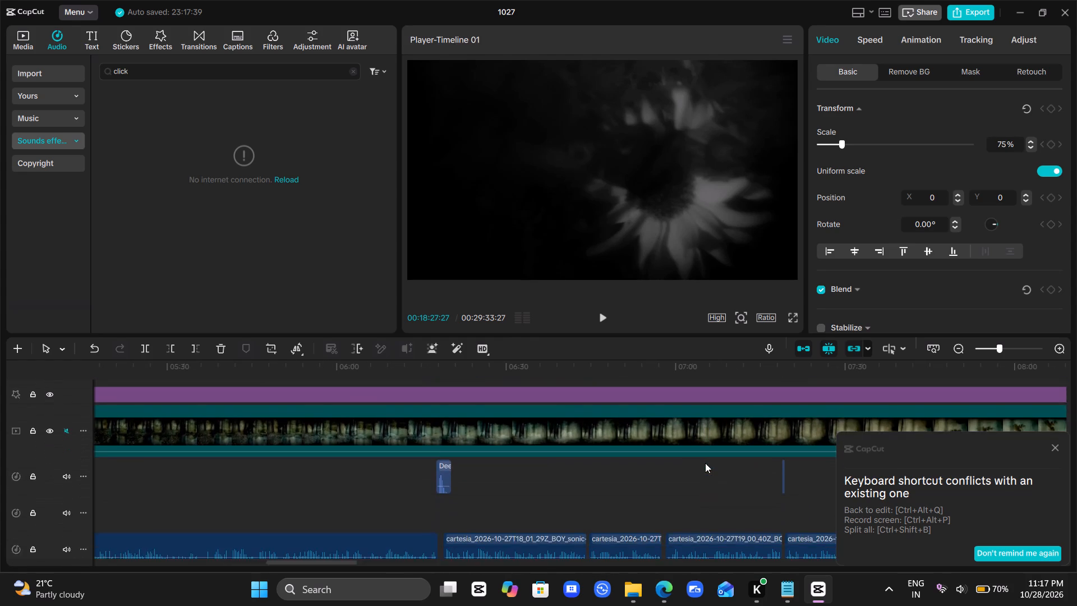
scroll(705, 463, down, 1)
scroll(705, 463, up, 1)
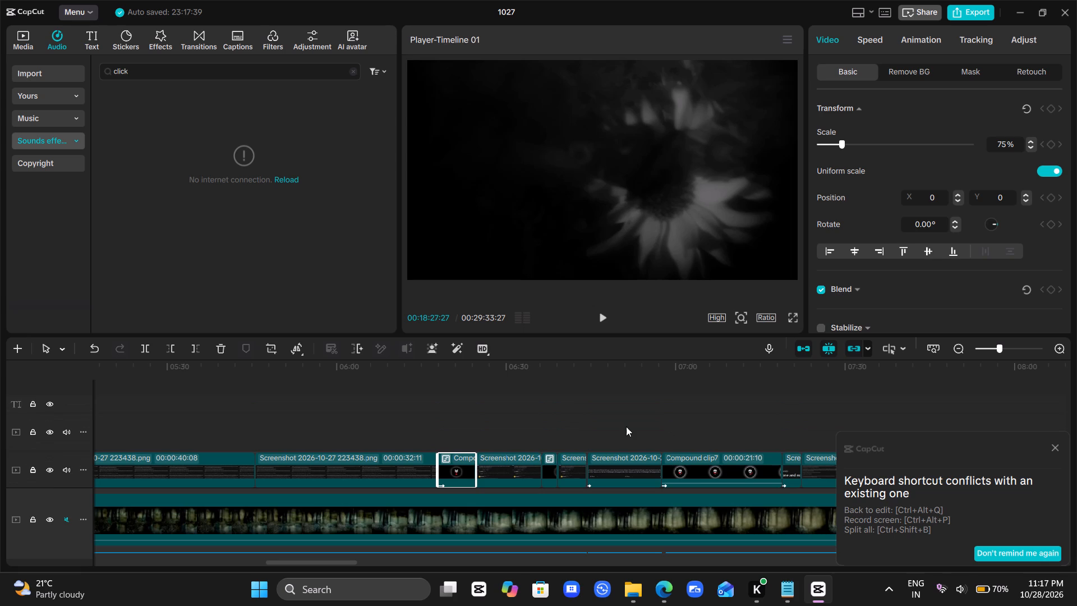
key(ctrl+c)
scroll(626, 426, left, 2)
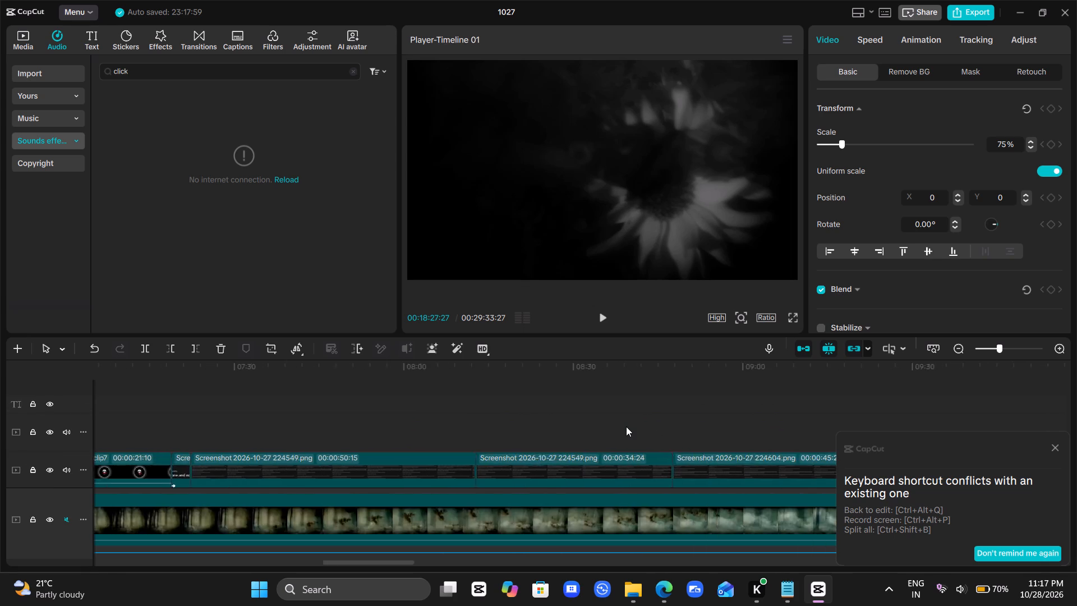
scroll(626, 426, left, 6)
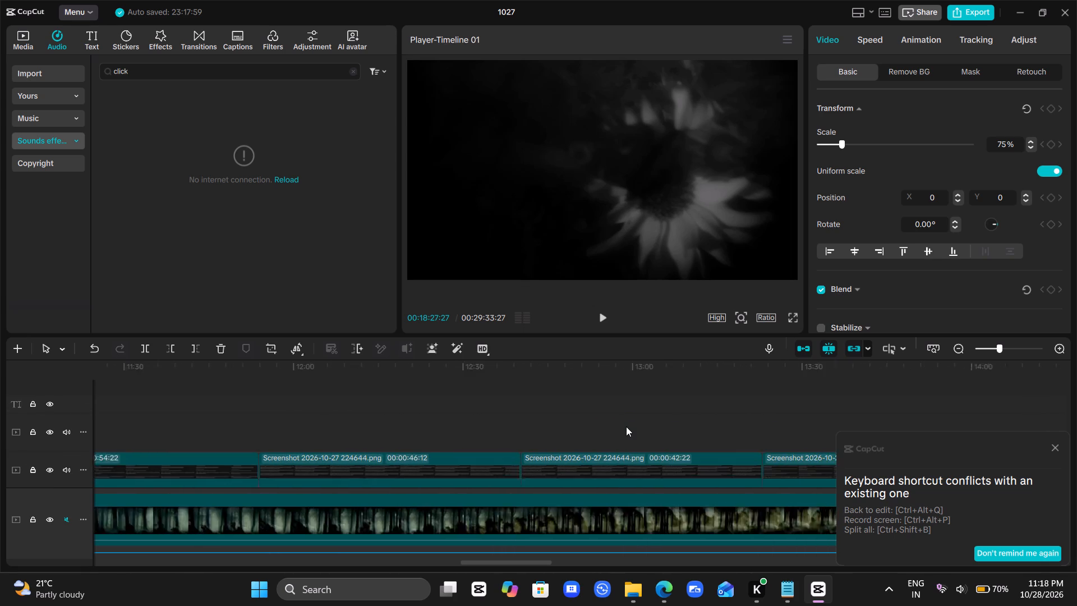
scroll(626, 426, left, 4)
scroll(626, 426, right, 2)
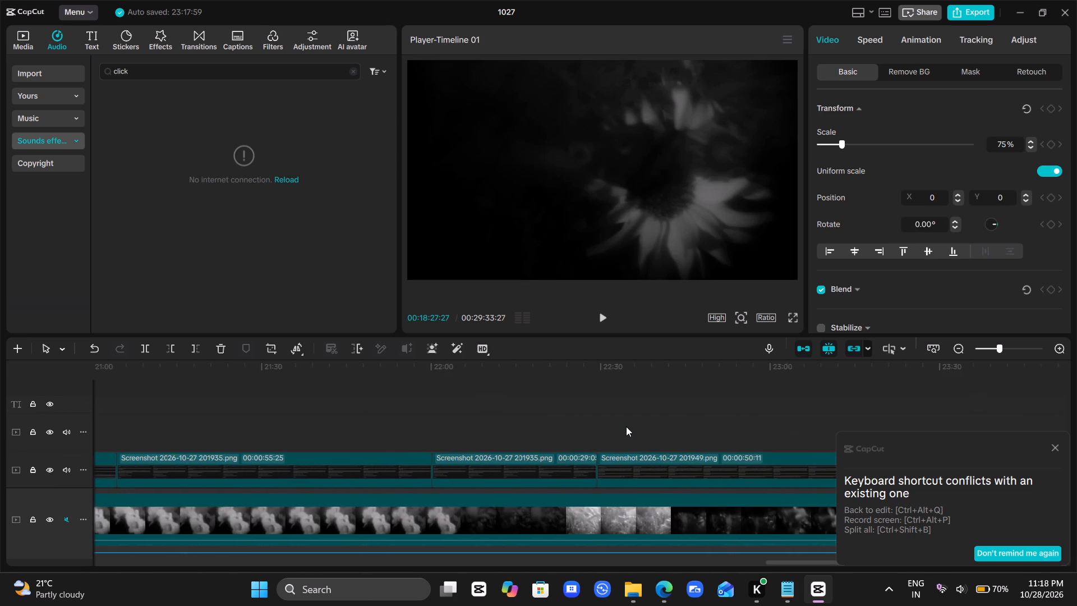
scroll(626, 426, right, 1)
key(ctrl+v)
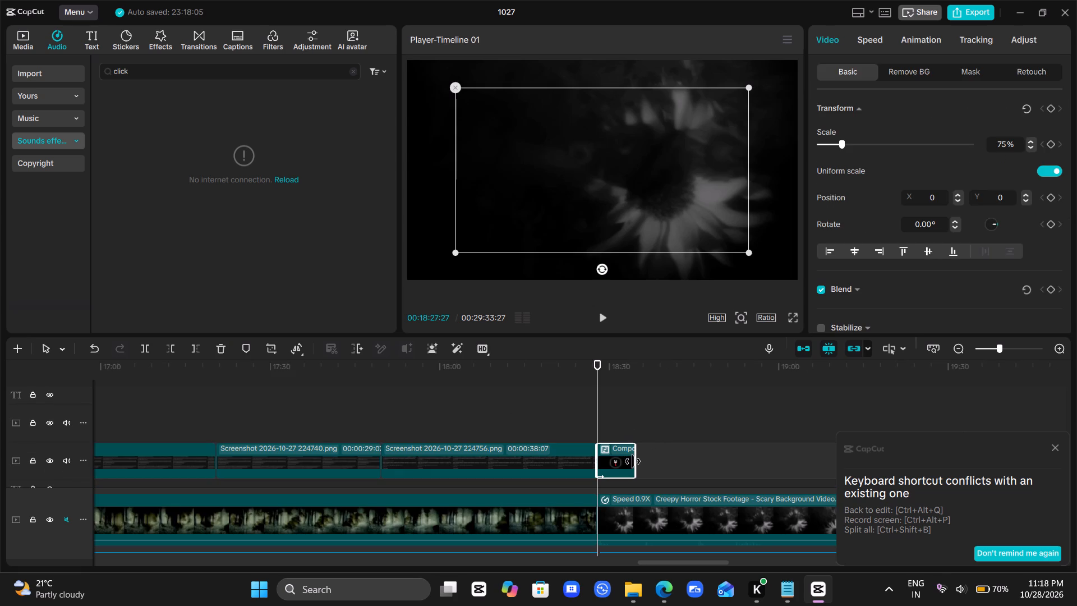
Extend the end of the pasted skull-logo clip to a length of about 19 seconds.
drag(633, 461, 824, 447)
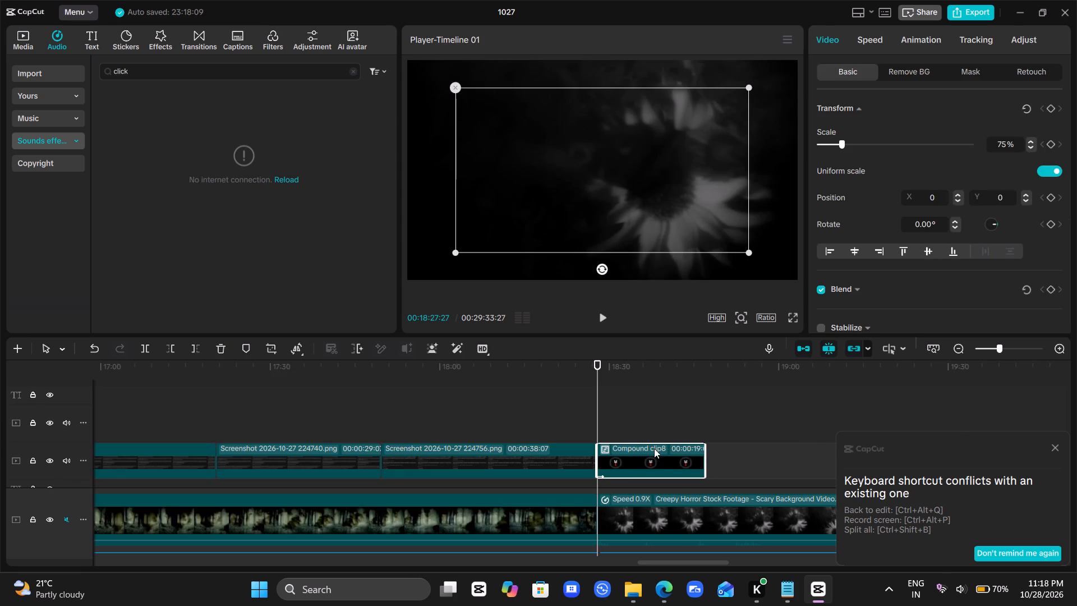
Play from about 18:26 to 18:29 to check the pasted logo clip over the new background footage.
click(587, 423)
key(space)
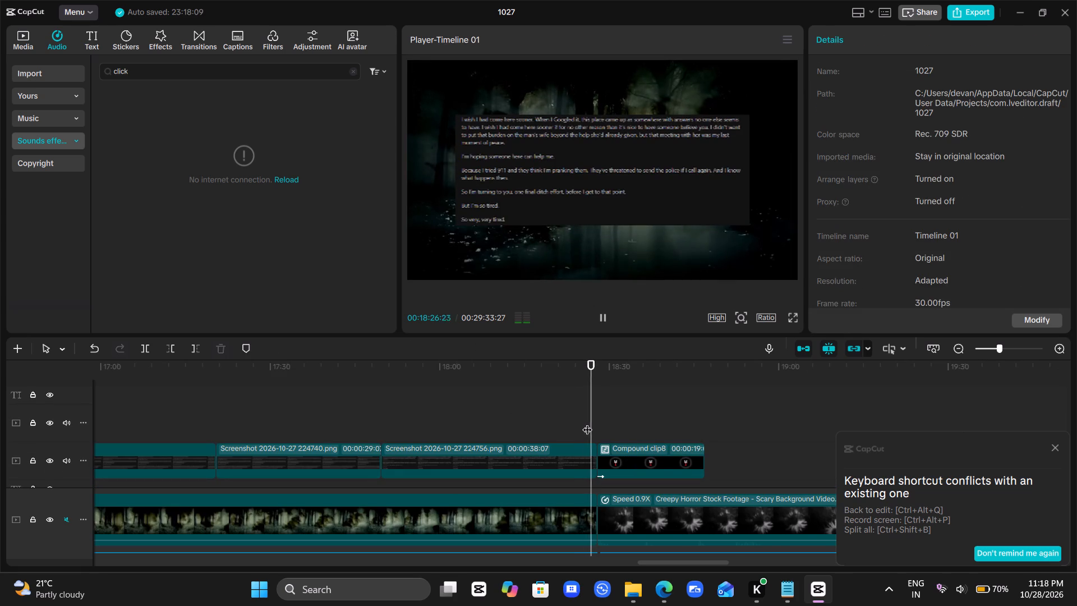
key(space)
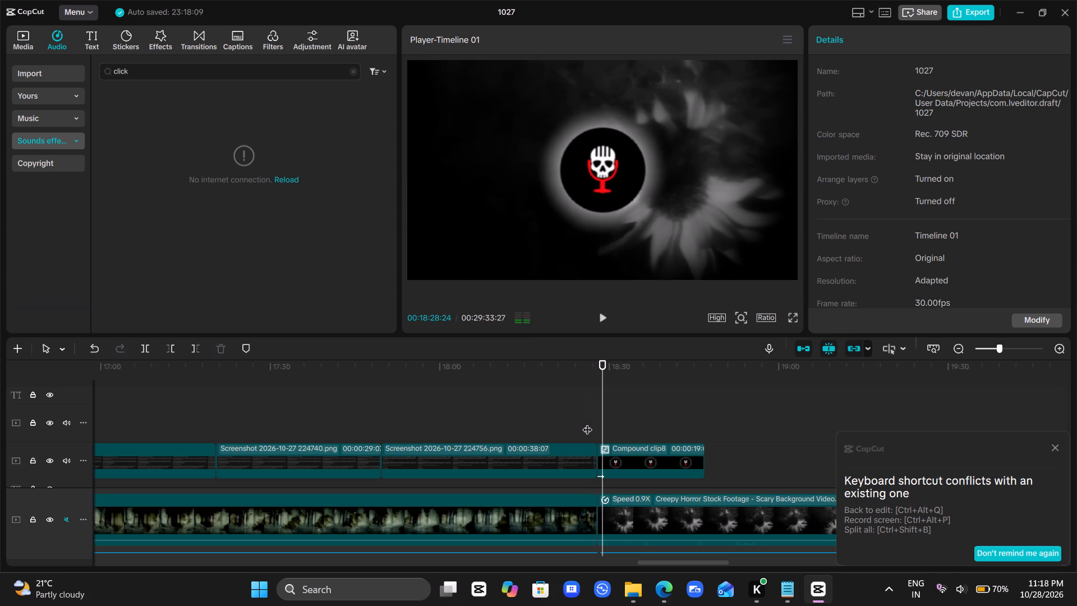
key(space)
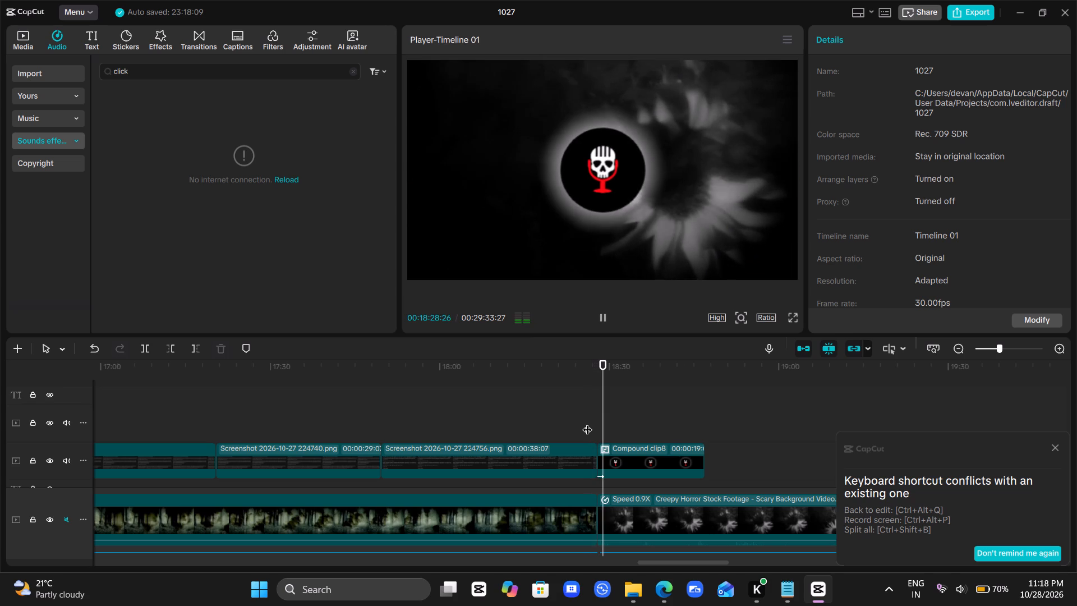
key(space)
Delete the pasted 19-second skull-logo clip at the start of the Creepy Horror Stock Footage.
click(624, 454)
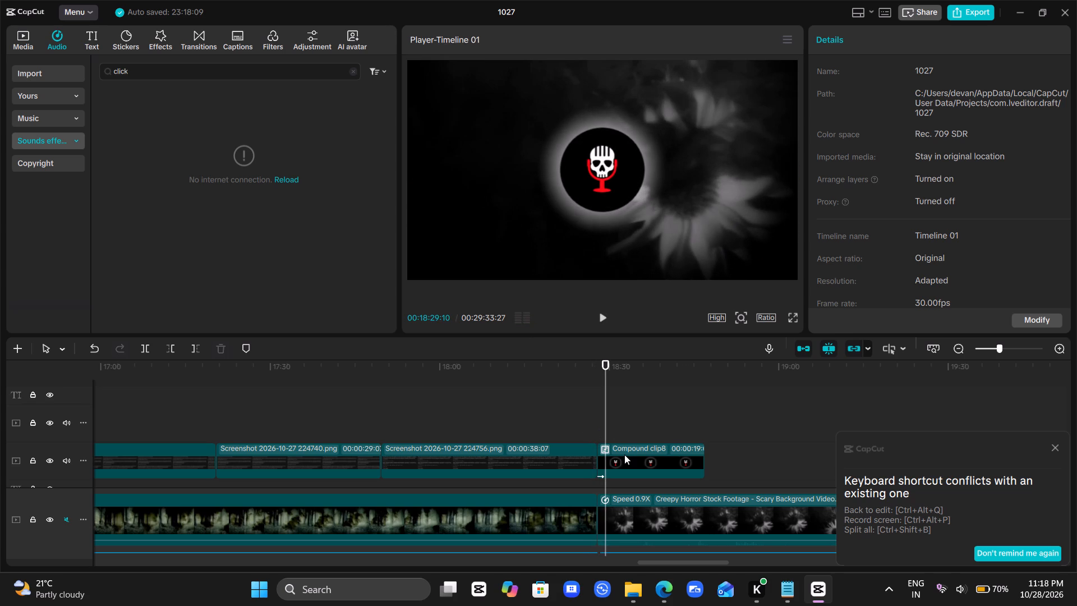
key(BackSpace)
Copy the 48-second Compound clip3 at about 0:28 and paste it at 18:29:10, in the gap before the third story's screenshots.
scroll(624, 454, right, 7)
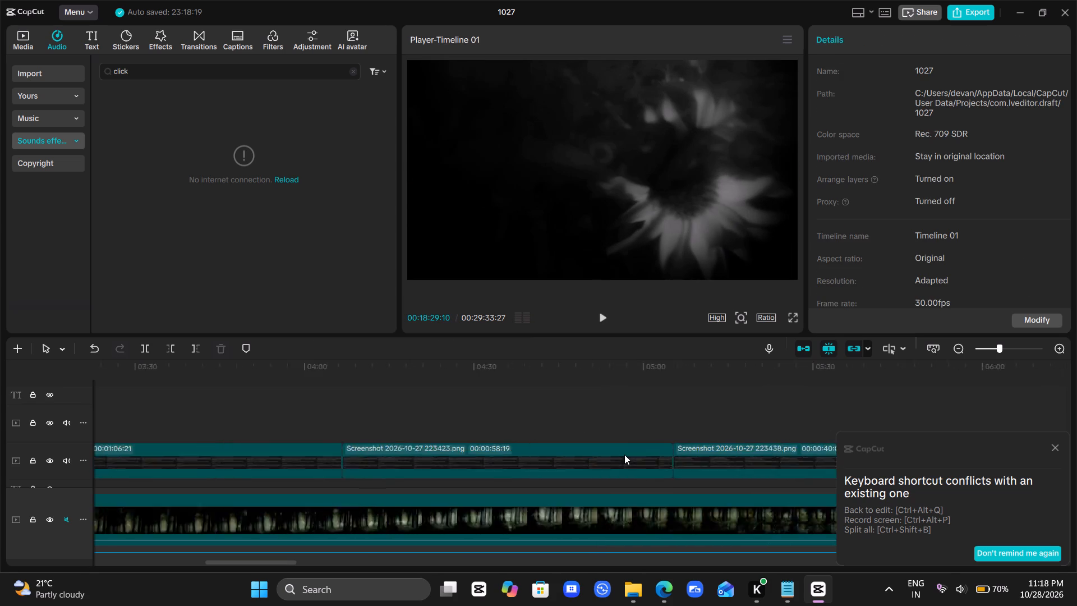
scroll(624, 454, right, 10)
click(397, 450)
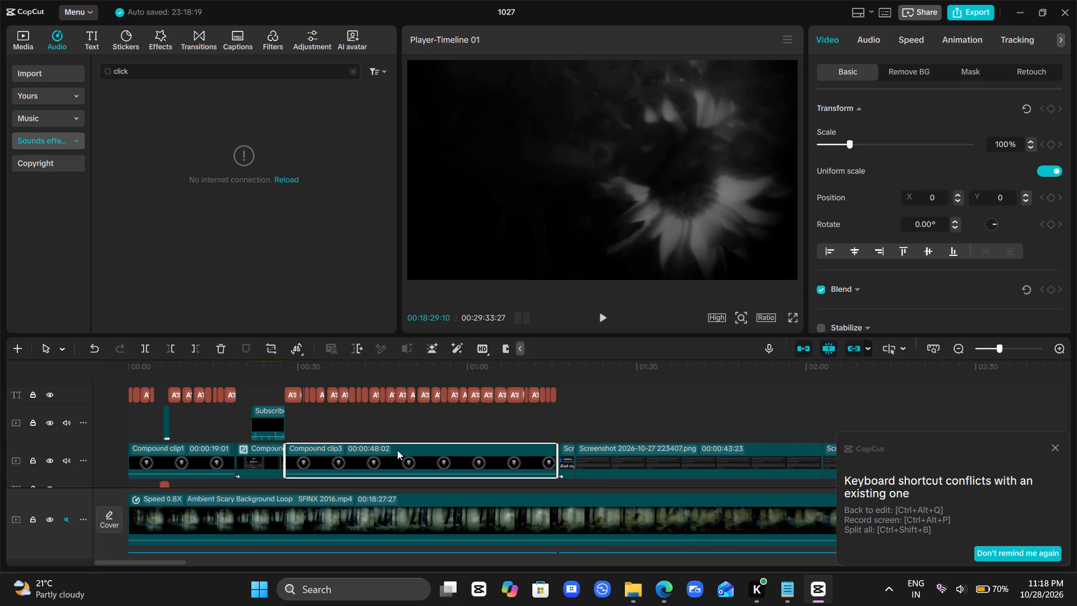
key(ctrl+c)
scroll(680, 414, left, 17)
scroll(680, 414, right, 3)
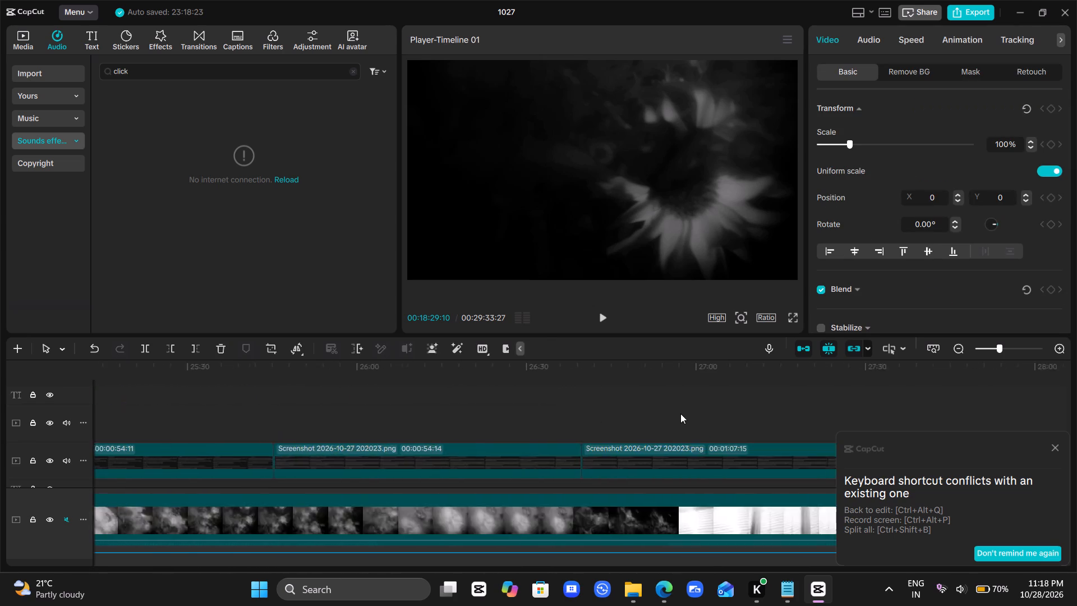
scroll(680, 414, right, 5)
key(ctrl+v)
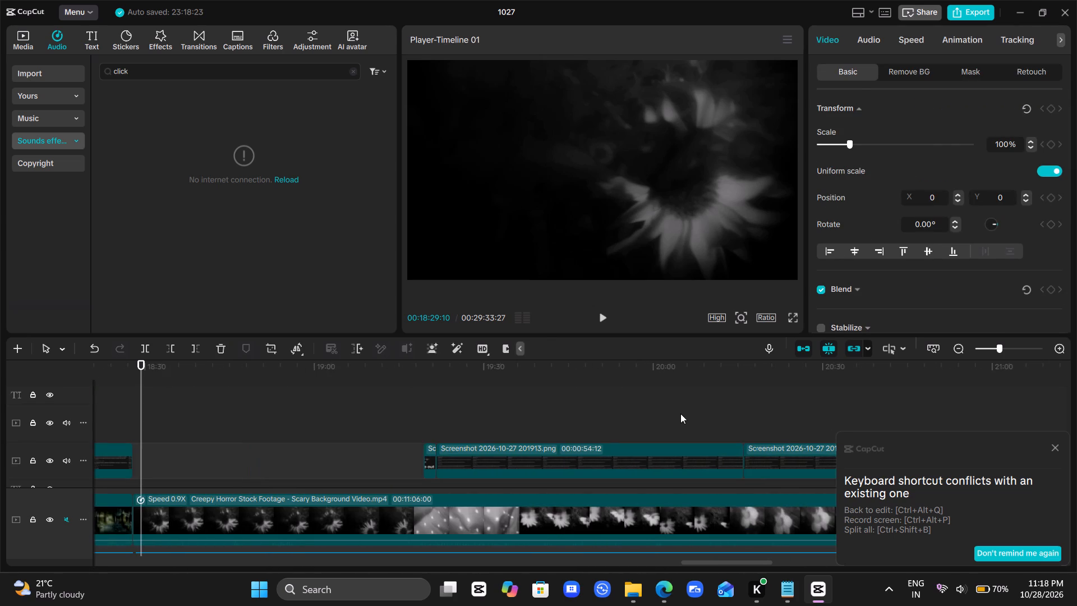
Move the pasted 48-second logo clip about two seconds earlier so it starts directly after the second story's last screenshot.
scroll(368, 425, right, 1)
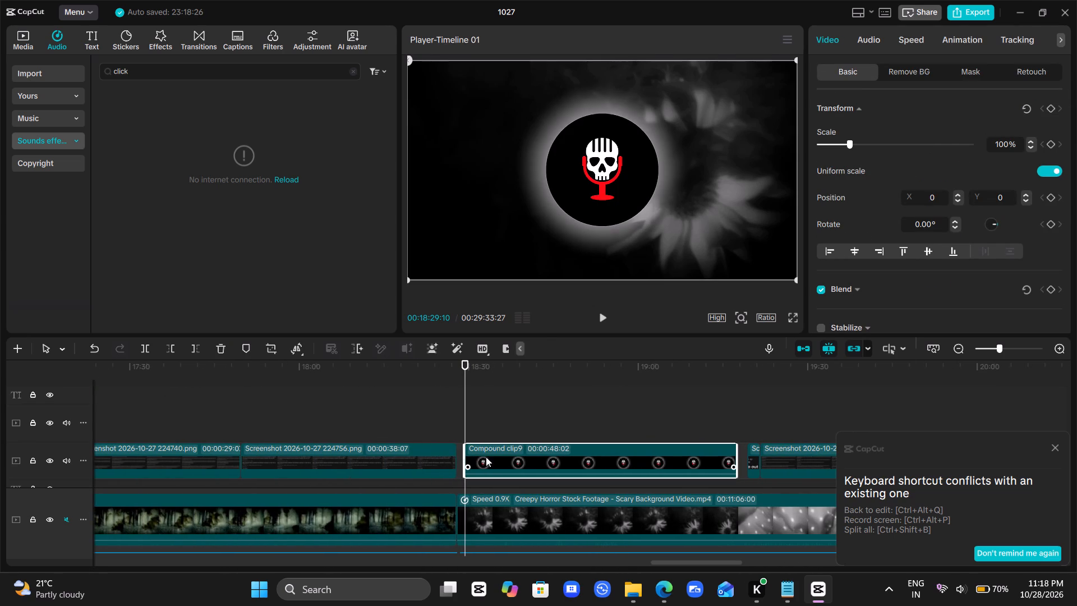
drag(514, 456, 512, 465)
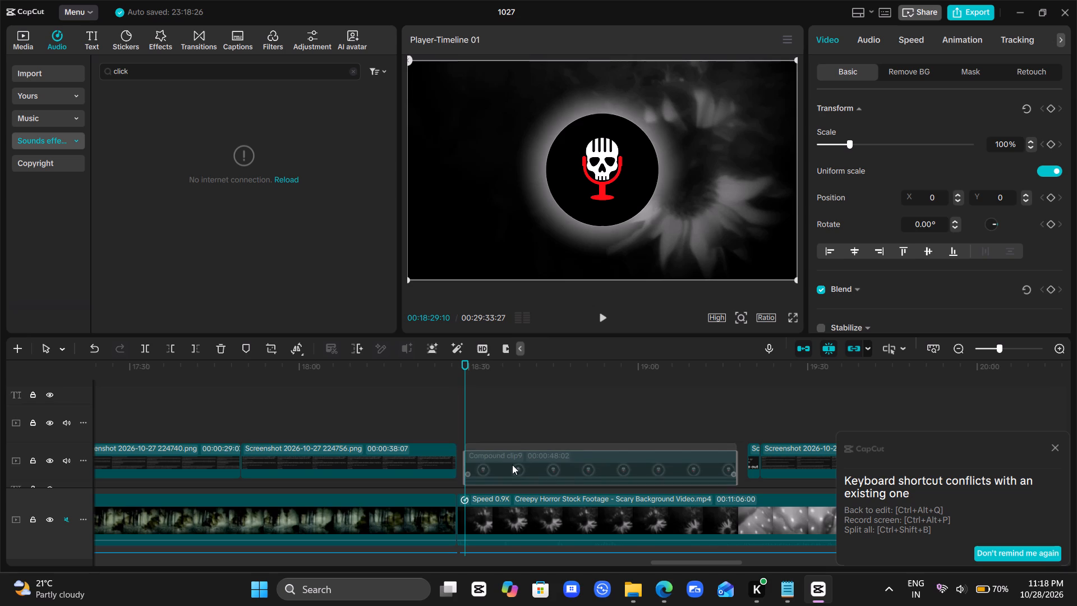
drag(512, 465, 505, 466)
Play from about 18:23 to 19:18 to check the skull-logo clip against the narration up to the third story's title.
click(431, 422)
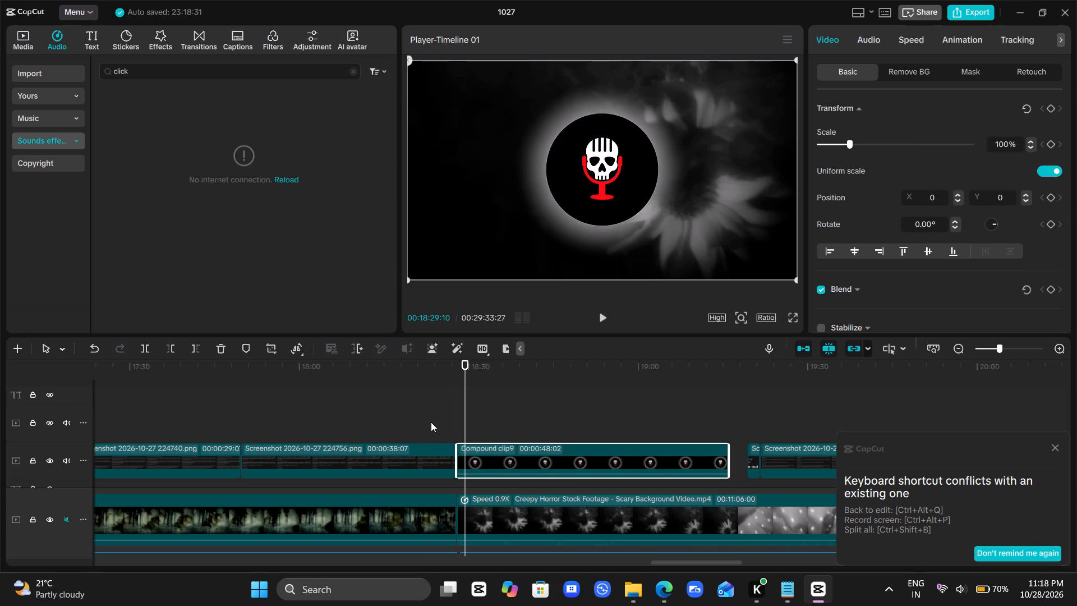
key(space)
scroll(431, 422, down, 1)
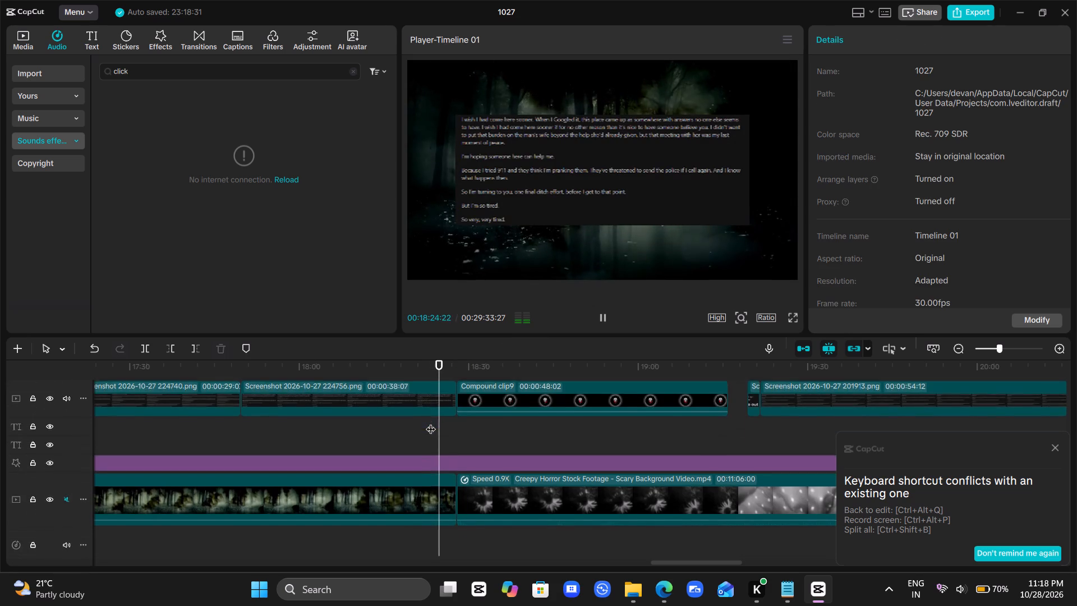
scroll(431, 422, down, 1)
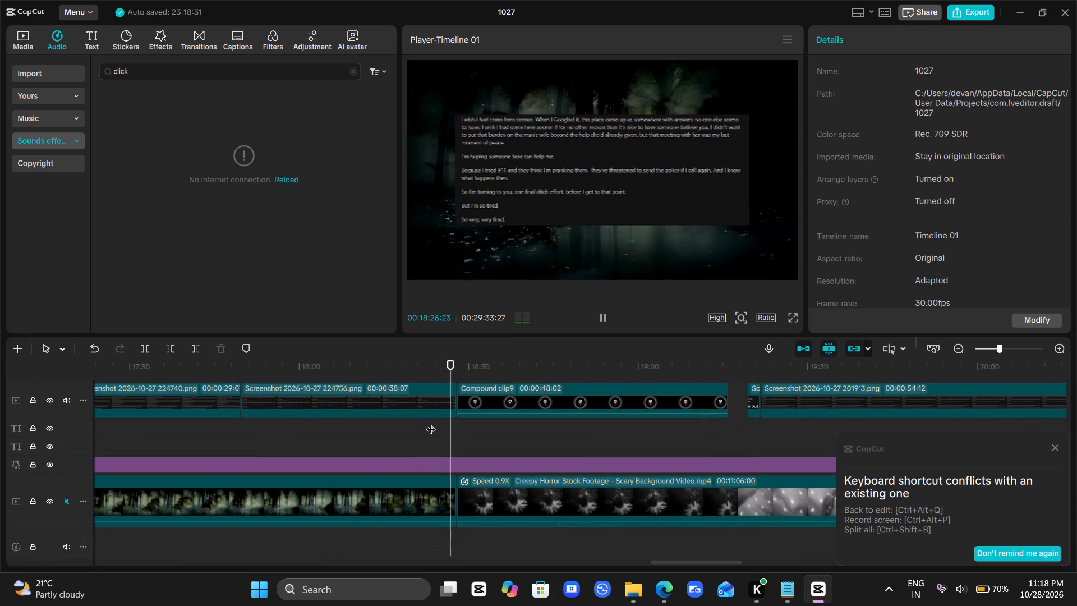
scroll(431, 422, down, 1)
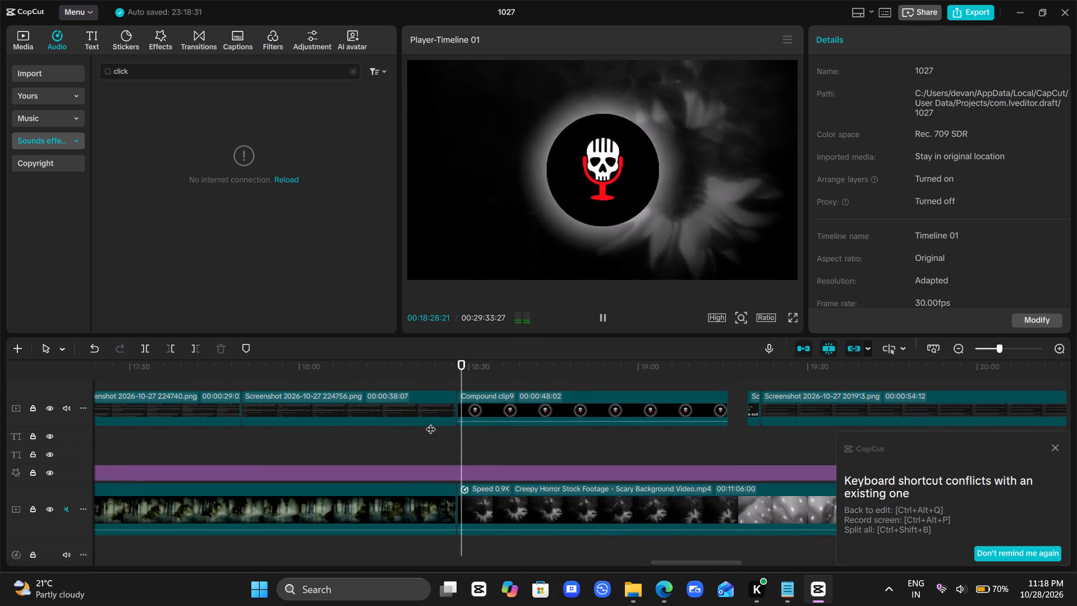
scroll(431, 422, down, 2)
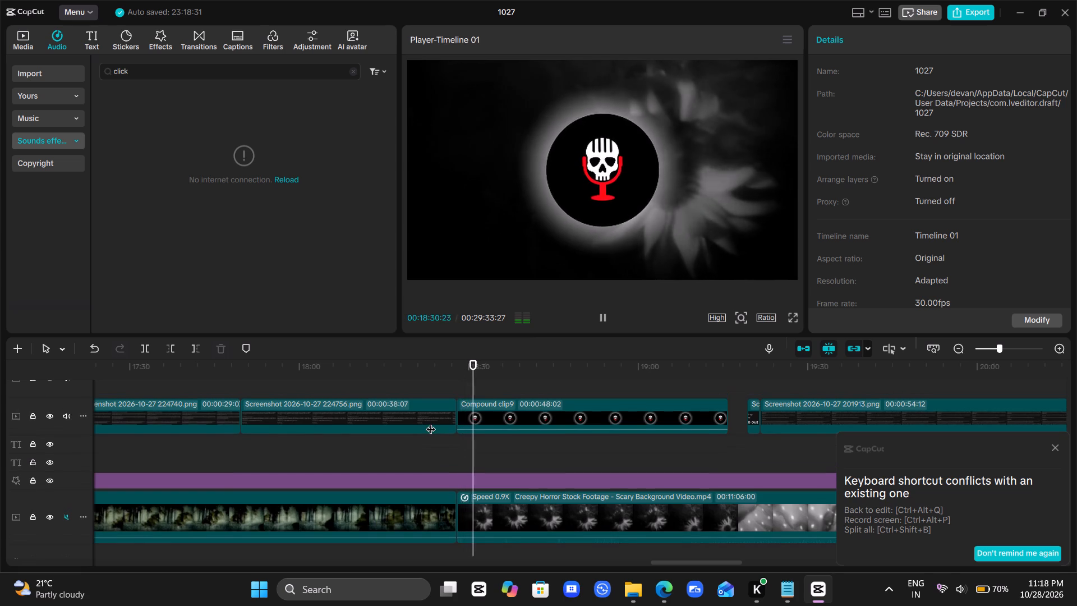
scroll(431, 422, down, 1)
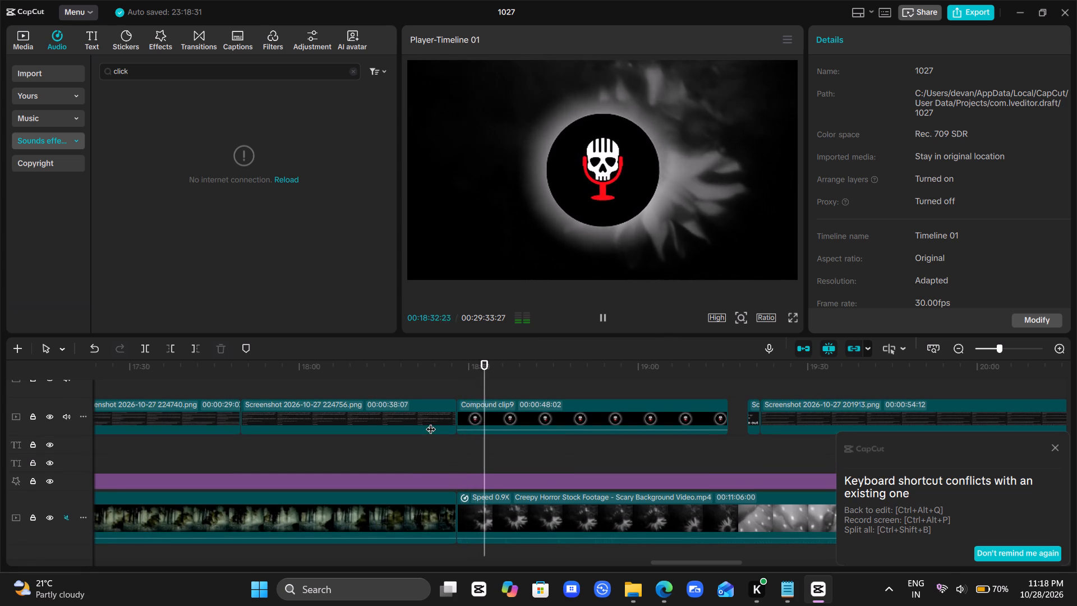
scroll(431, 422, down, 2)
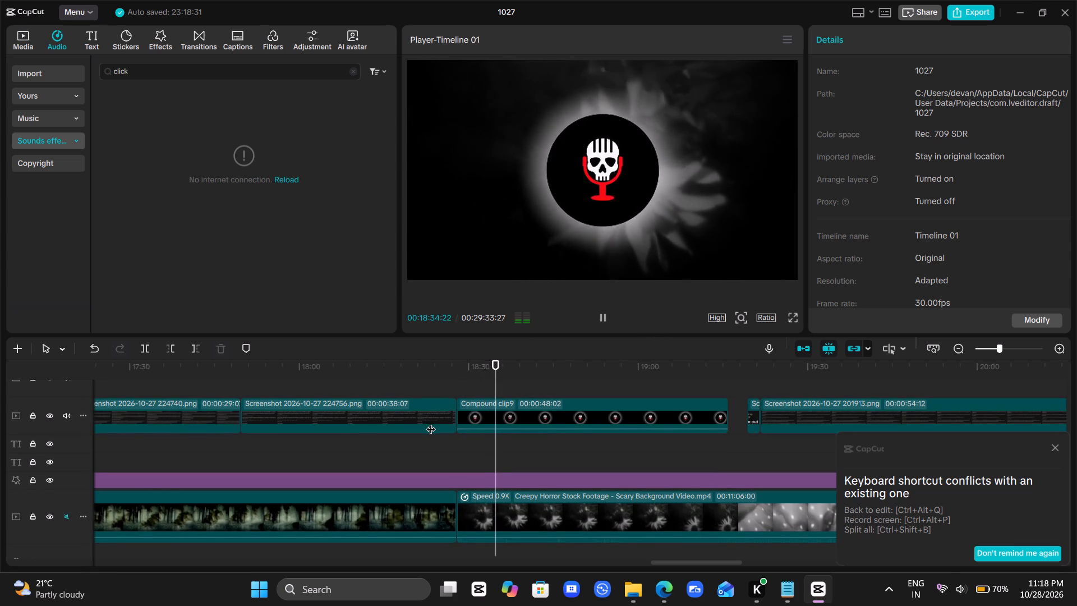
scroll(431, 422, left, 1)
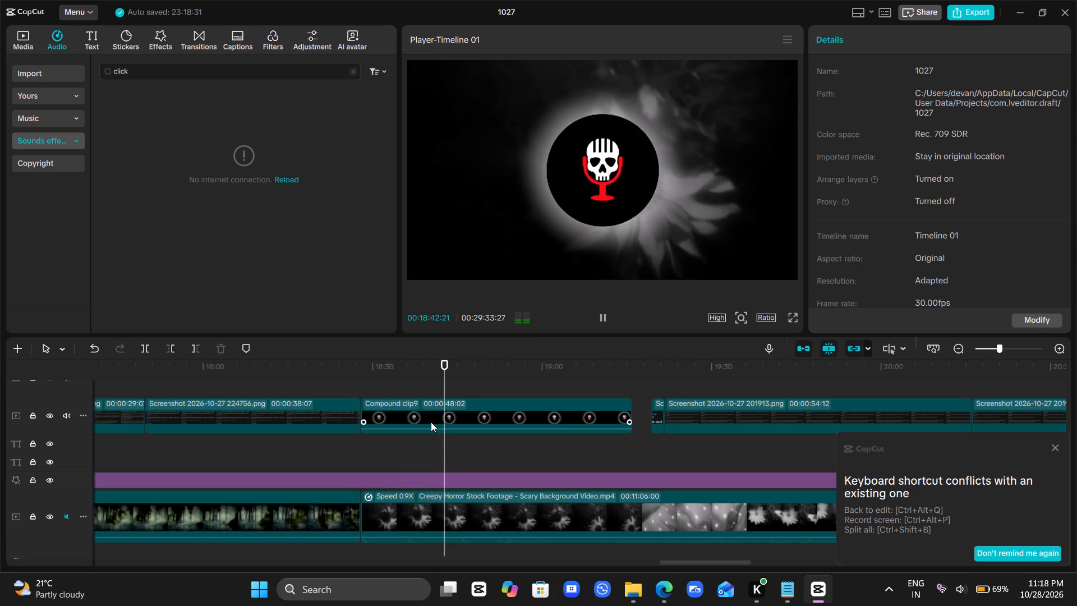
scroll(431, 422, down, 1)
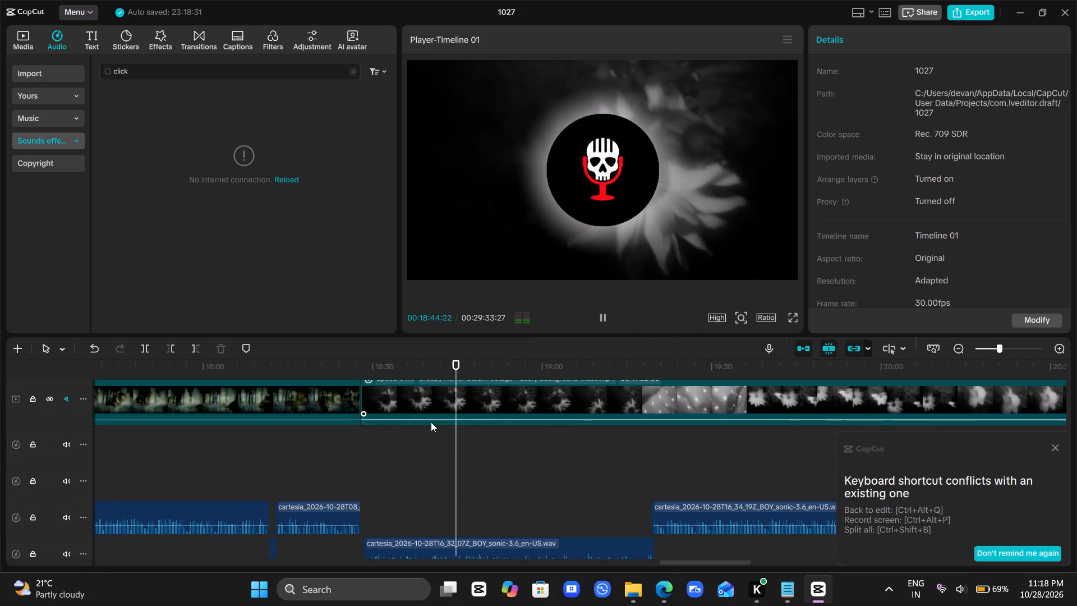
scroll(431, 422, down, 3)
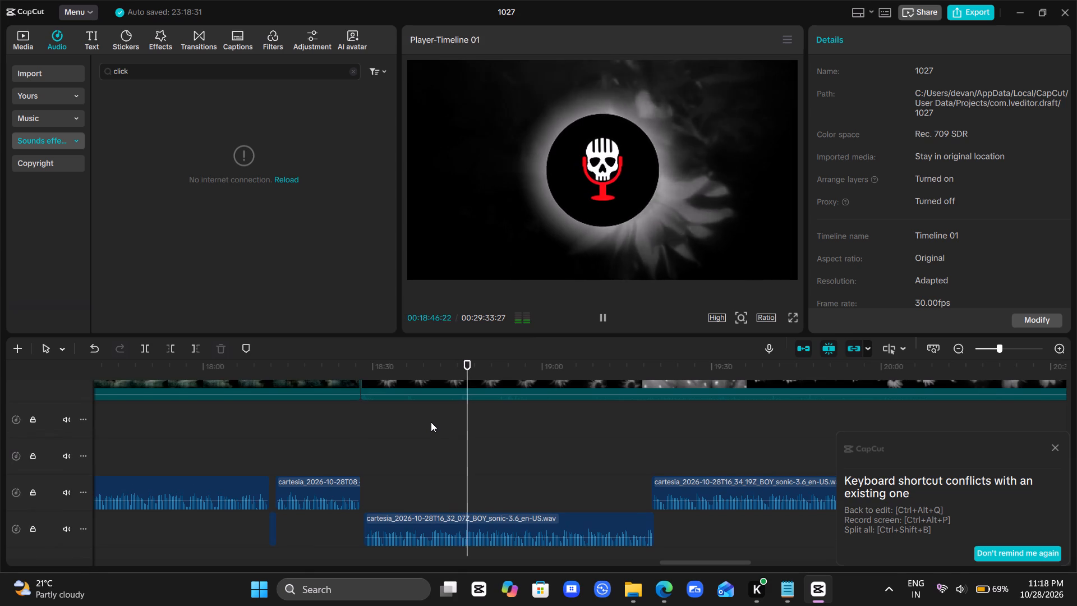
scroll(431, 422, down, 1)
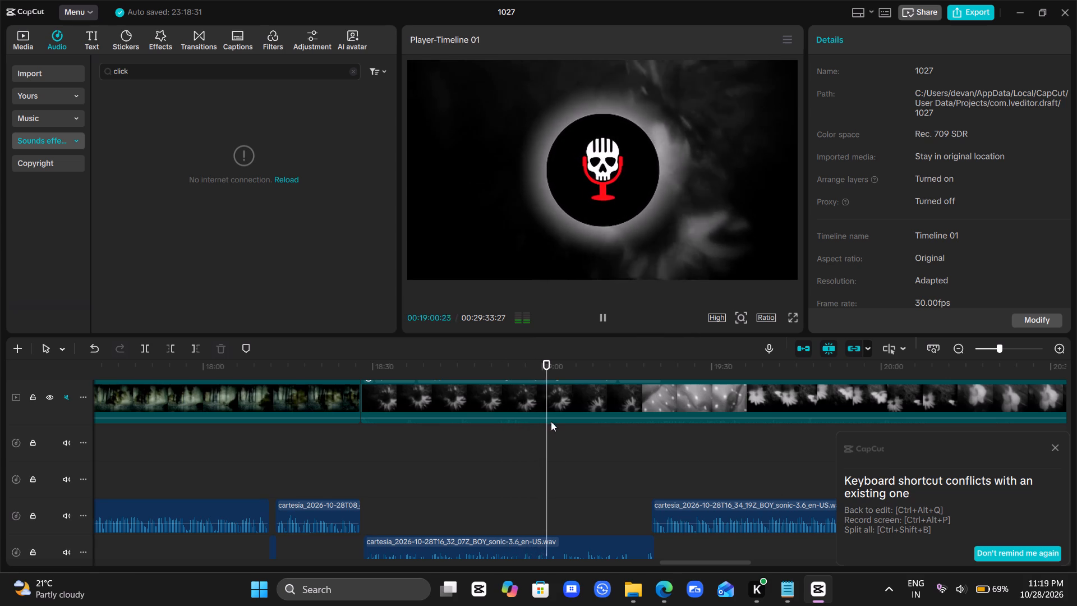
scroll(606, 456, up, 3)
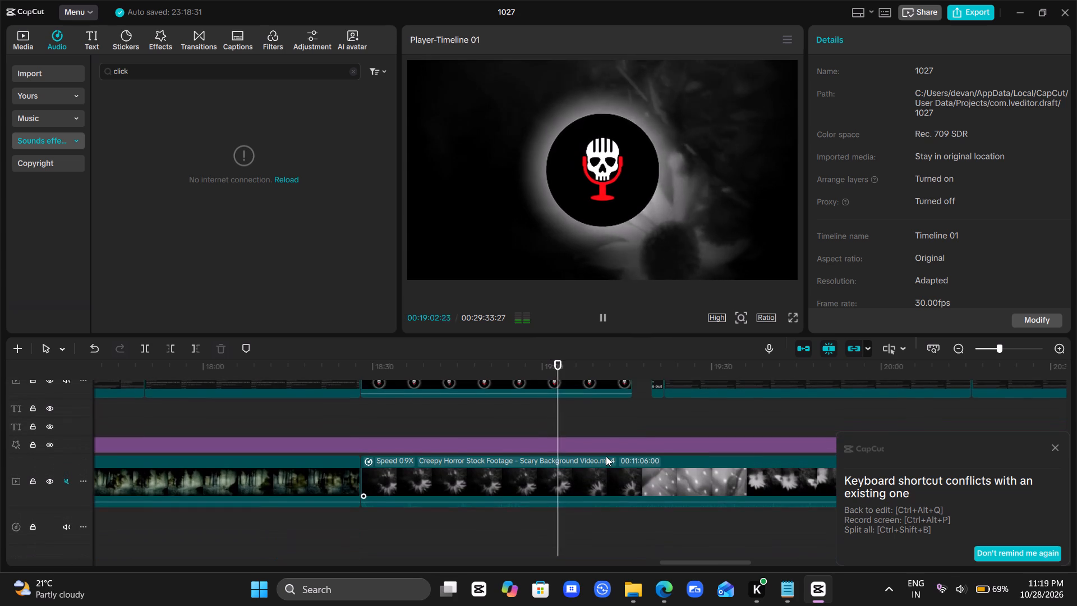
scroll(606, 456, down, 2)
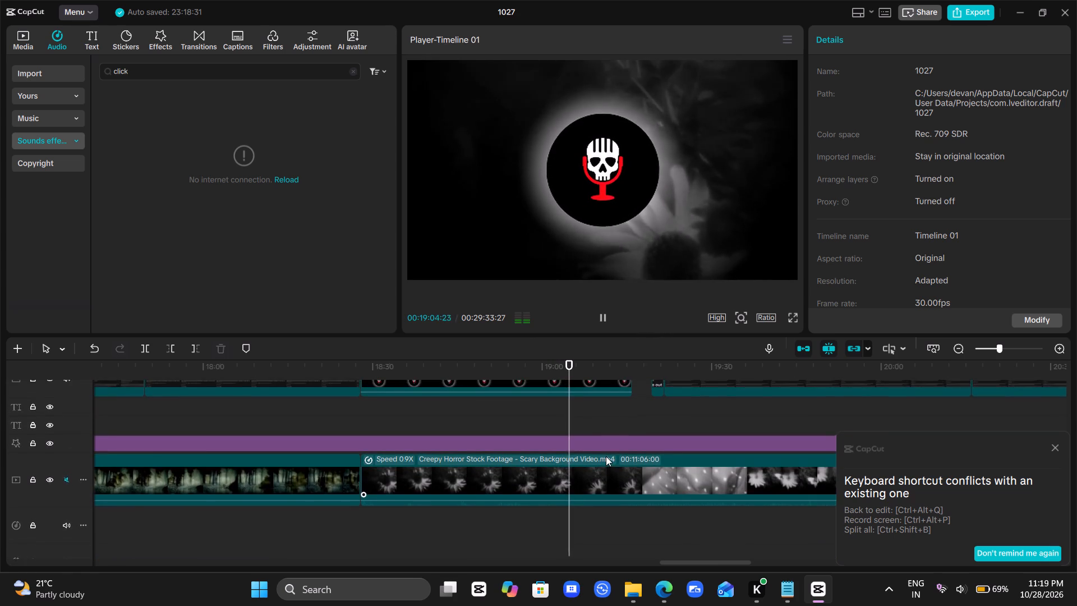
scroll(606, 456, down, 1)
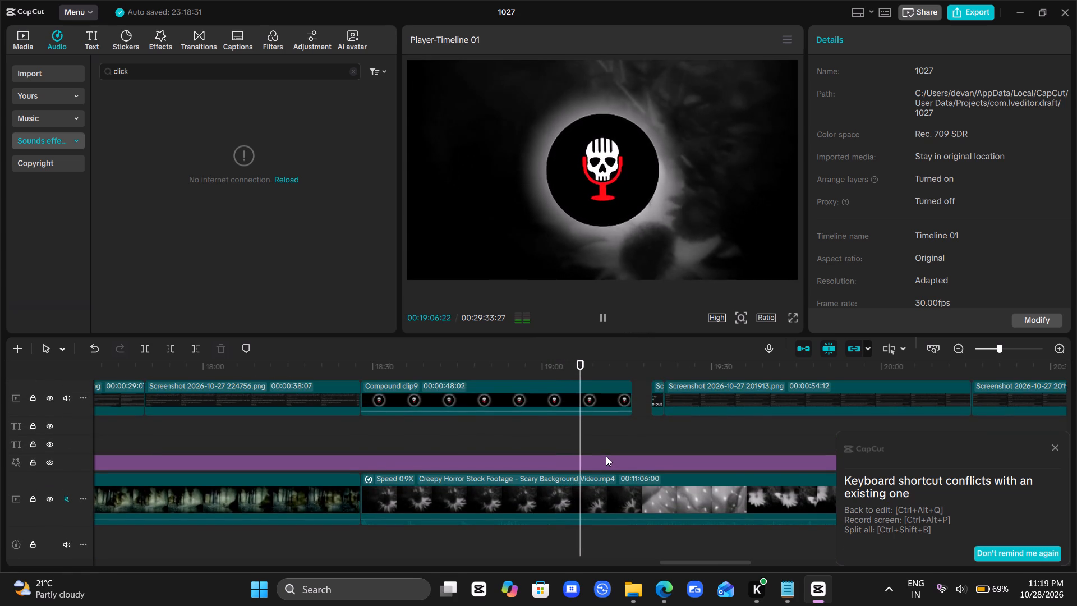
scroll(606, 456, down, 2)
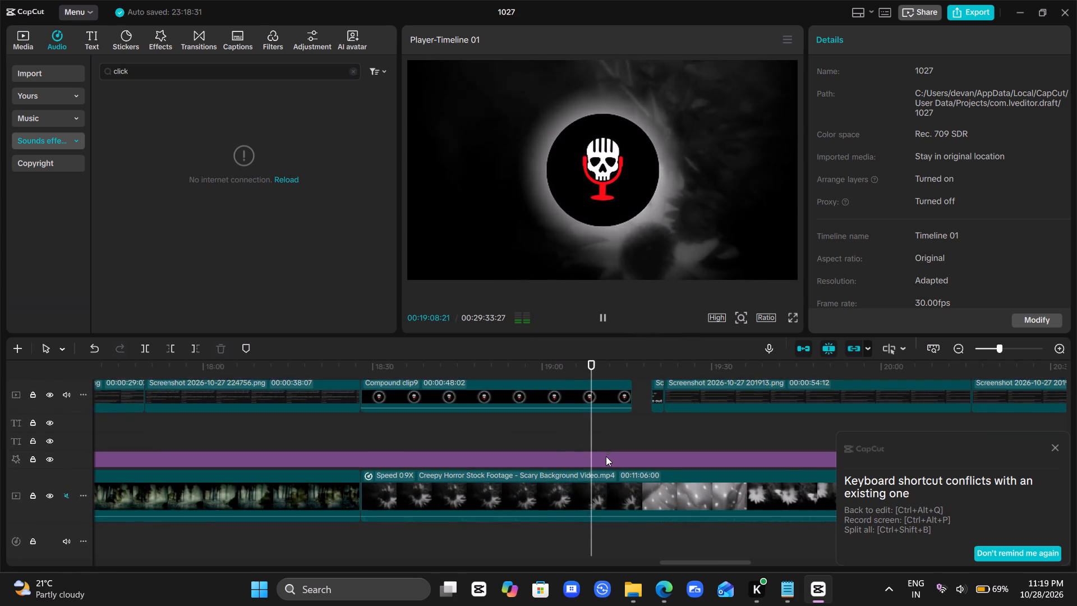
scroll(606, 456, down, 1)
scroll(606, 456, up, 1)
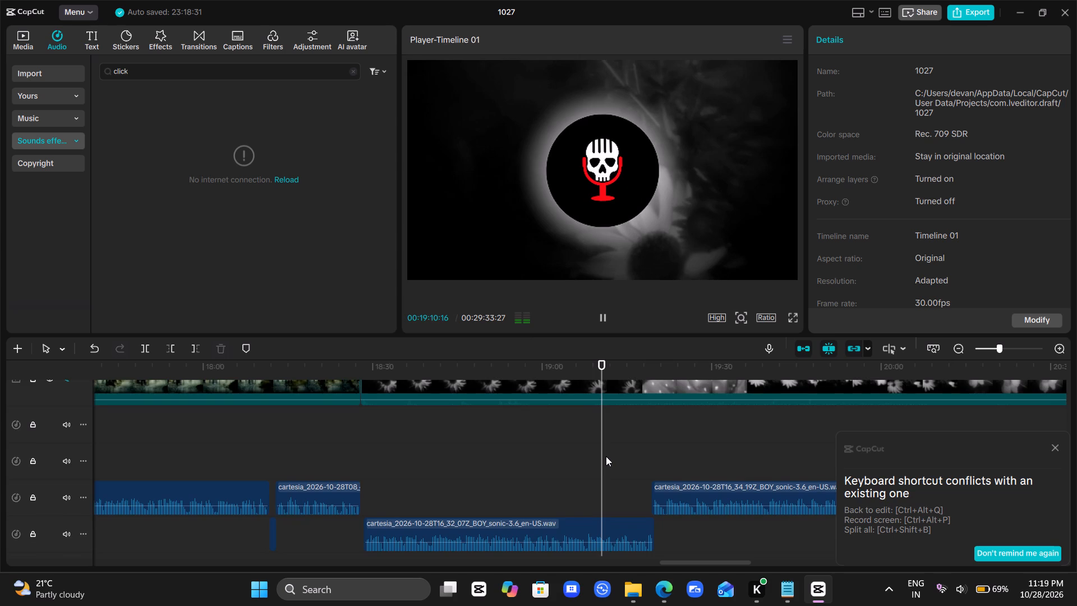
scroll(606, 456, up, 2)
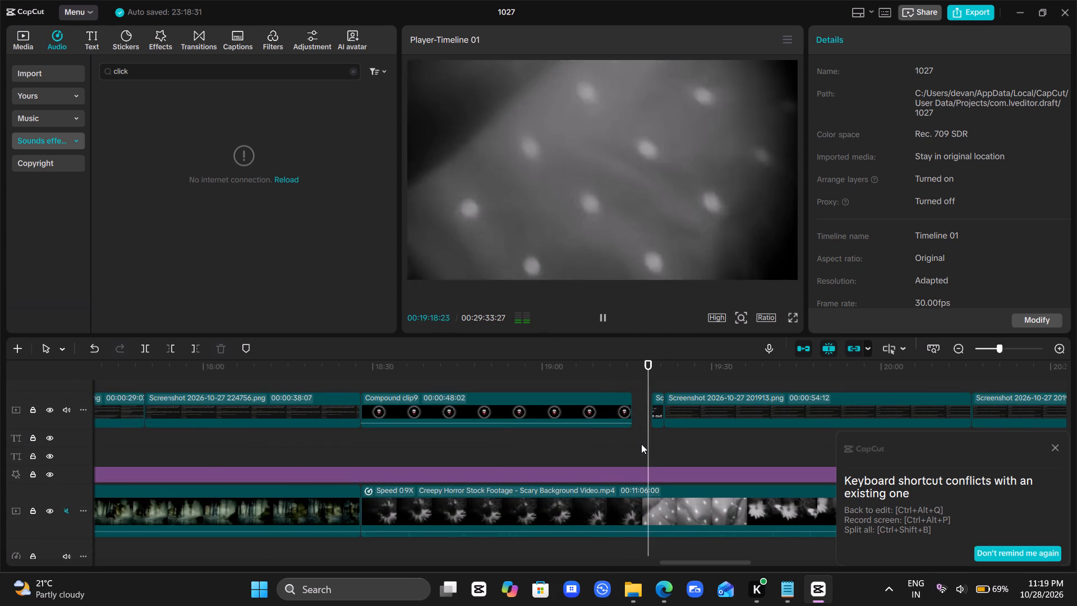
Inside Compound clip9, extend the Camera Shake effect, skull emblem and white background layers together to 1:06:19, and return to the main timeline.
click(608, 440)
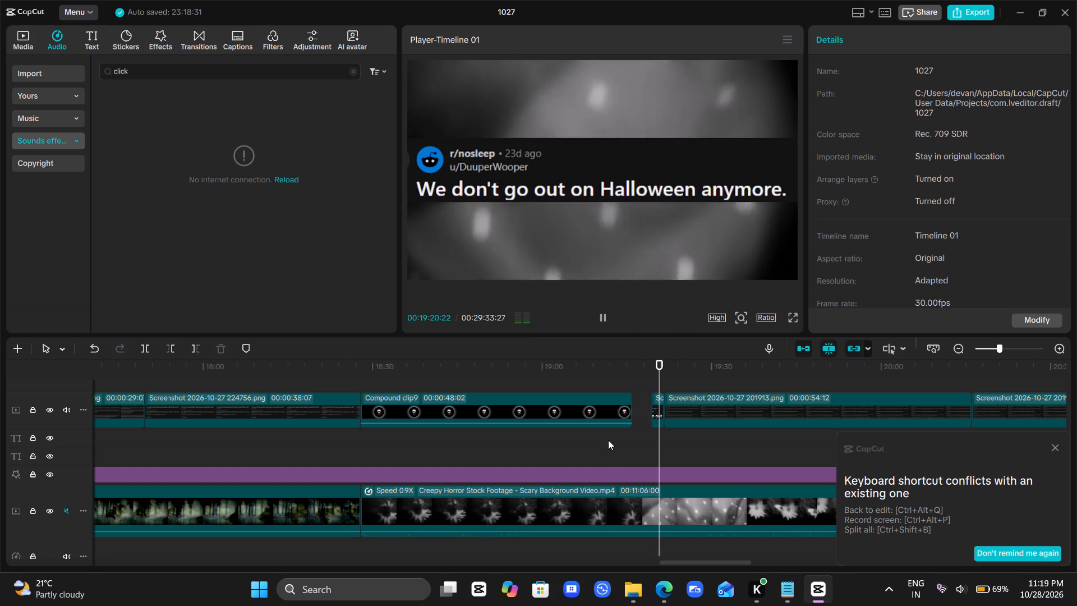
click(619, 419)
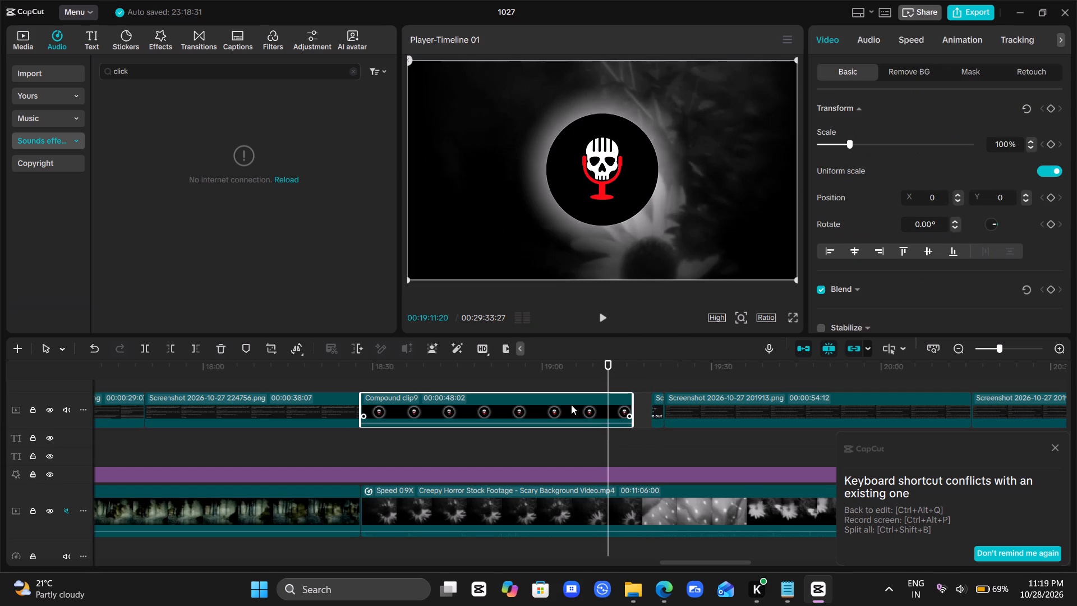
double_click(571, 405)
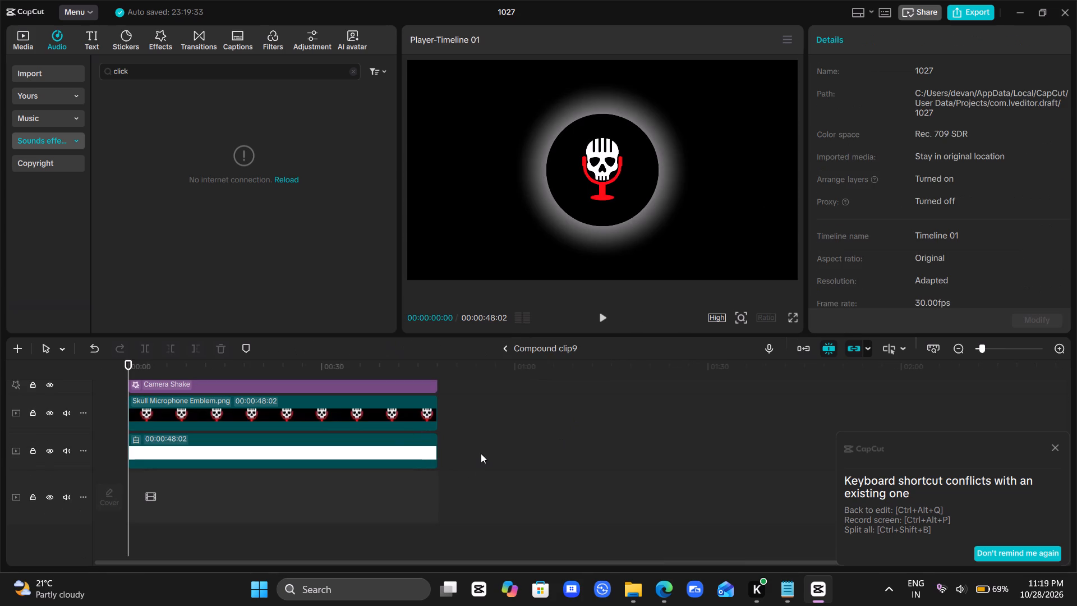
drag(482, 452, 410, 379)
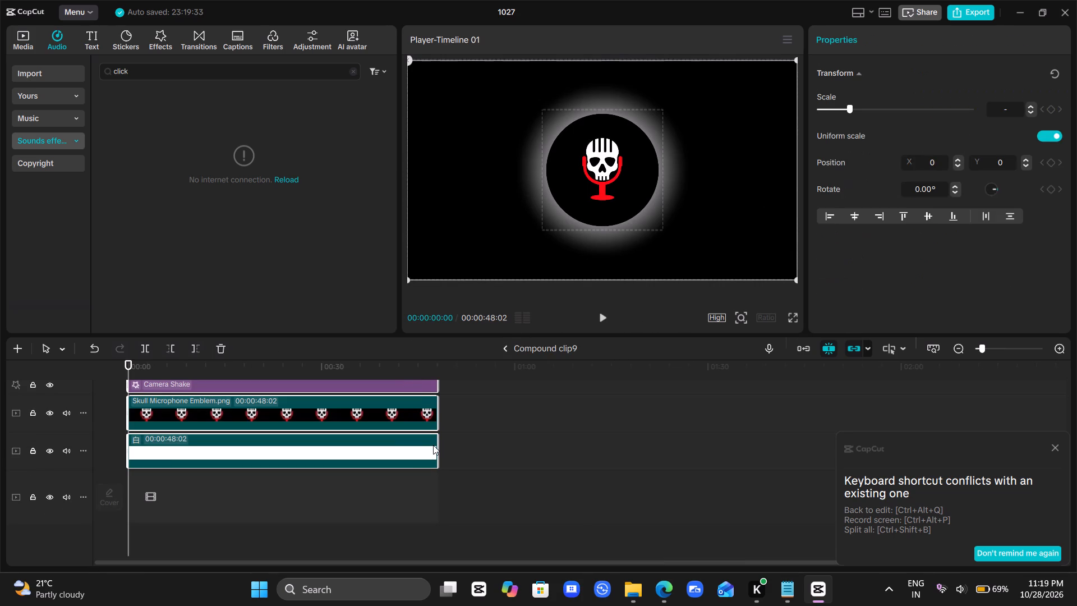
drag(441, 446, 468, 450)
drag(468, 450, 412, 374)
drag(439, 448, 555, 448)
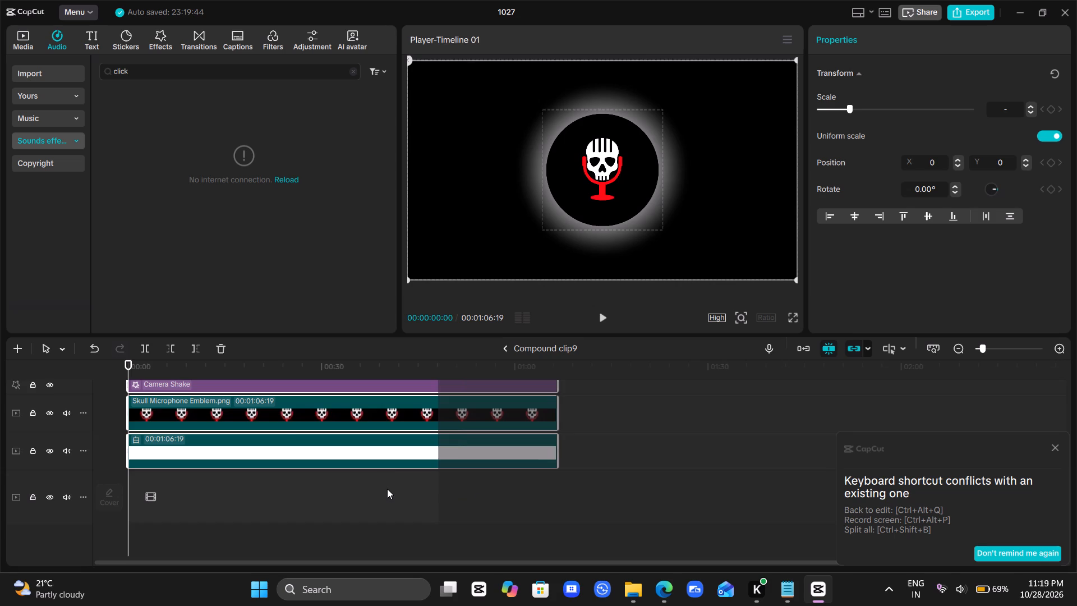
click(602, 437)
triple_click(602, 437)
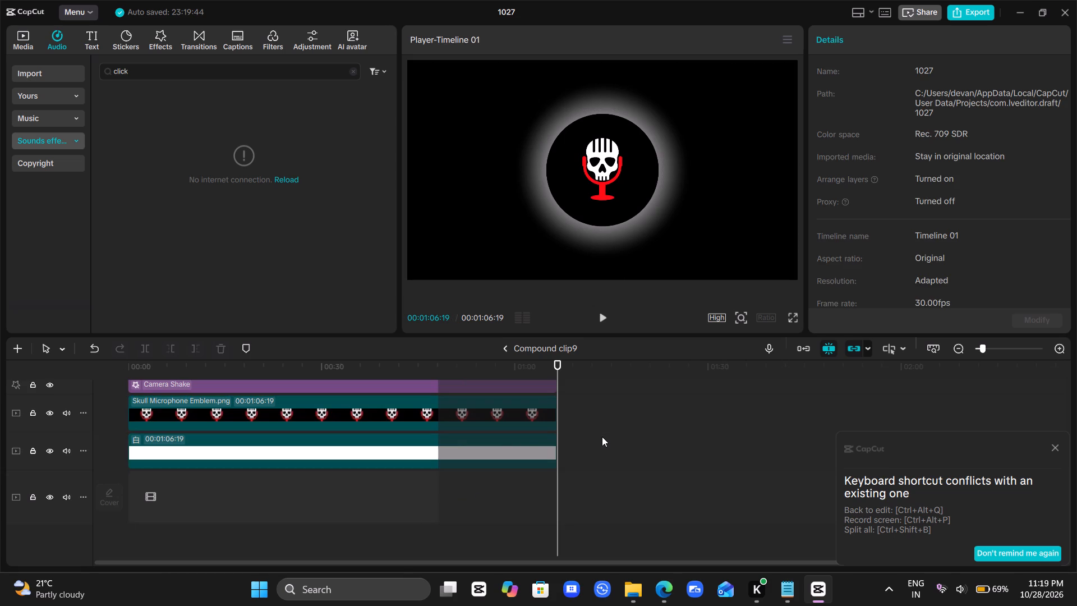
click(512, 485)
drag(512, 485, 429, 499)
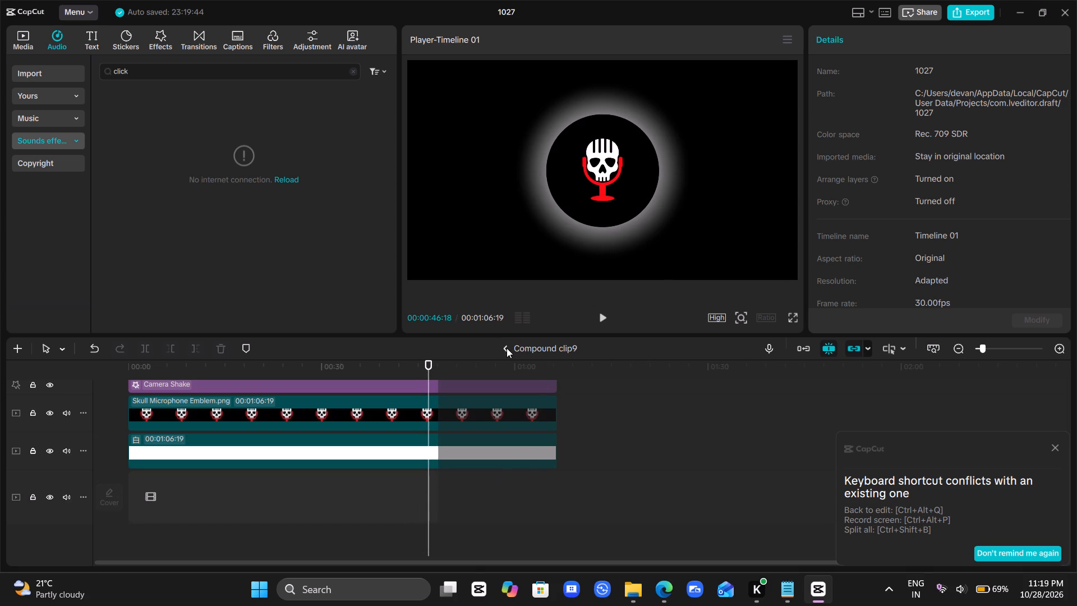
click(506, 348)
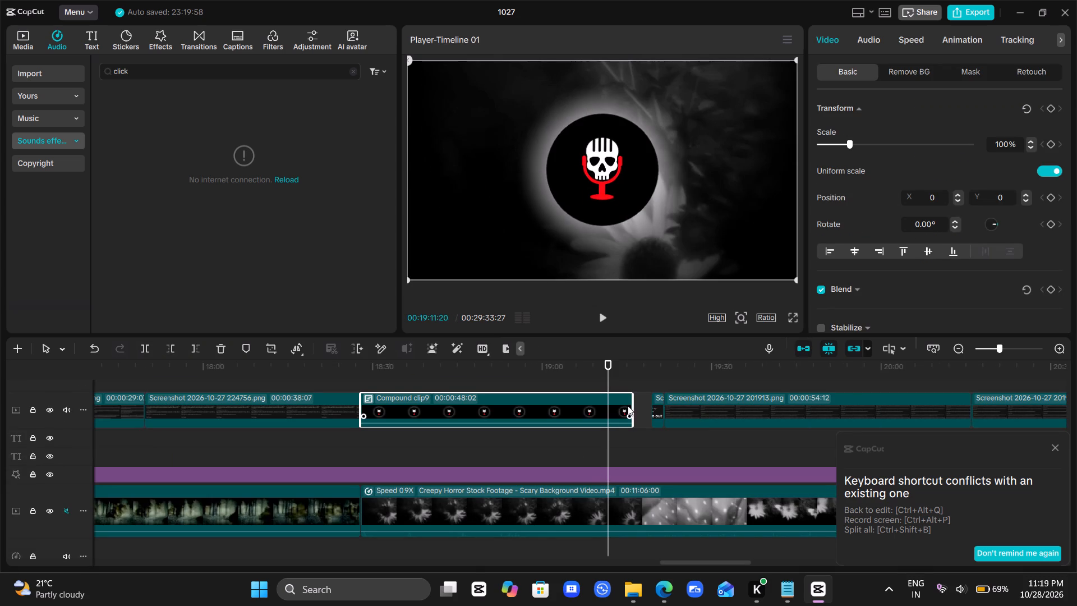
Lengthen Compound clip9 on the main timeline to 51:14 so it ends at the third story's title screenshot.
drag(631, 404, 653, 403)
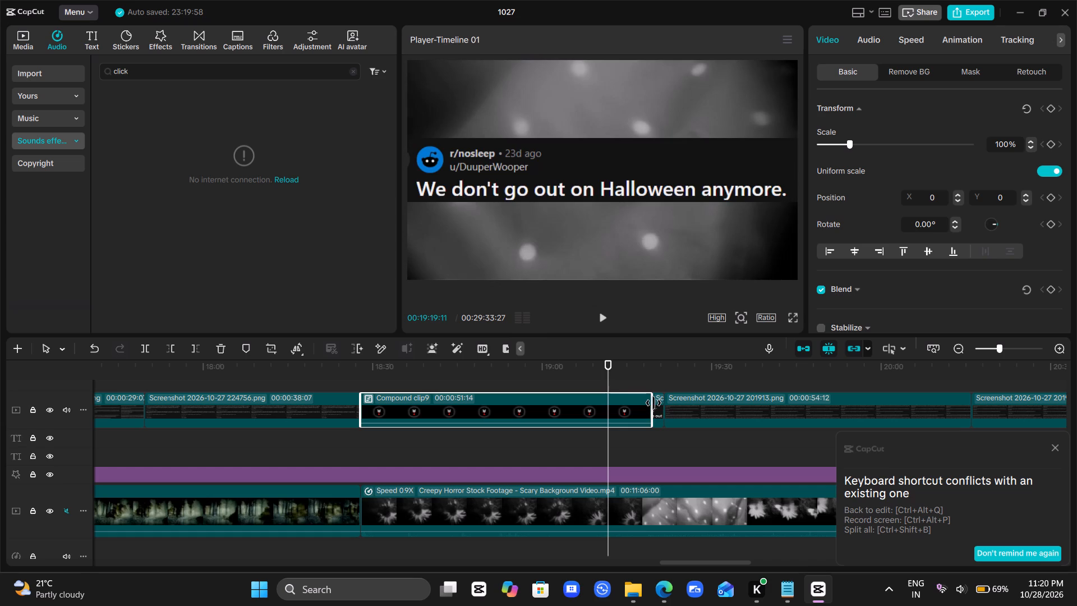
drag(653, 403, 657, 403)
Play from about 19:07 to 19:20 to check the lengthened logo clip and narration leading into the third story's title.
click(584, 378)
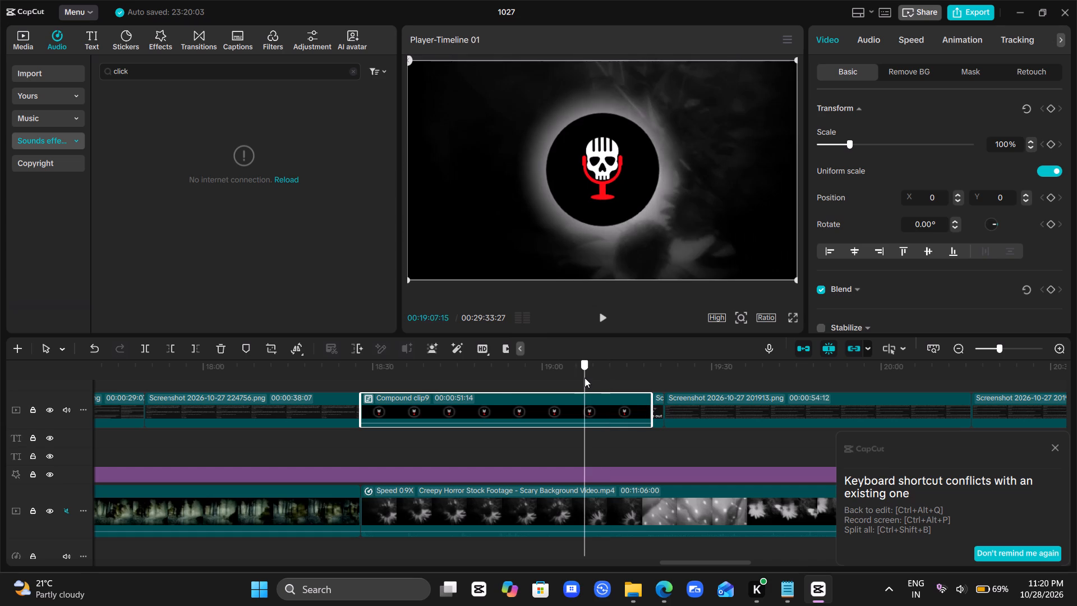
key(space)
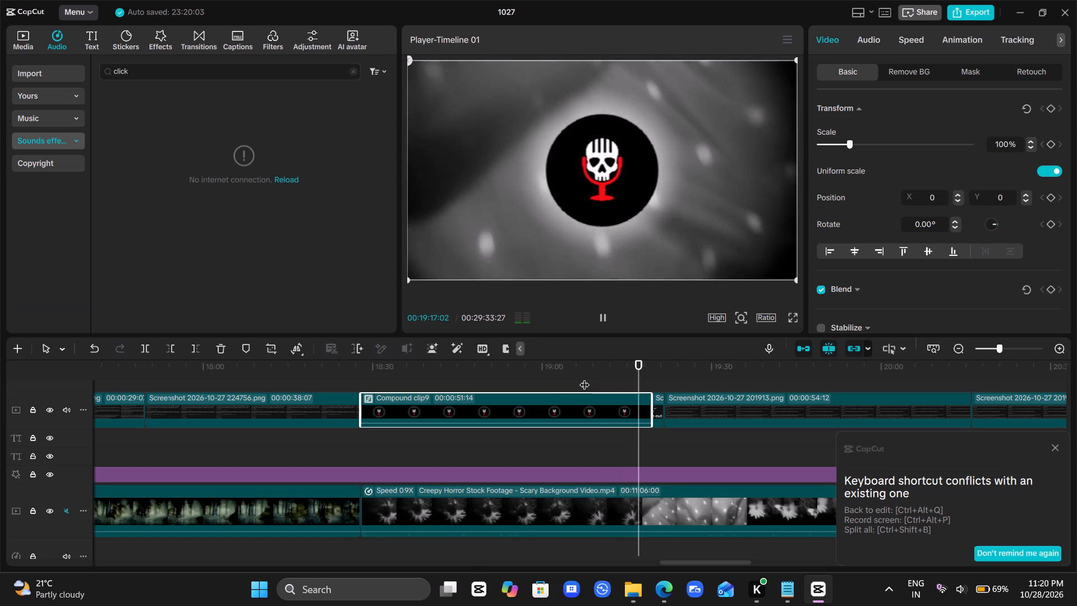
key(space)
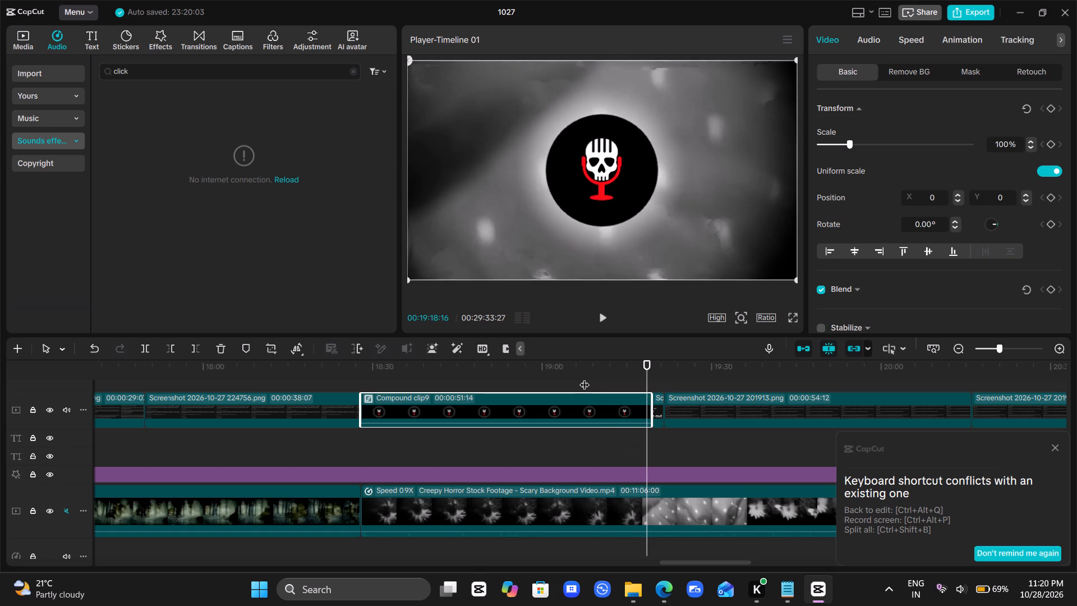
scroll(584, 378, down, 2)
scroll(648, 448, down, 2)
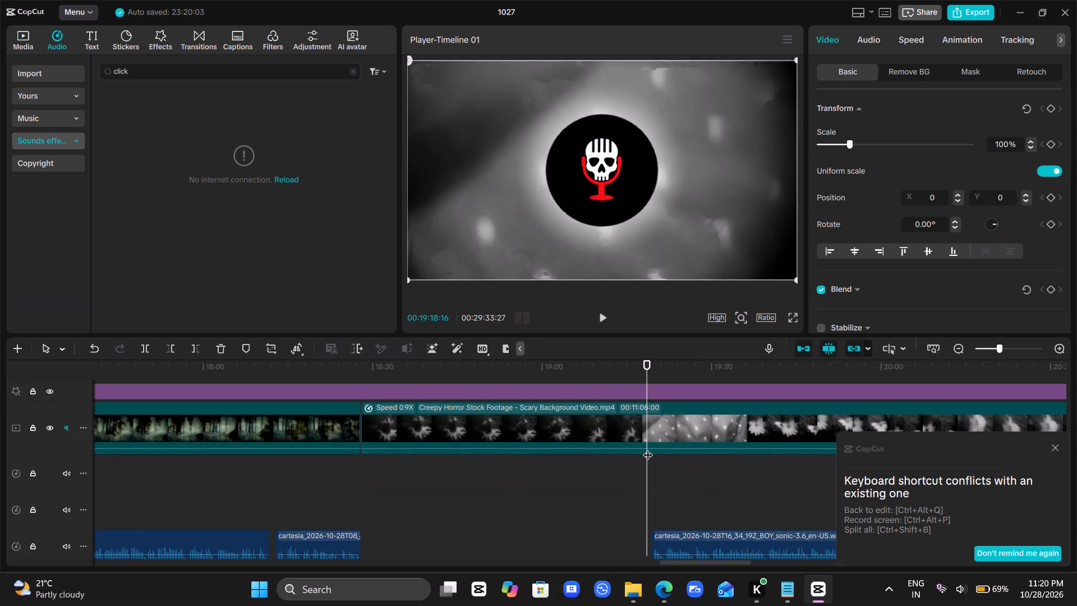
scroll(648, 448, down, 3)
key(space)
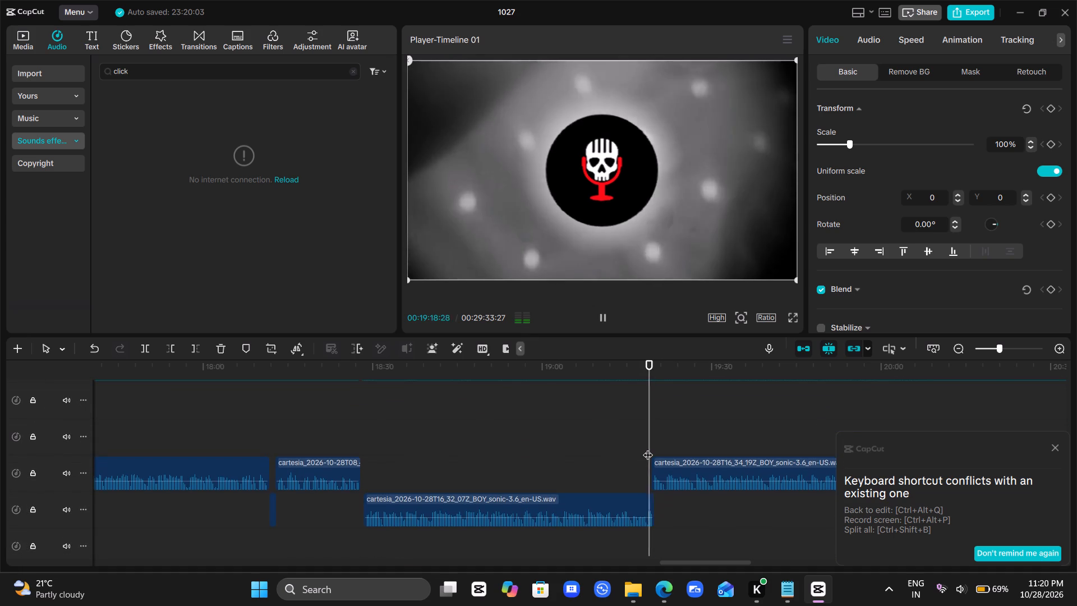
key(space)
scroll(648, 448, up, 1)
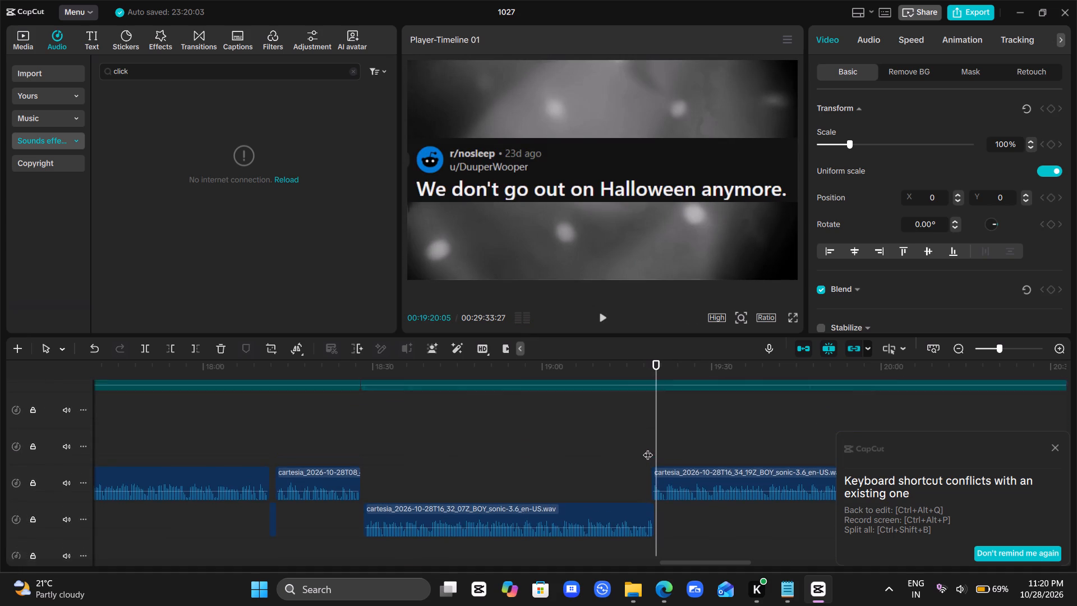
scroll(648, 448, up, 2)
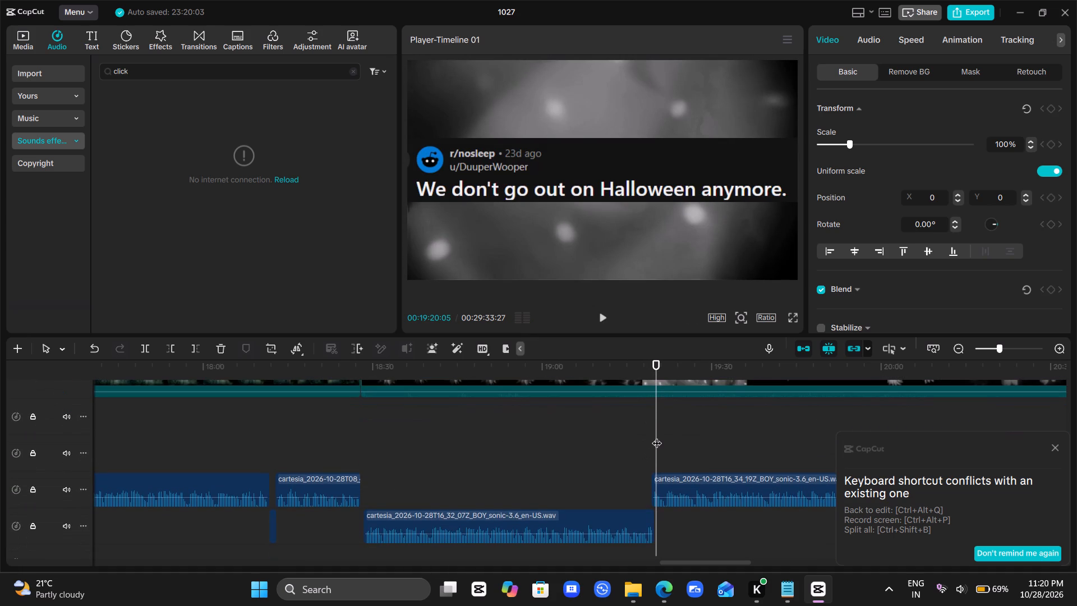
drag(657, 436, 638, 442)
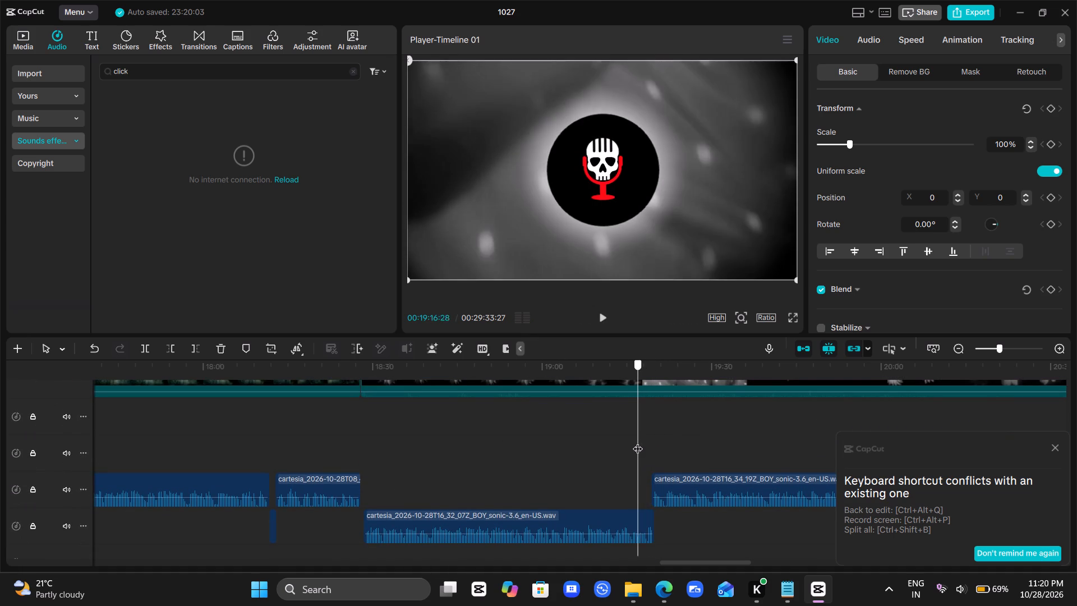
Replay from about 19:16 to 19:20 to check the end of the transition narration against the third story's title.
drag(638, 442, 639, 438)
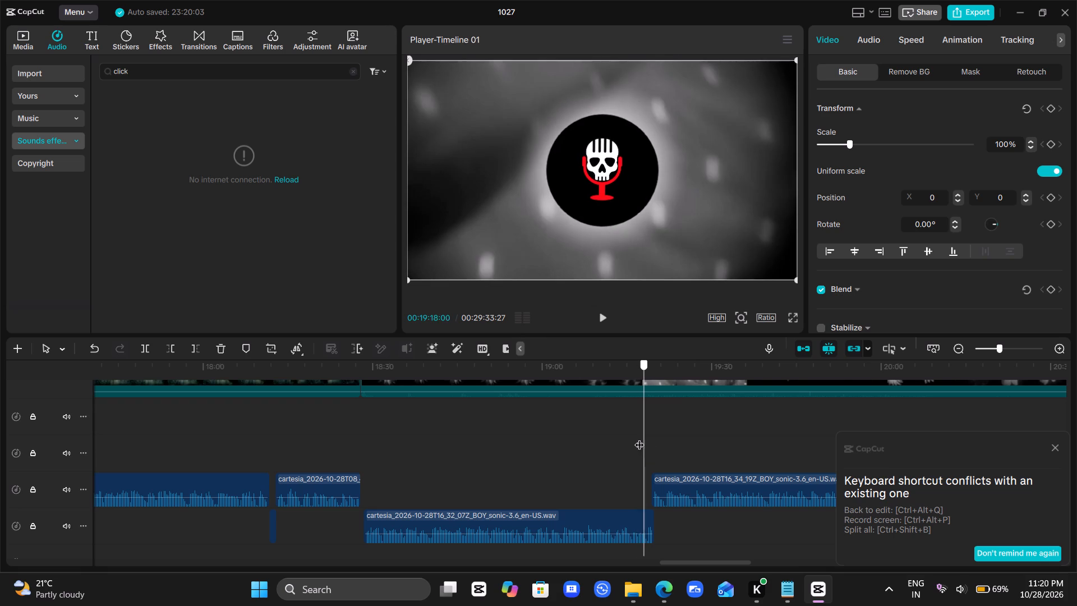
drag(639, 438, 633, 438)
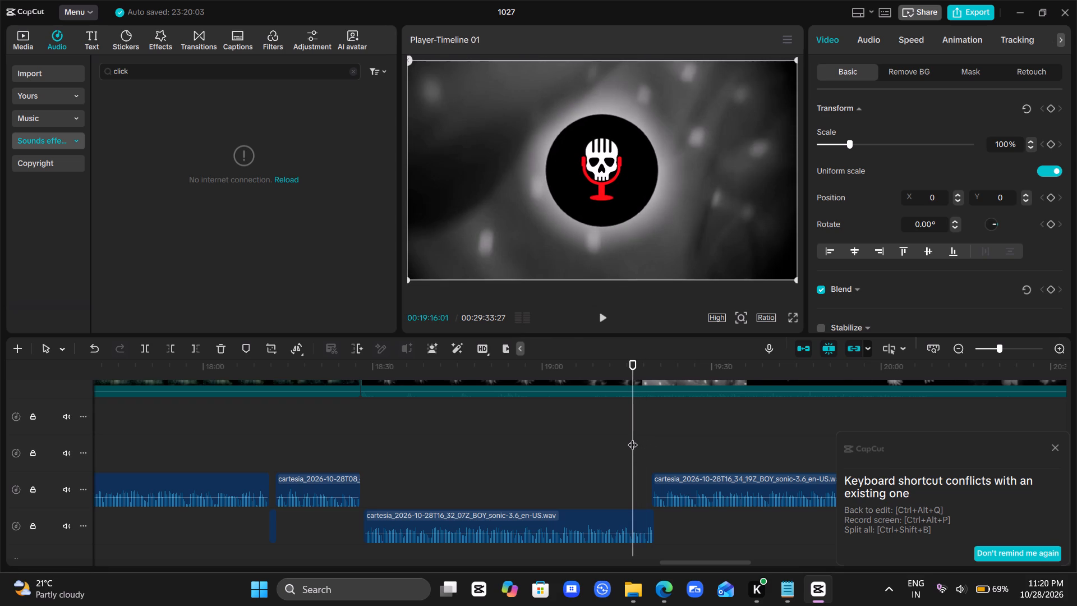
key(space)
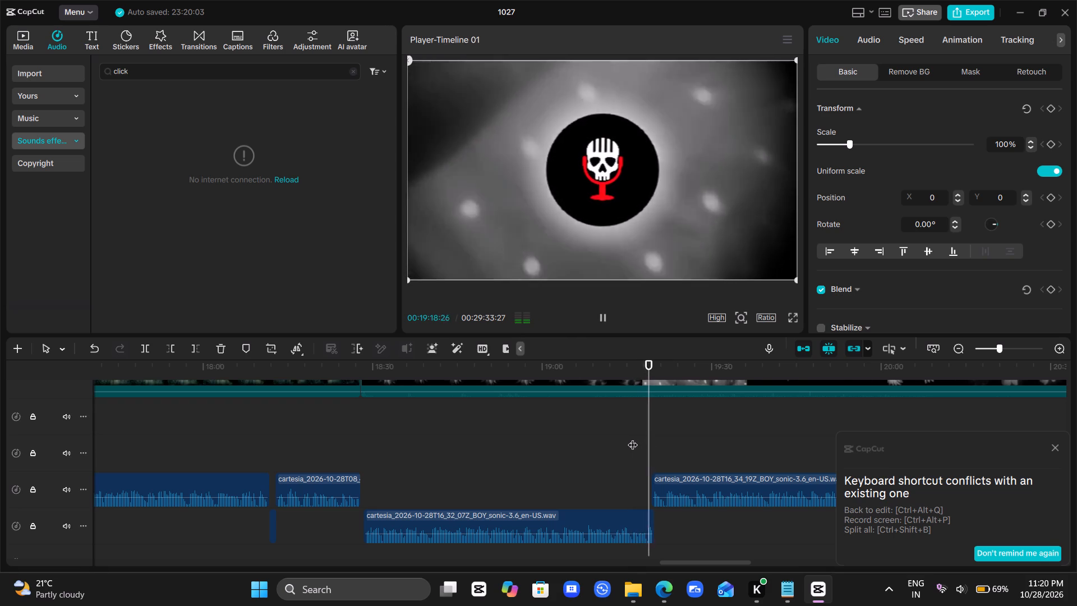
key(space)
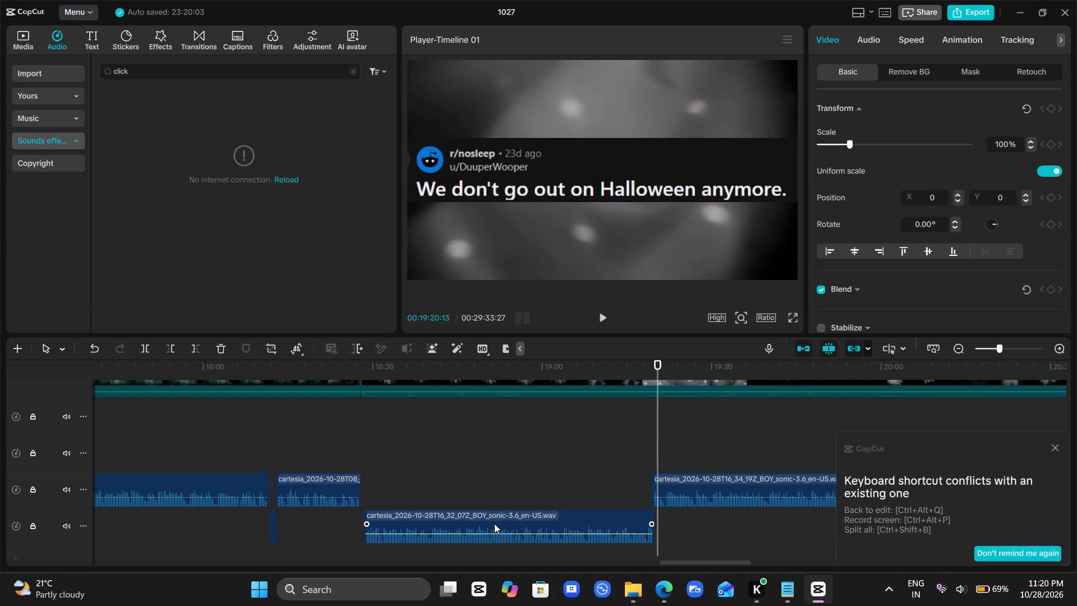
Move the transition narration clip up onto the main narration track, directly after the second story's last narration clip.
drag(494, 524, 491, 497)
Play from about 18:25 to check how the second story's narration leads into the moved transition narration.
click(402, 438)
drag(402, 438, 343, 442)
key(space)
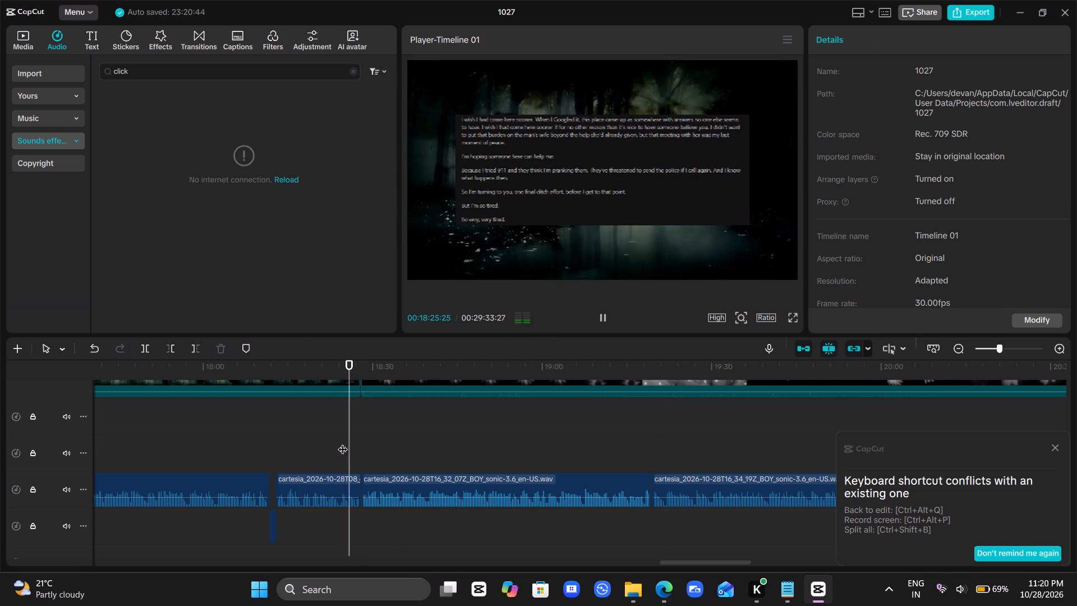
key(space)
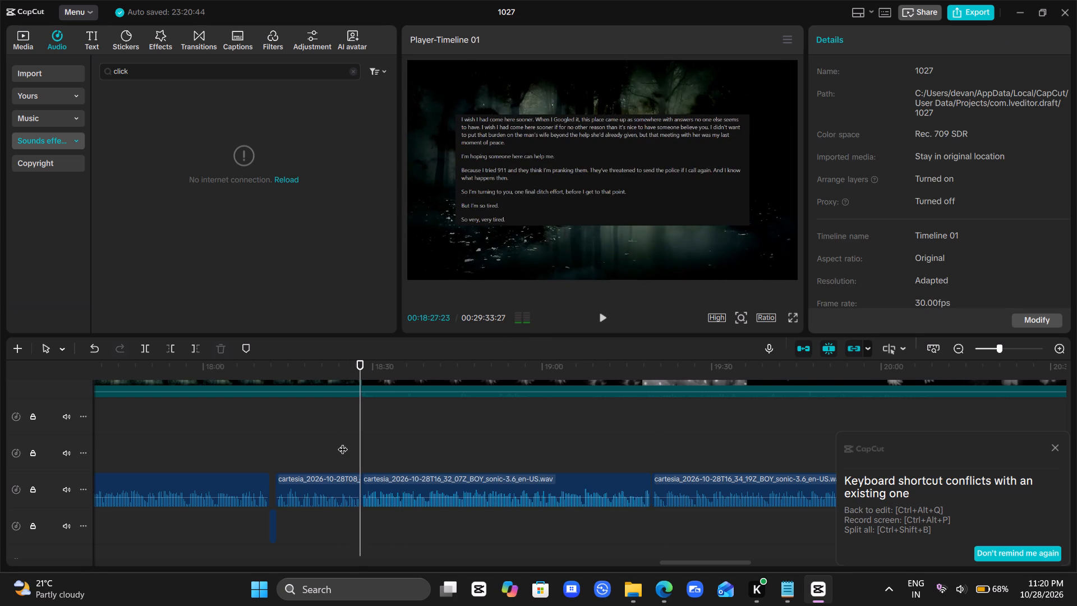
key(space)
key(space)
key(space)
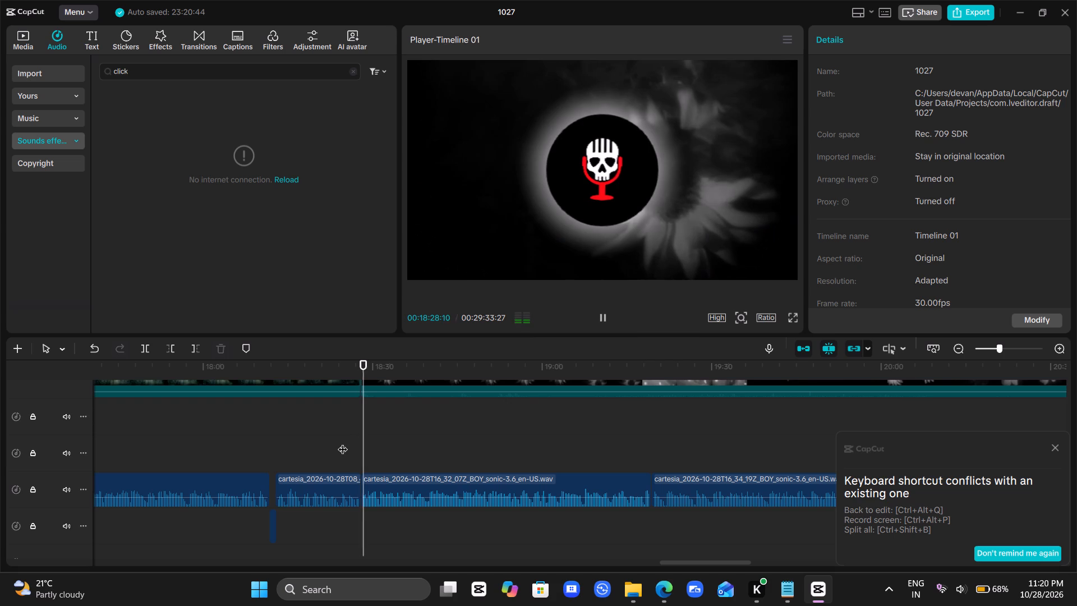
key(space)
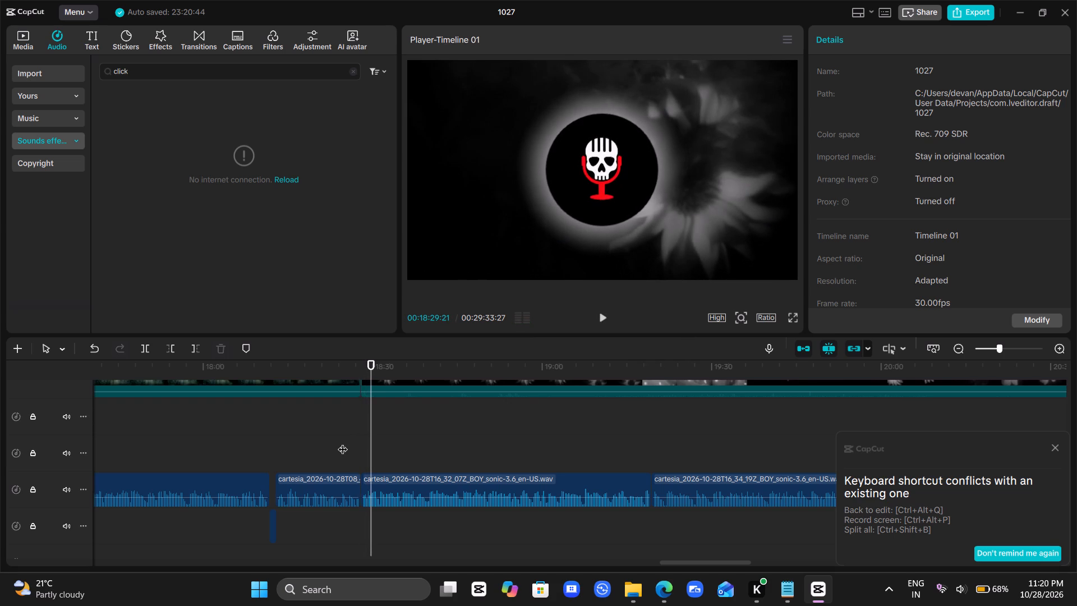
key(space)
key(space)
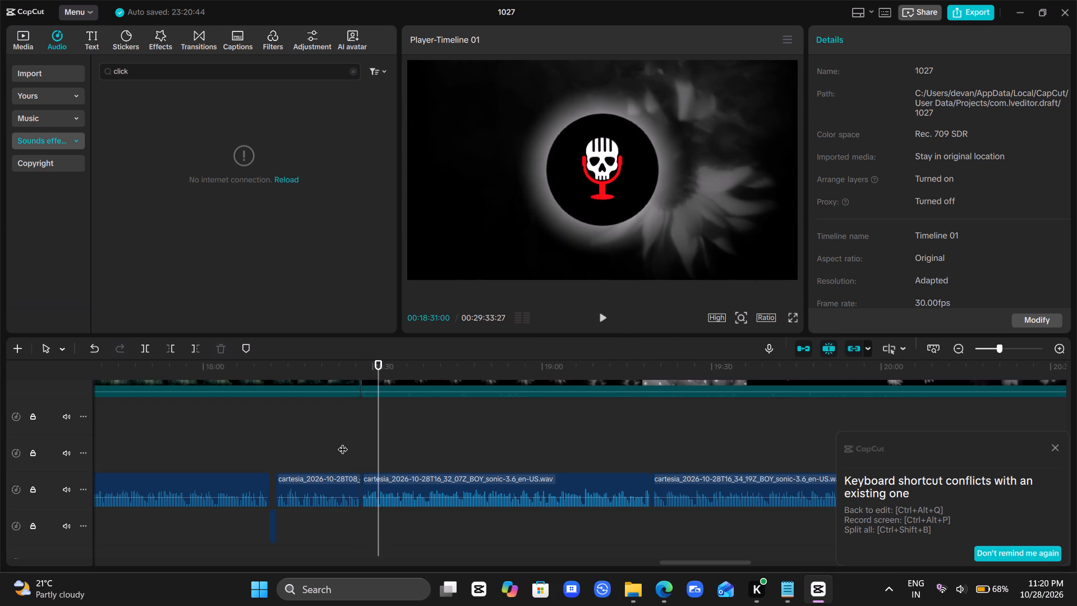
click(376, 441)
drag(376, 441, 353, 444)
key(space)
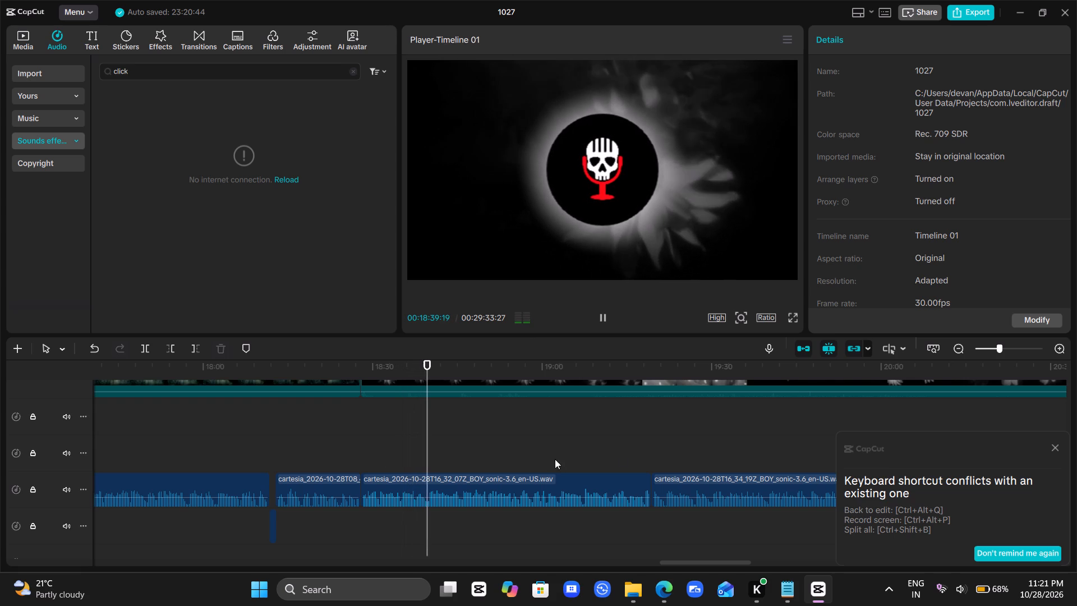
Play from about 19:16 to 19:21 to check the handover from the transition narration to the third story's title screenshot.
click(633, 449)
key(space)
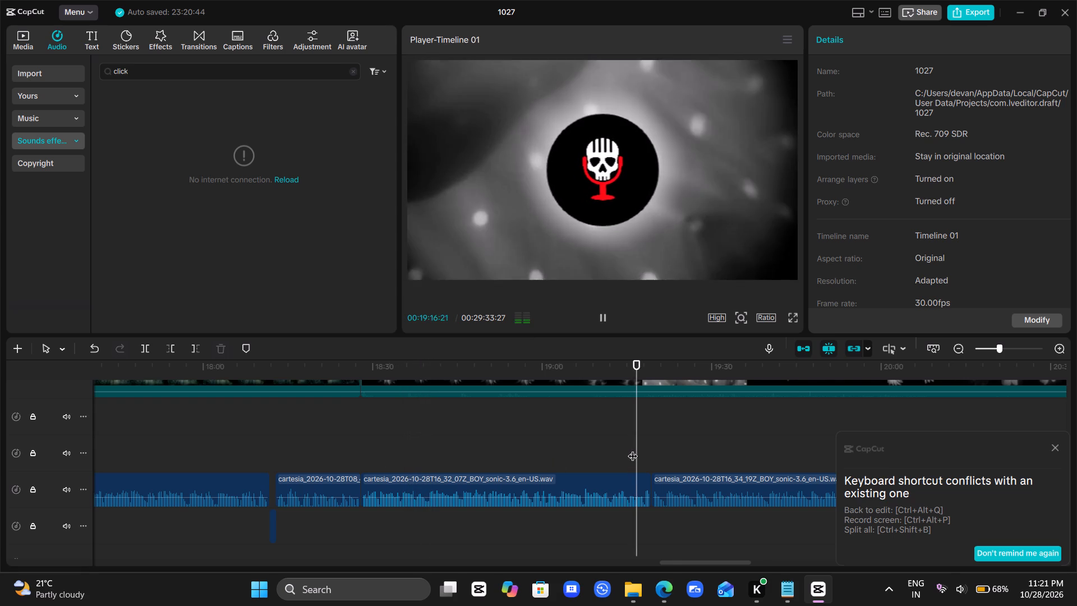
scroll(633, 449, left, 1)
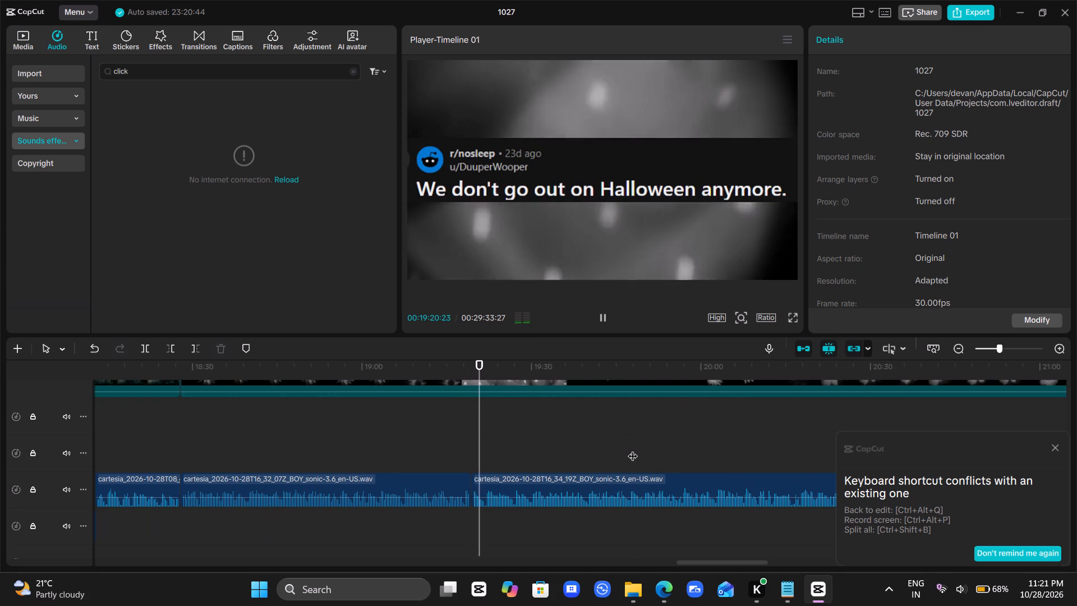
key(space)
scroll(633, 449, up, 2)
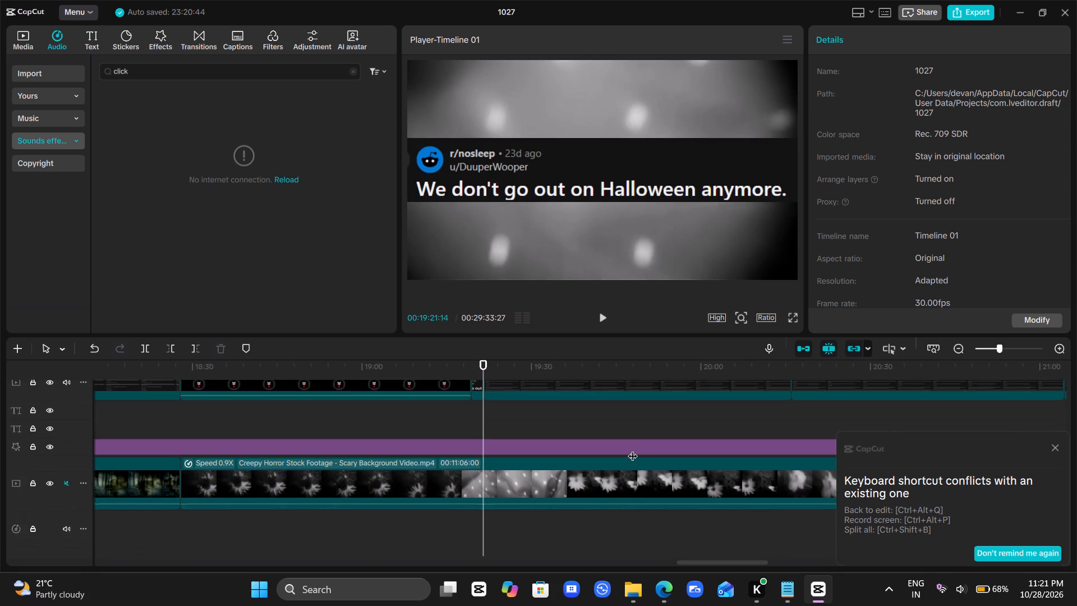
scroll(633, 449, up, 2)
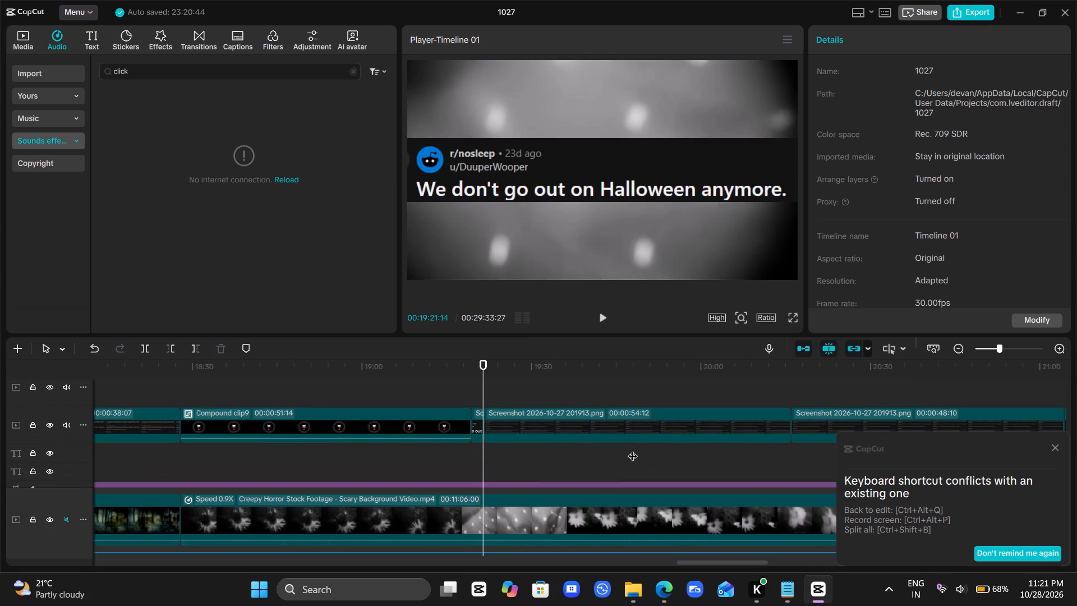
ctrl+scroll(565, 427, up, 10)
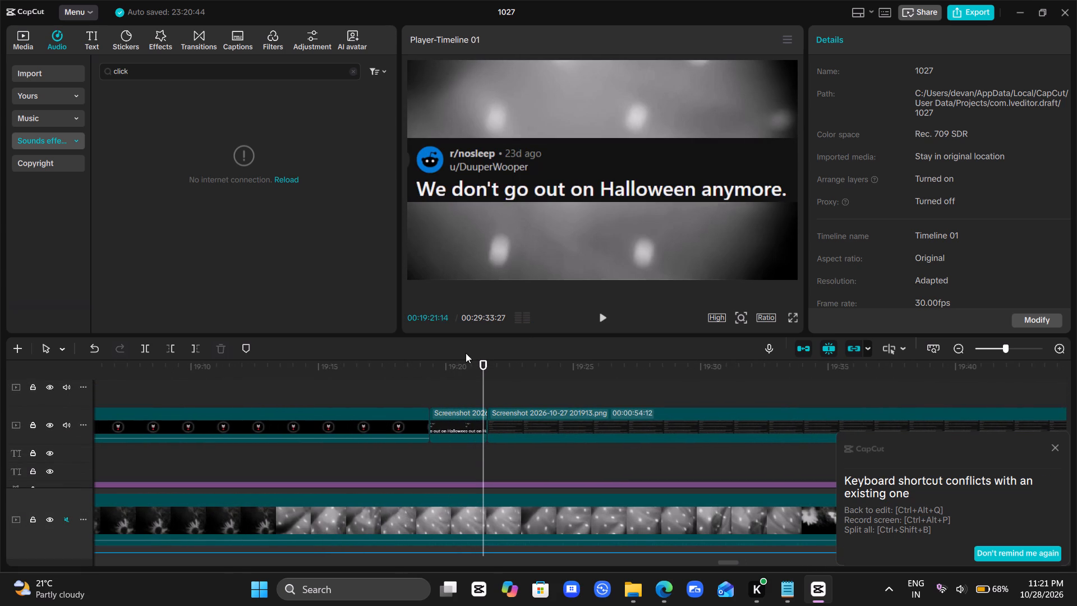
click(473, 384)
drag(473, 384, 421, 394)
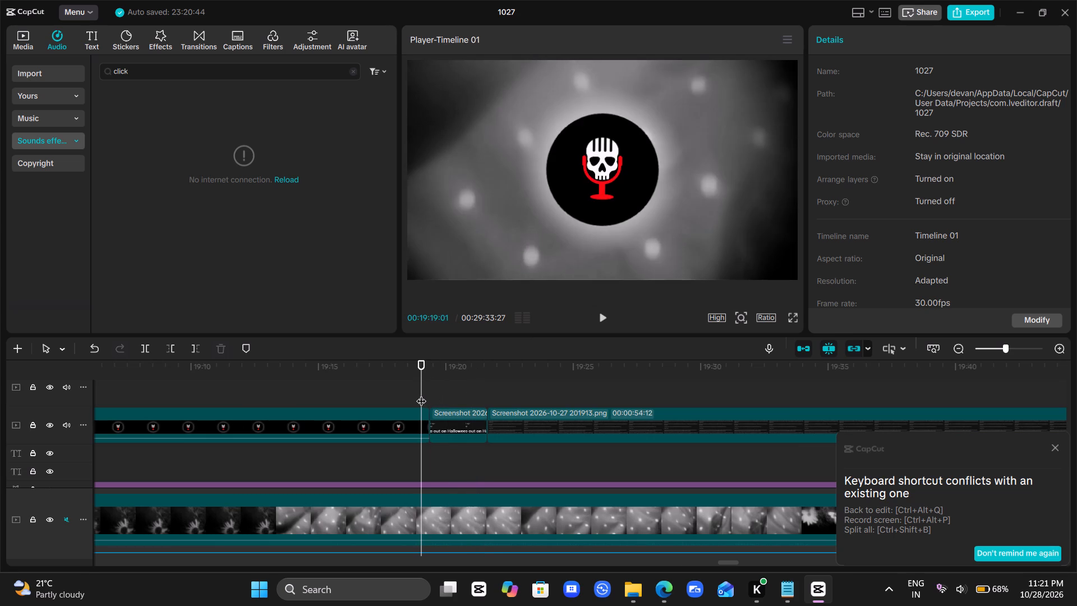
key(space)
key(space)
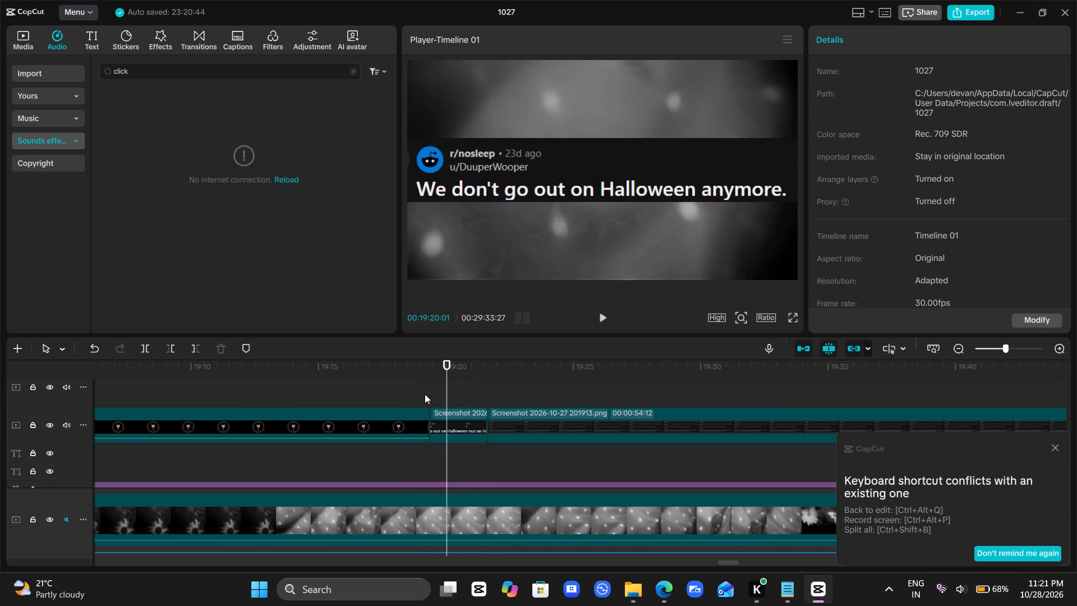
Select all third-story screenshots, from the title to the end of the video, and scale them to 75%.
drag(467, 397, 914, 420)
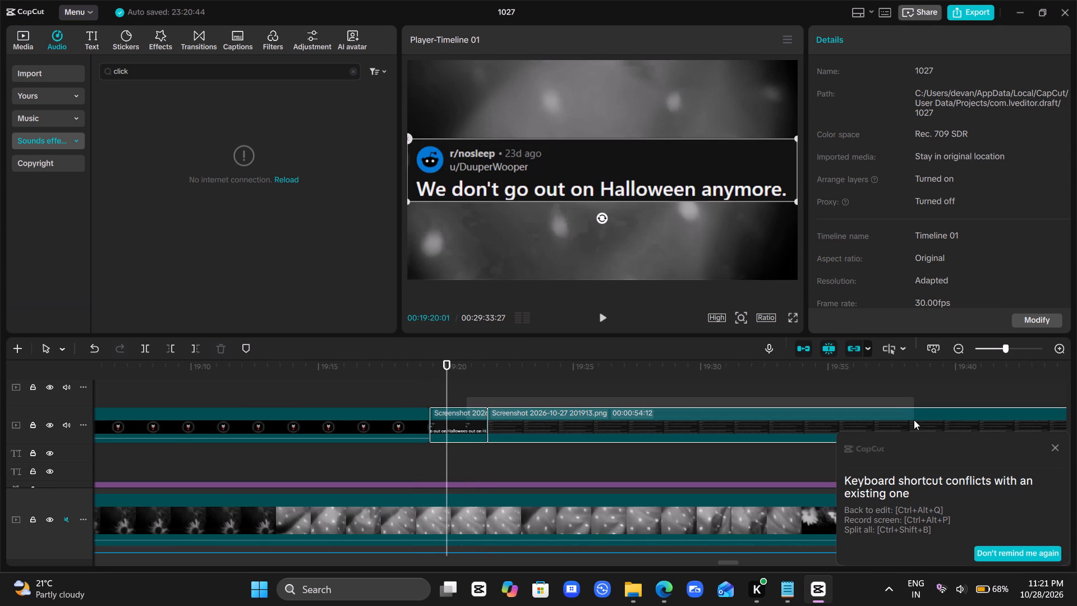
drag(914, 420, 1076, 428)
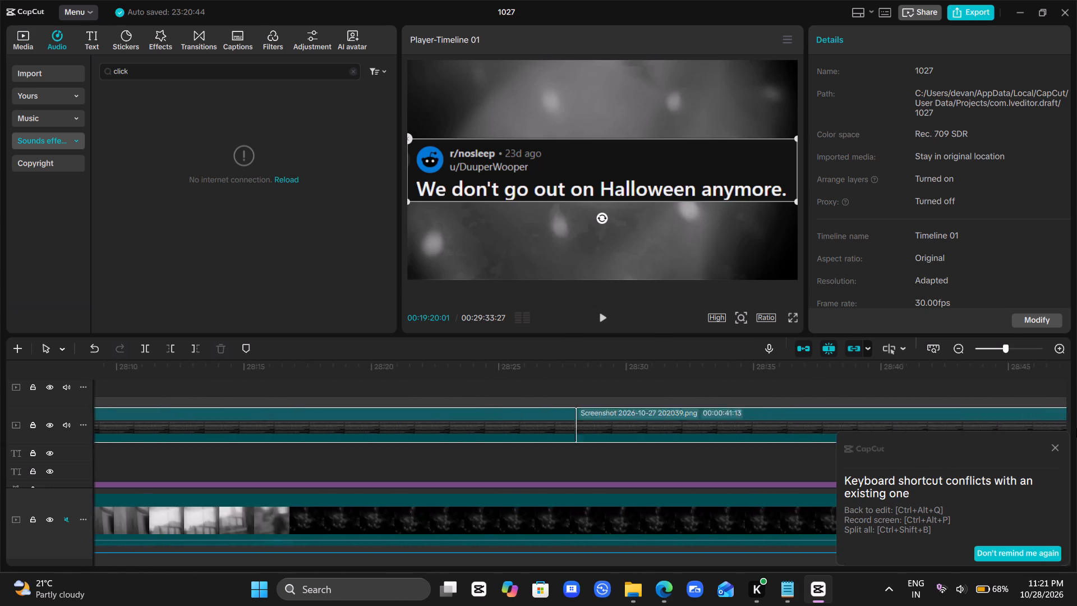
drag(1076, 428, 808, 435)
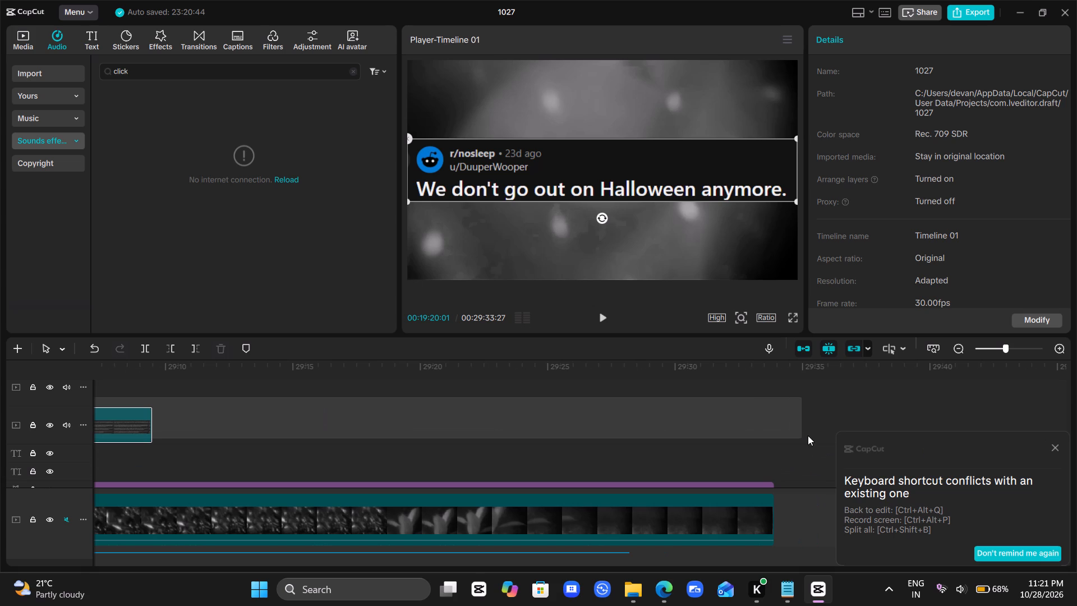
drag(808, 435, 817, 431)
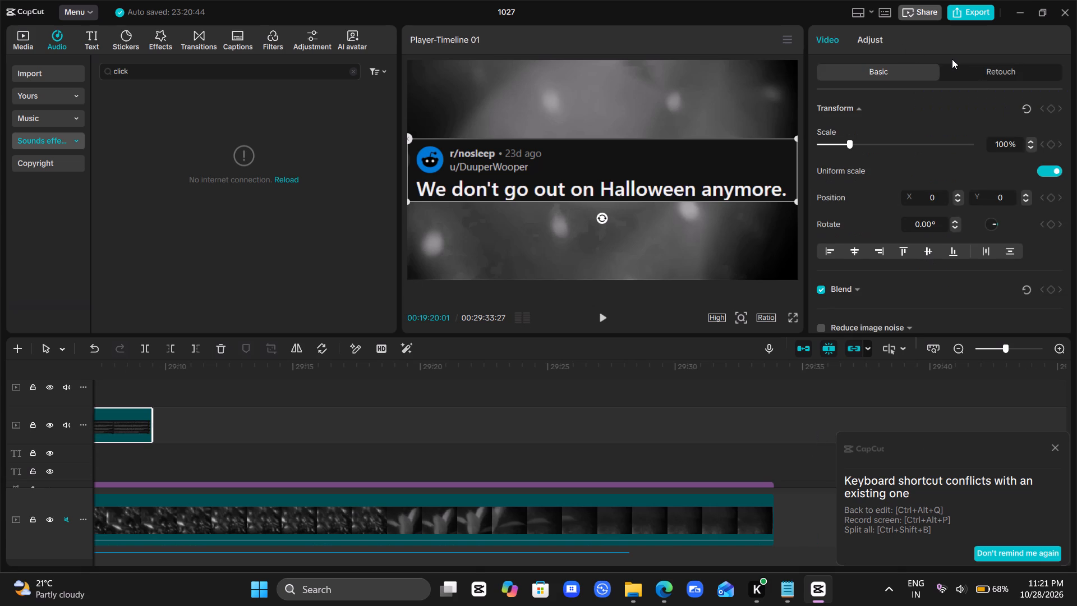
click(843, 141)
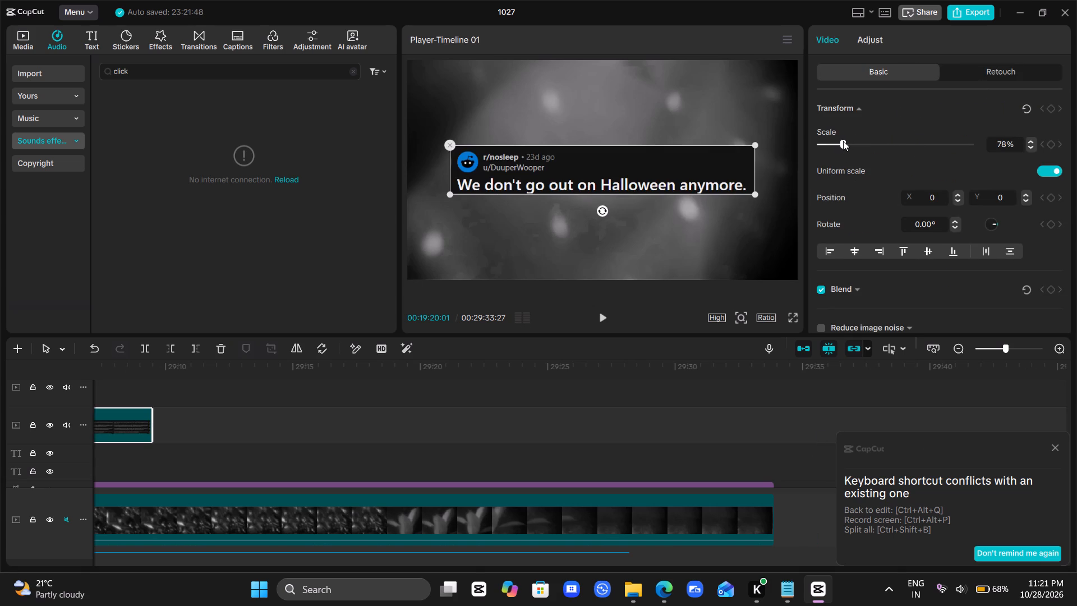
click(1029, 148)
double_click(1029, 148)
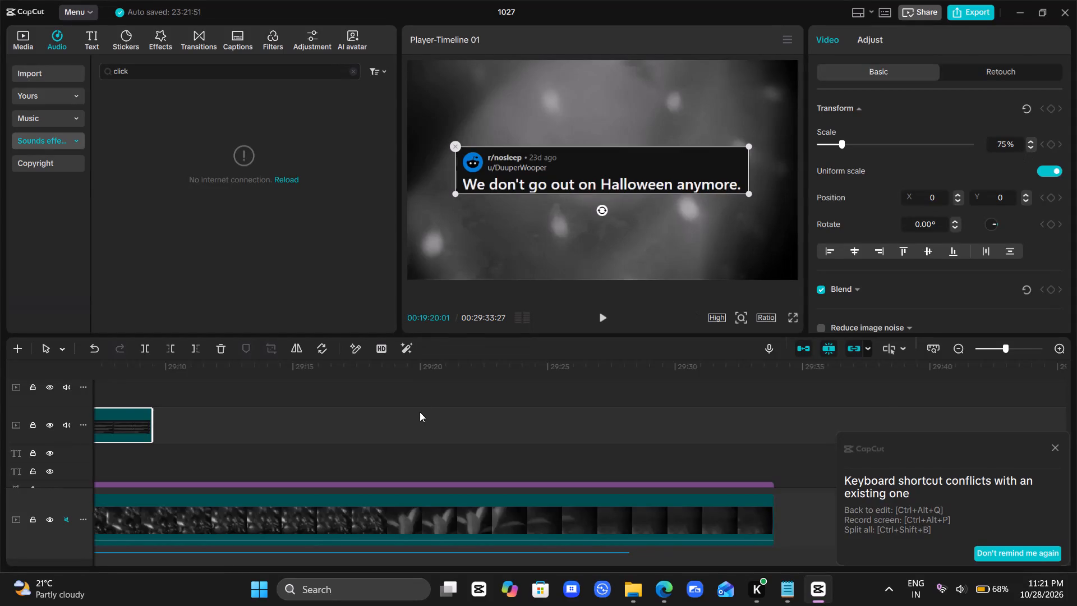
Return to the third story's start and play from about 19:19 to 19:21 to check the rescaled title screenshot.
scroll(420, 412, right, 10)
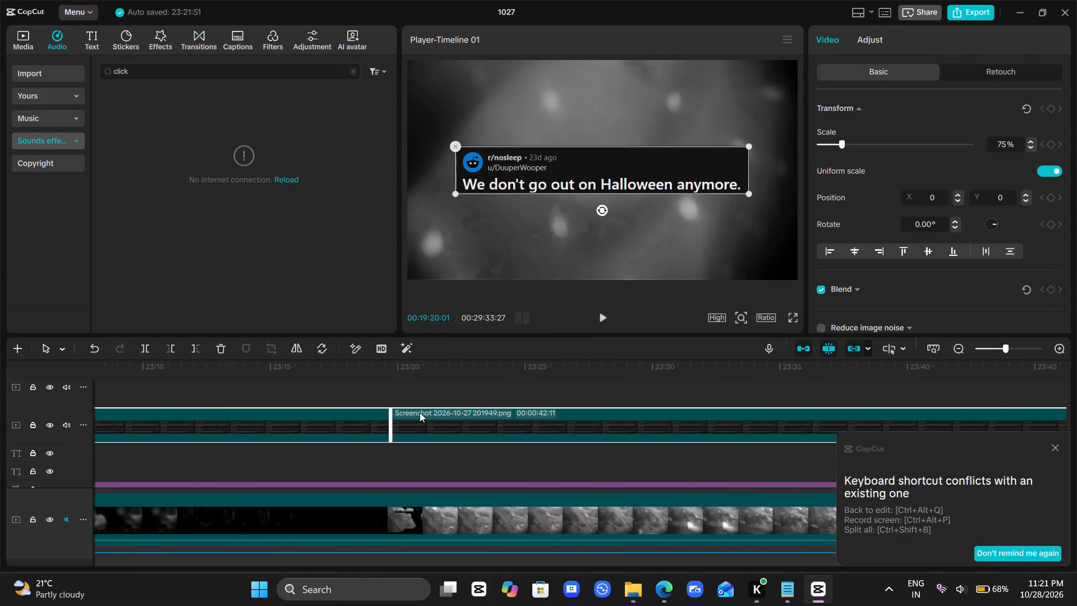
scroll(420, 412, right, 1)
scroll(420, 412, left, 2)
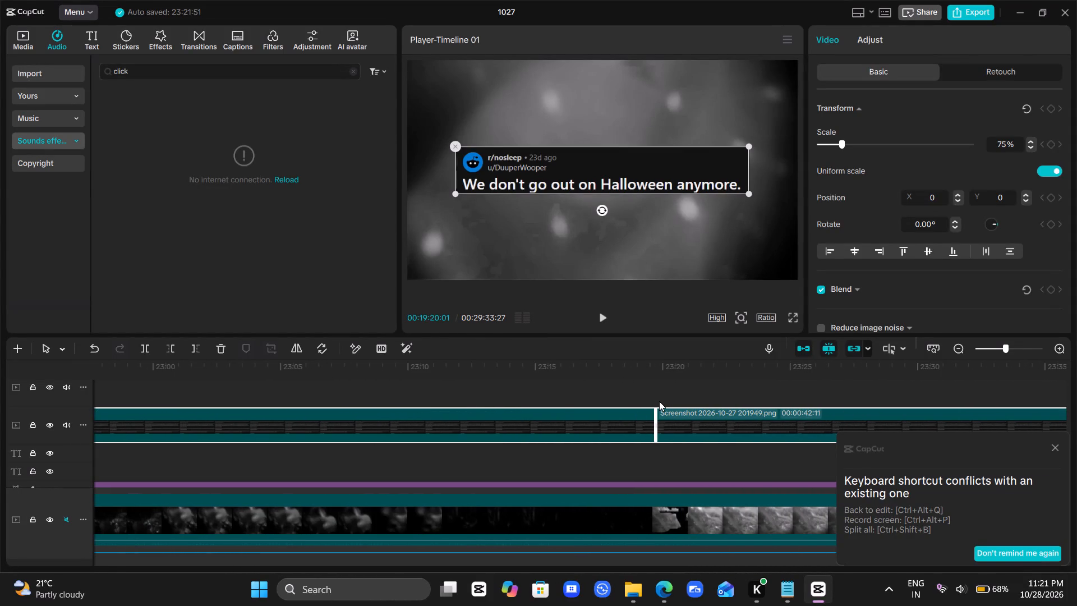
scroll(677, 392, right, 13)
scroll(677, 392, left, 1)
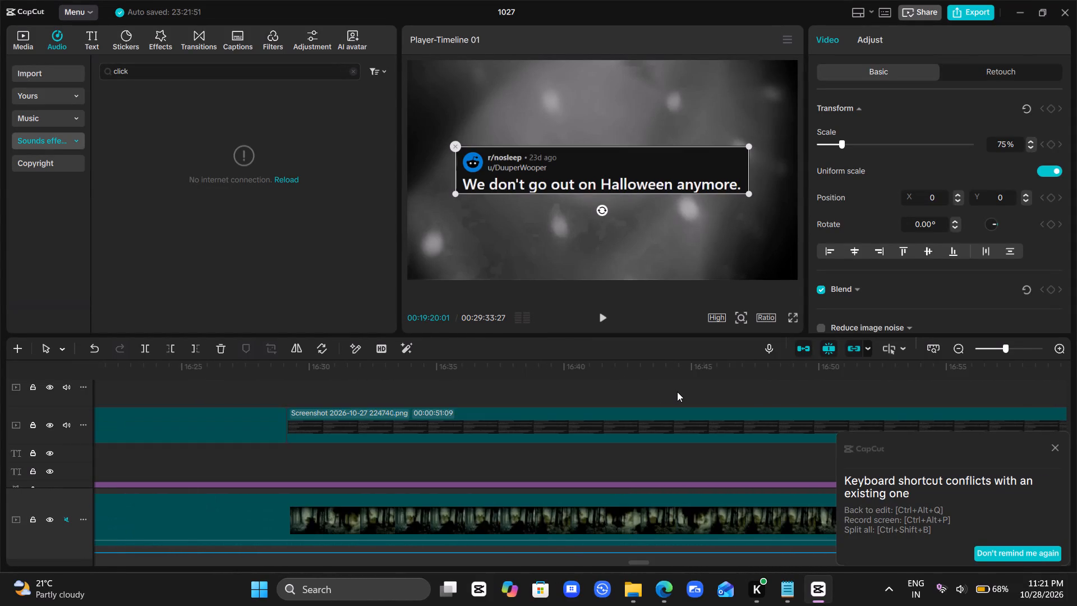
scroll(677, 392, left, 5)
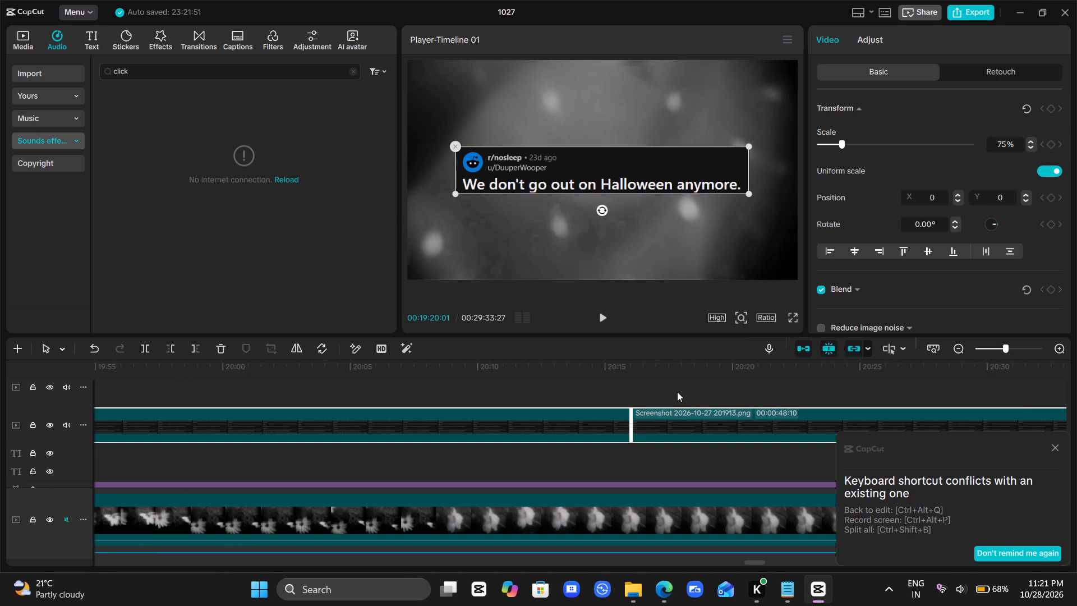
scroll(677, 392, left, 1)
scroll(677, 392, right, 1)
scroll(677, 392, left, 1)
click(798, 389)
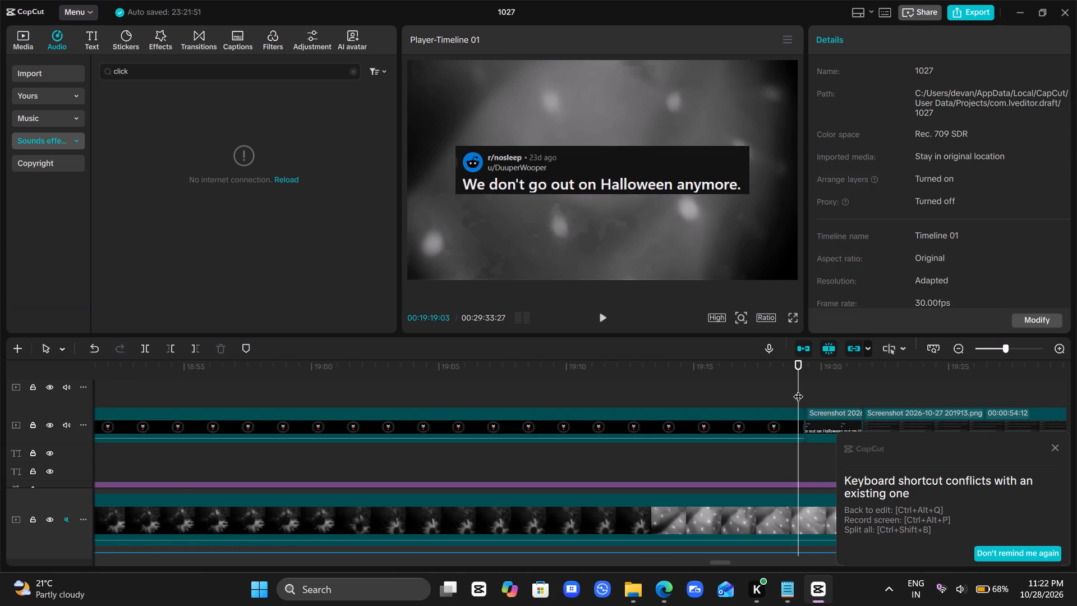
key(space)
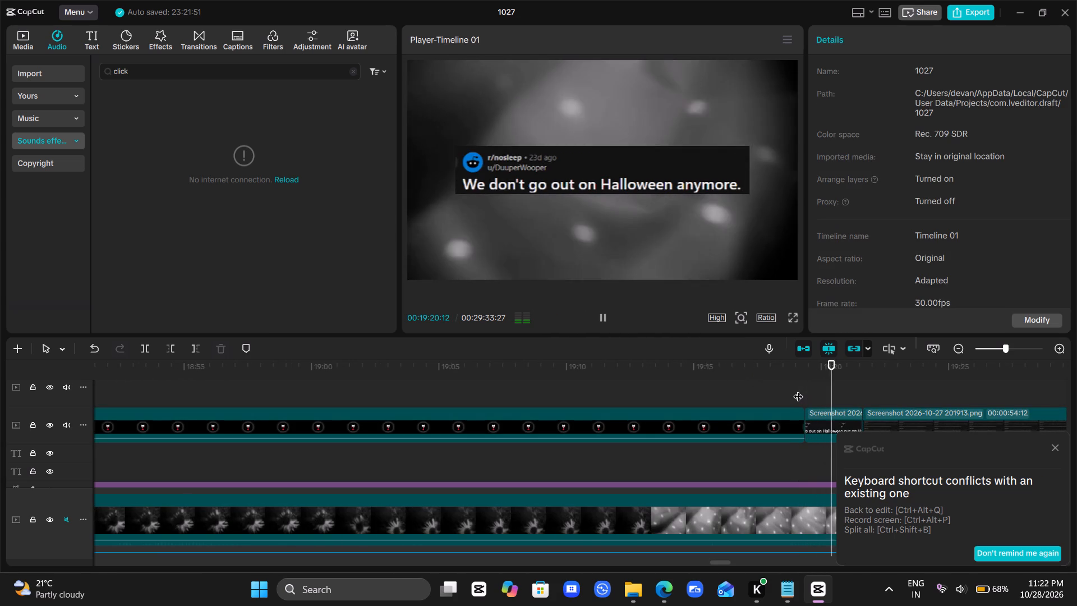
key(space)
key(space)
key(space)
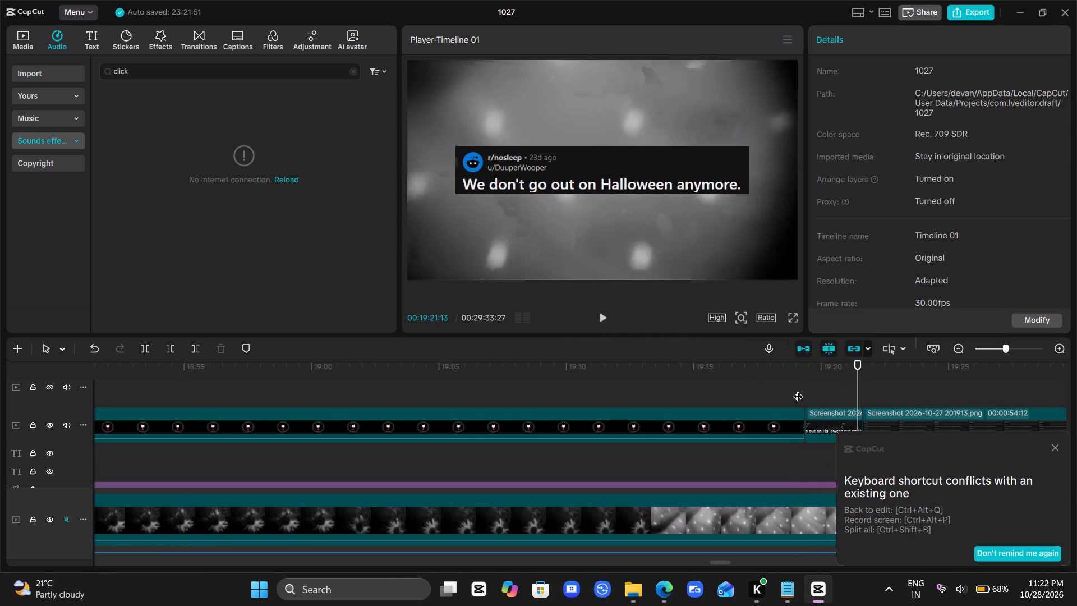
Examine the third story's title screenshot and its narration closely, replaying from about 19:19 to 19:20.
scroll(798, 389, left, 1)
ctrl+scroll(798, 389, up, 10)
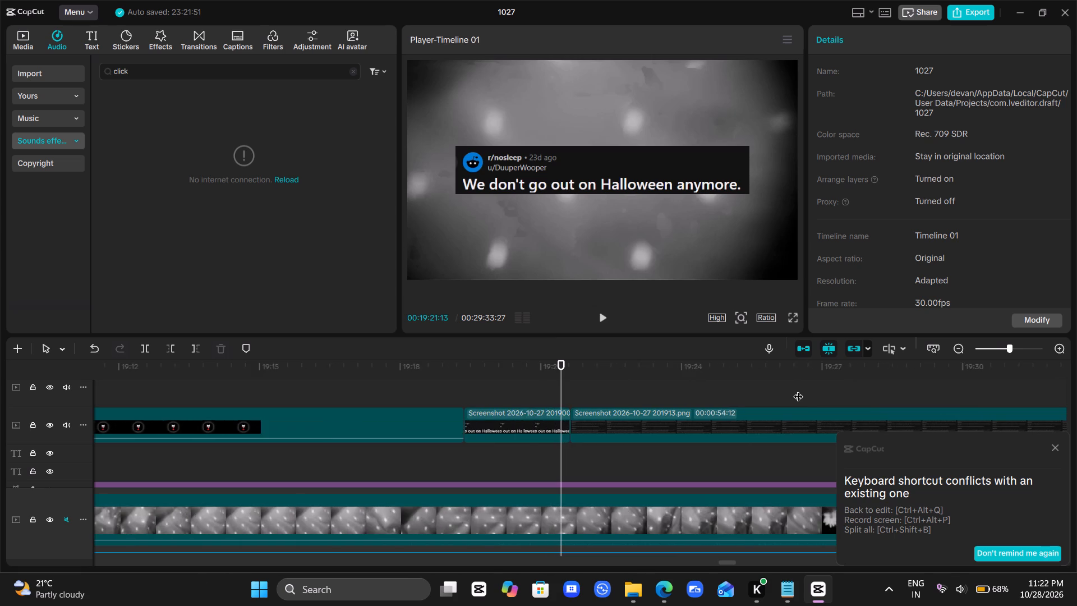
ctrl+scroll(798, 389, up, 2)
scroll(798, 389, down, 3)
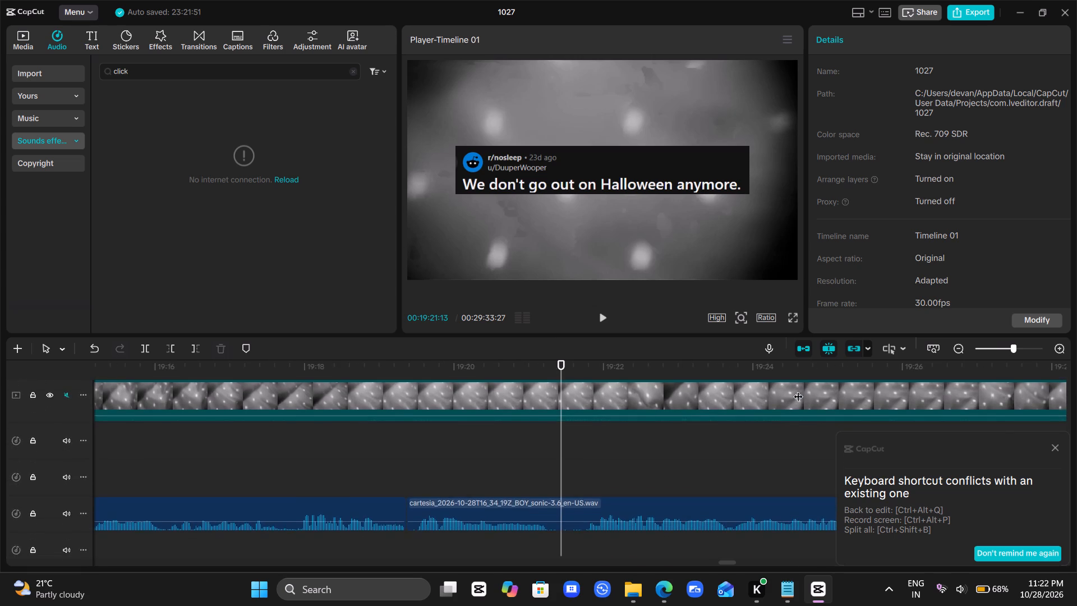
scroll(798, 389, up, 3)
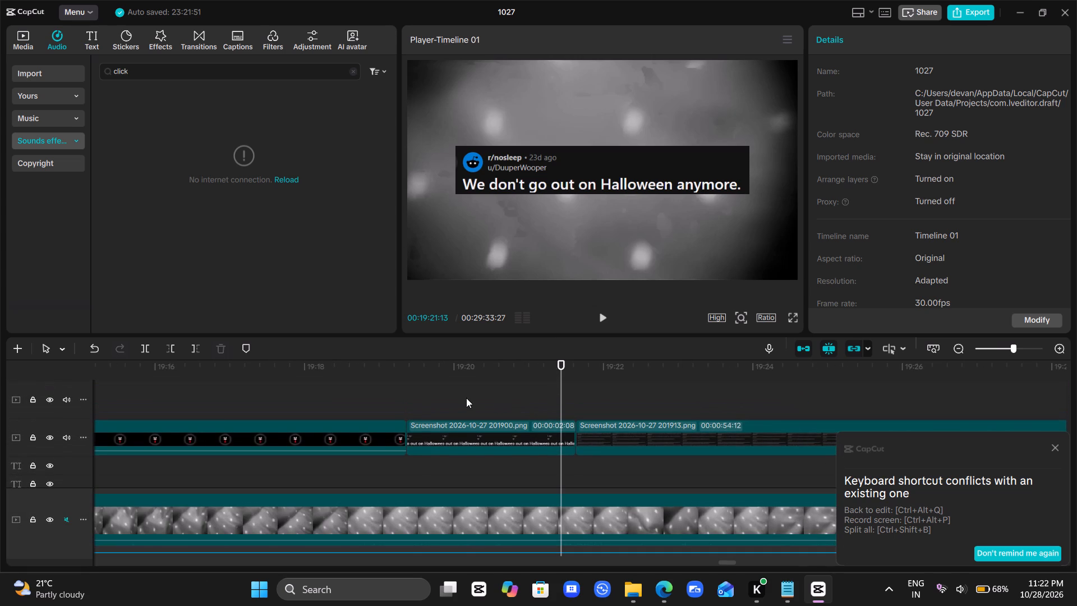
click(466, 398)
drag(466, 398, 384, 393)
key(space)
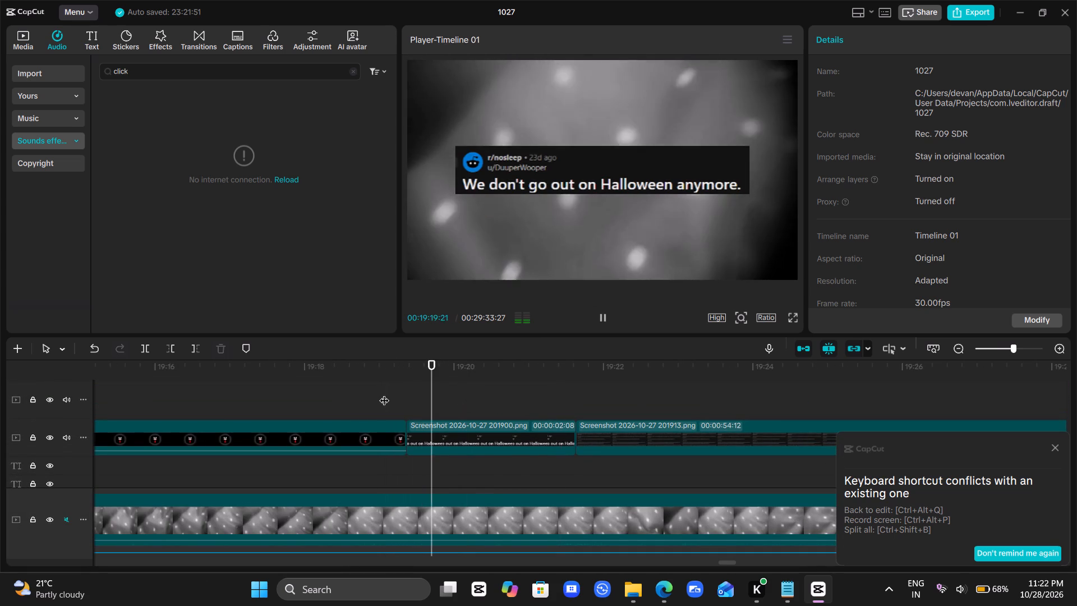
key(space)
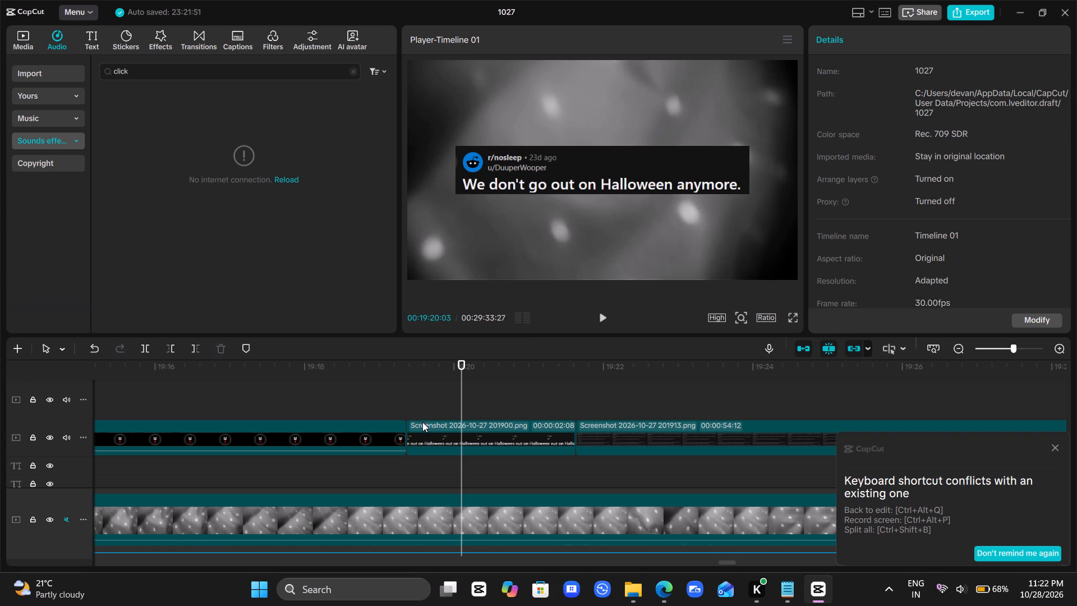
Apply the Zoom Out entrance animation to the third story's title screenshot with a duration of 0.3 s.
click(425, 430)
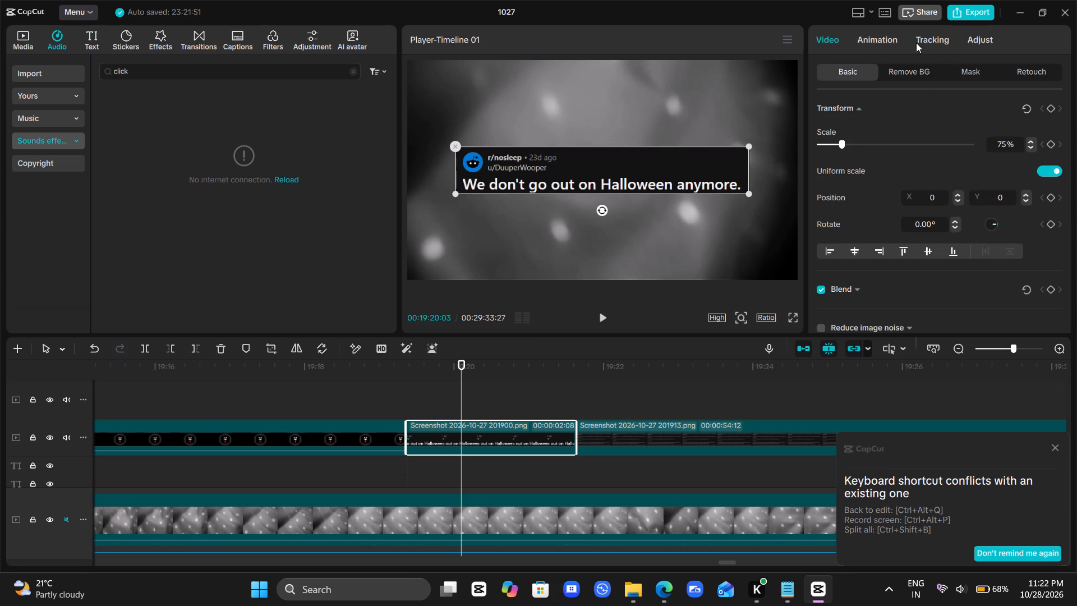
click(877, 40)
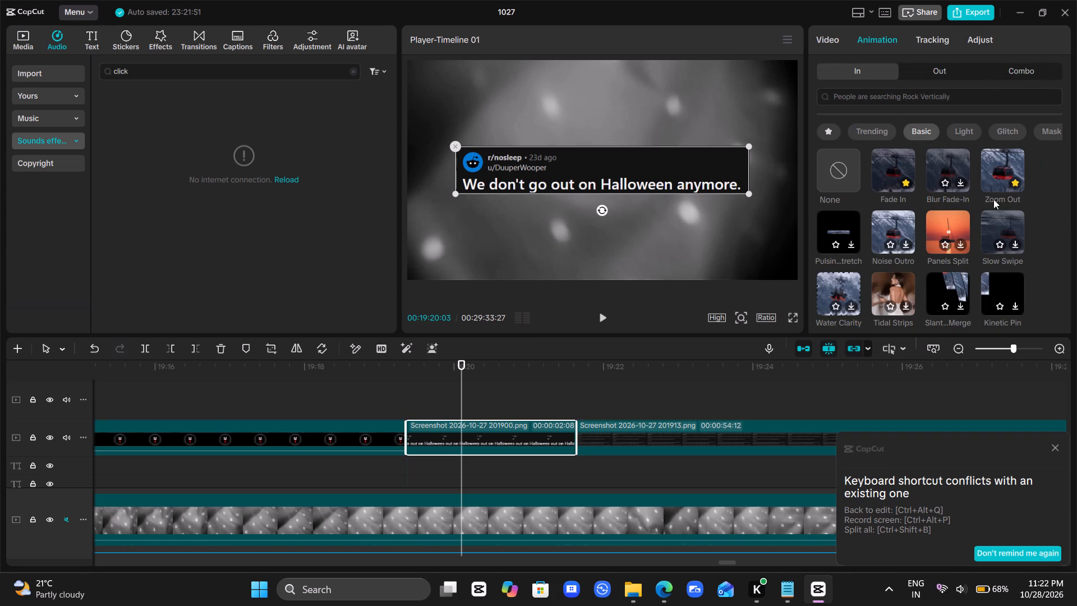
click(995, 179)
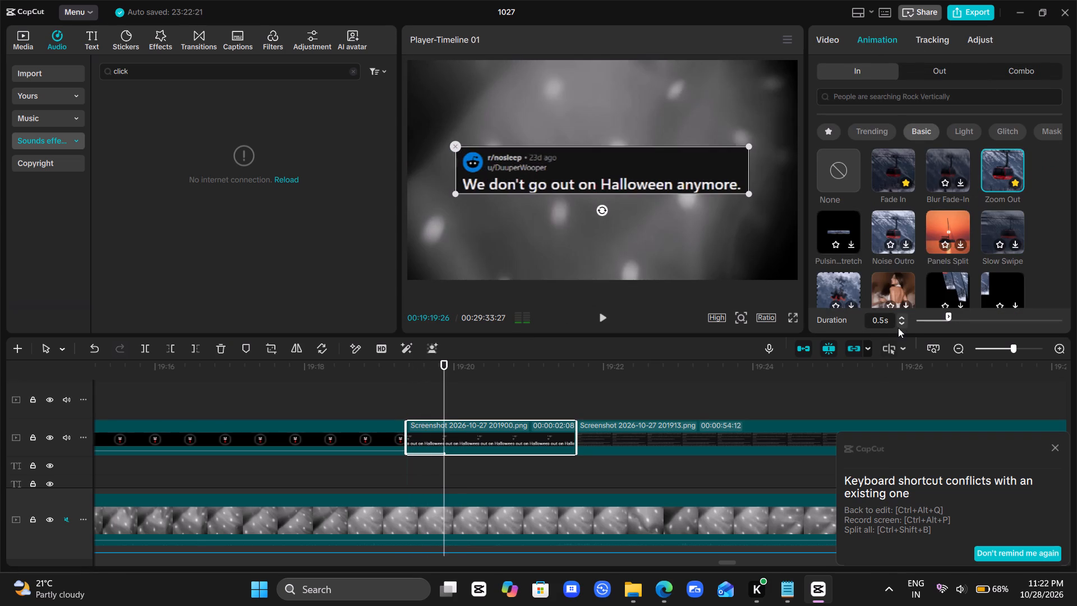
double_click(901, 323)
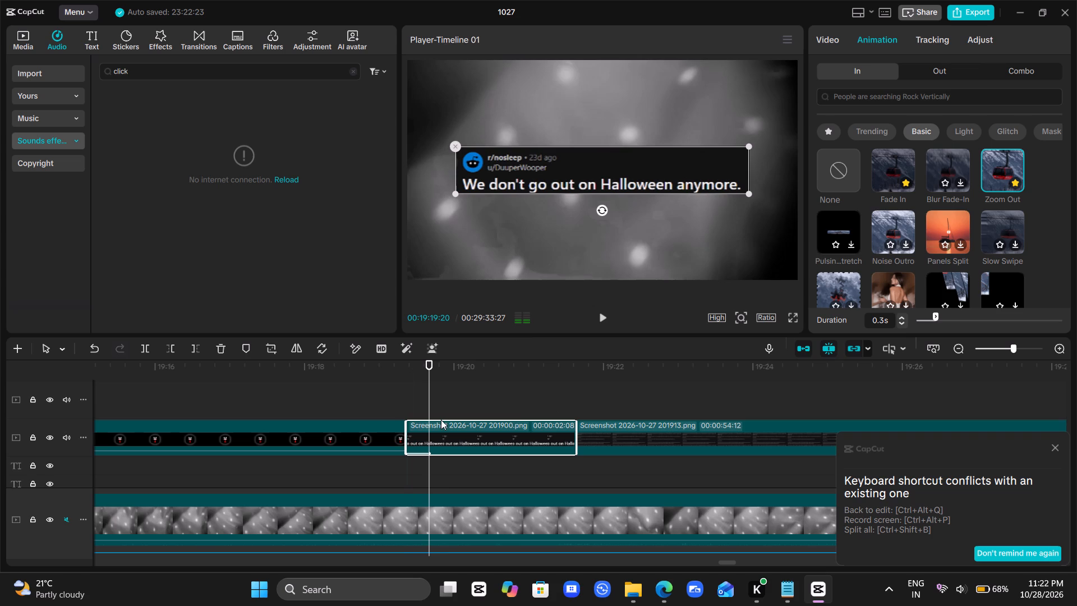
Play from about 19:19 to 19:23 to check the title screenshot's entrance animation and the change to the first text screenshot.
click(385, 406)
key(space)
key(space)
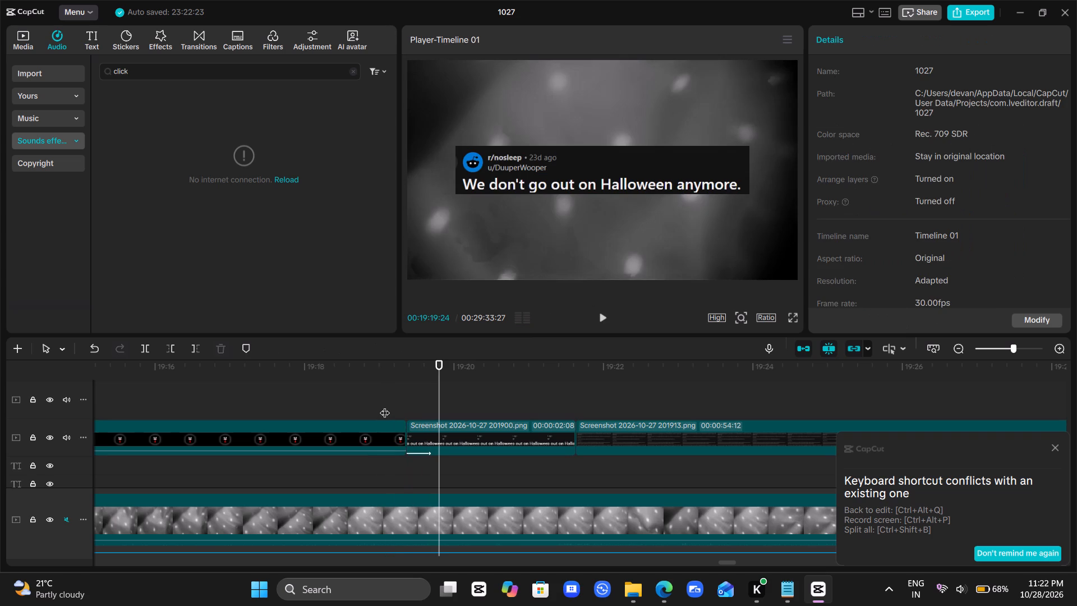
key(space)
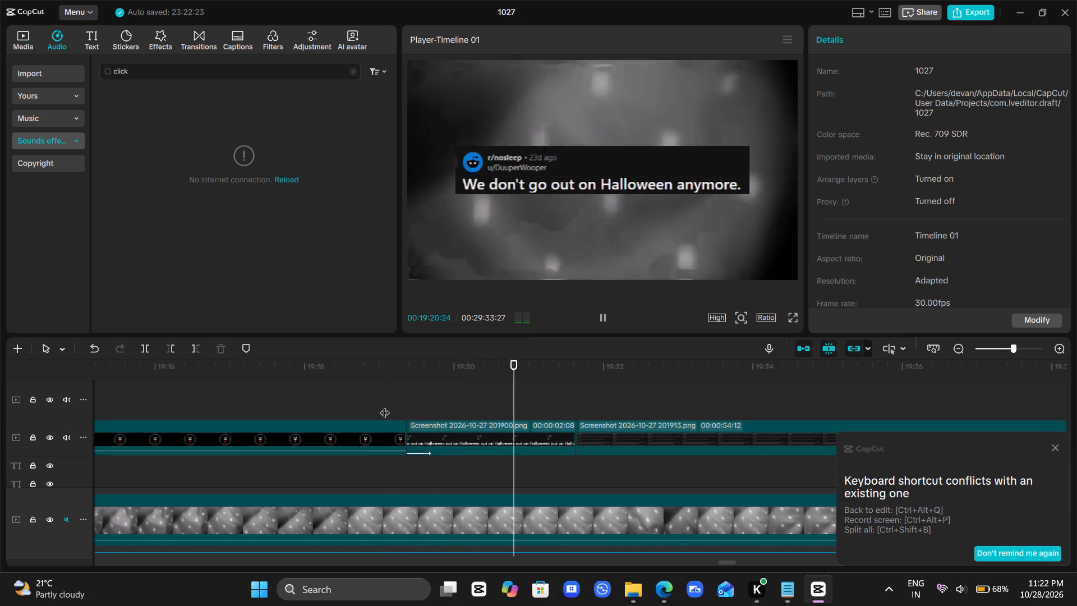
key(space)
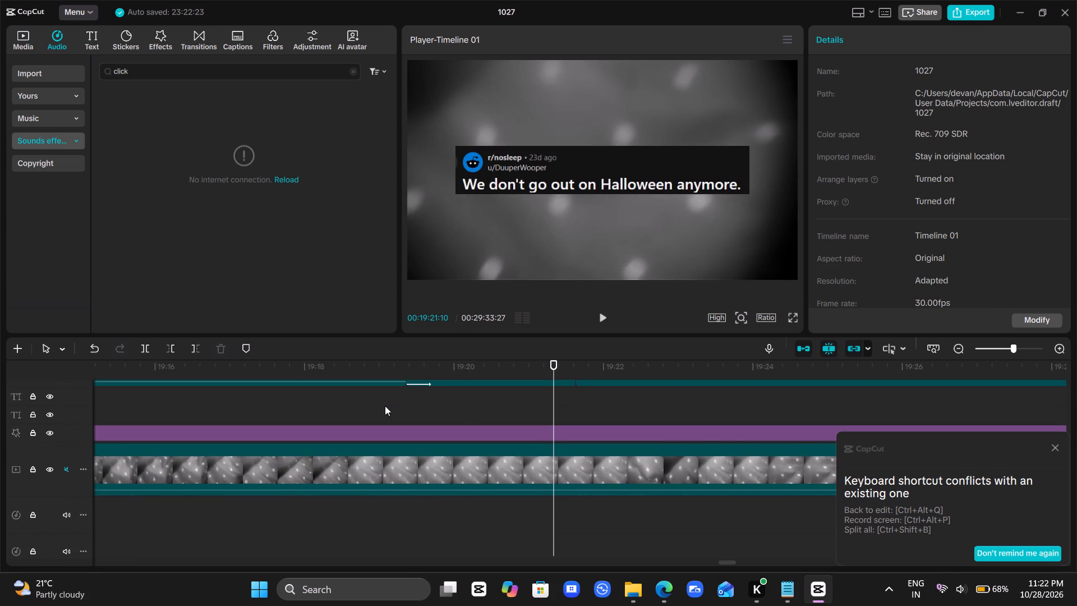
key(space)
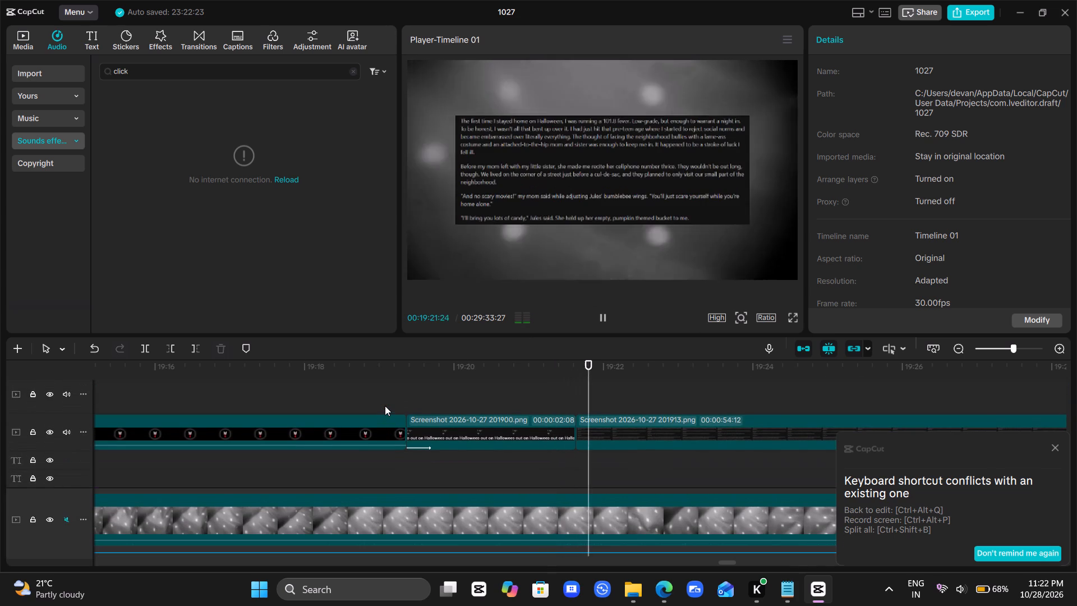
key(space)
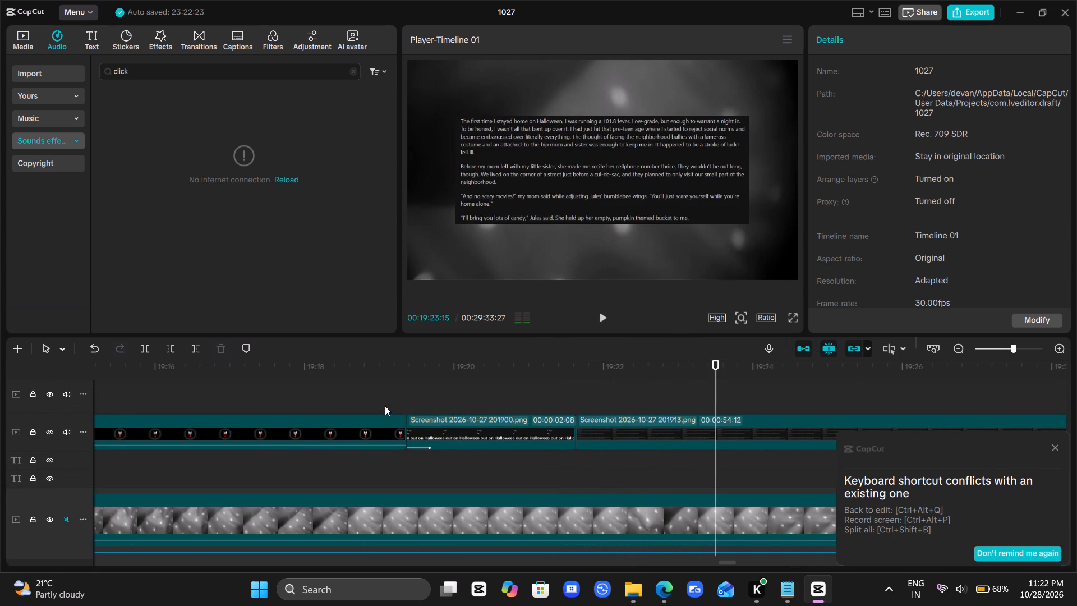
Go back to the end of the second story and play from about 18:25 to 18:29 to check the transition logo clip's entrance.
scroll(385, 406, left, 2)
ctrl+scroll(385, 406, down, 13)
scroll(385, 406, left, 1)
ctrl+scroll(385, 406, down, 4)
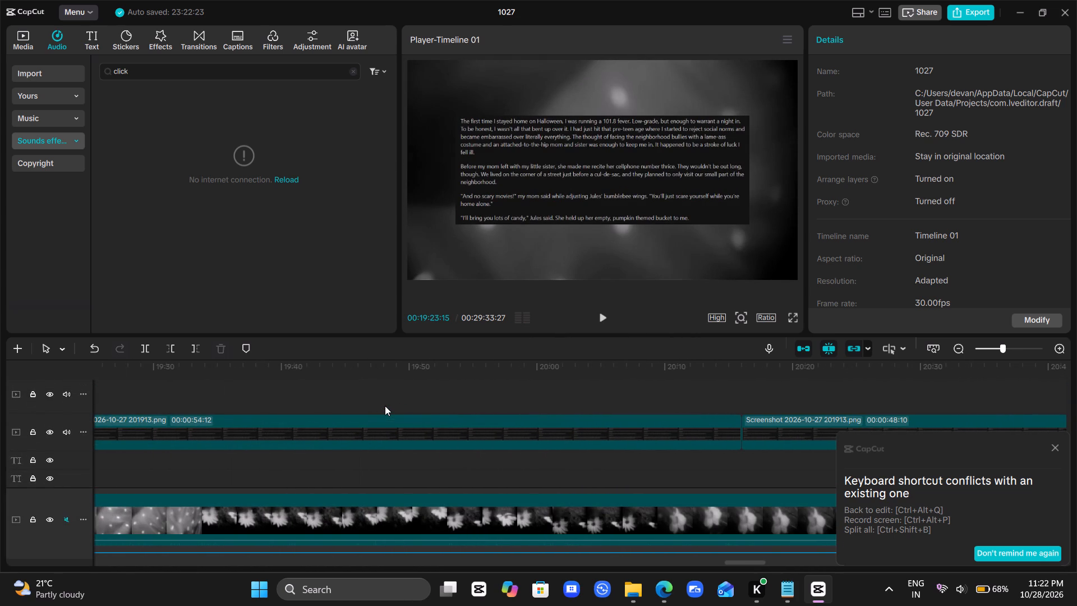
scroll(437, 448, right, 2)
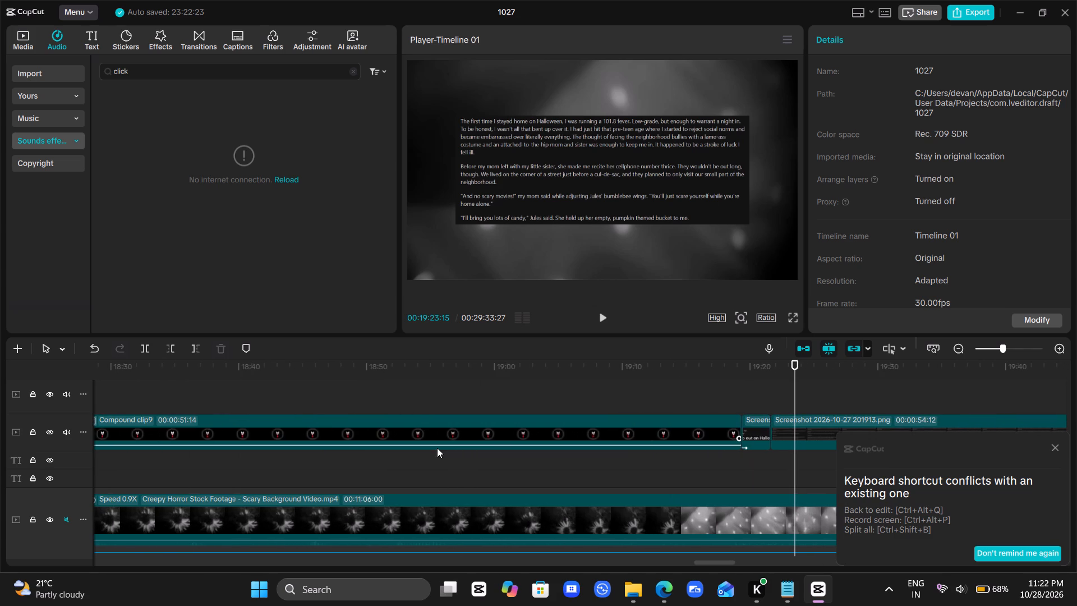
scroll(437, 448, right, 3)
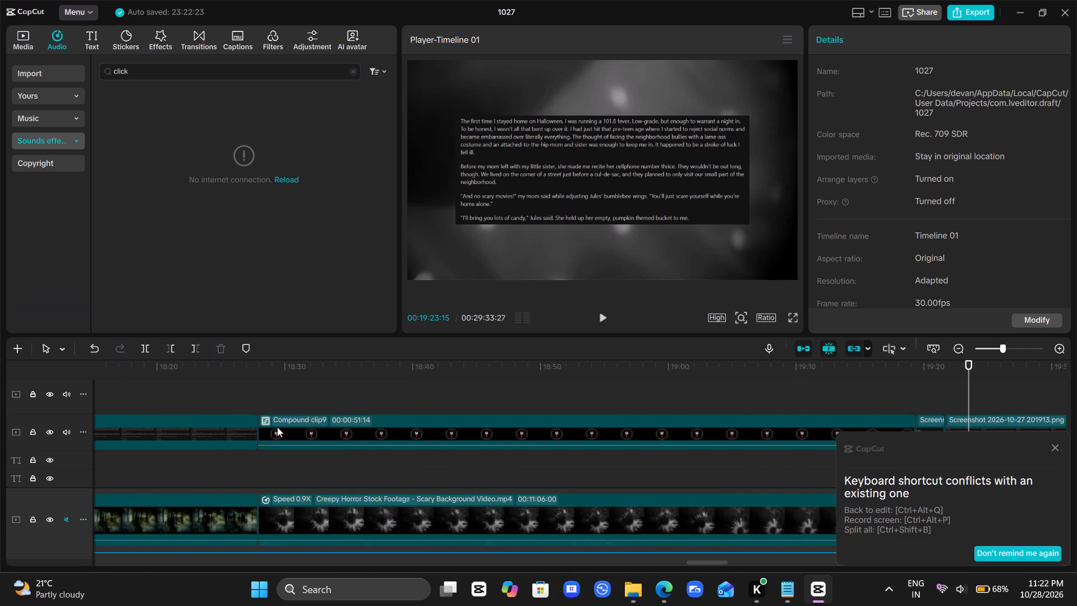
click(225, 468)
key(space)
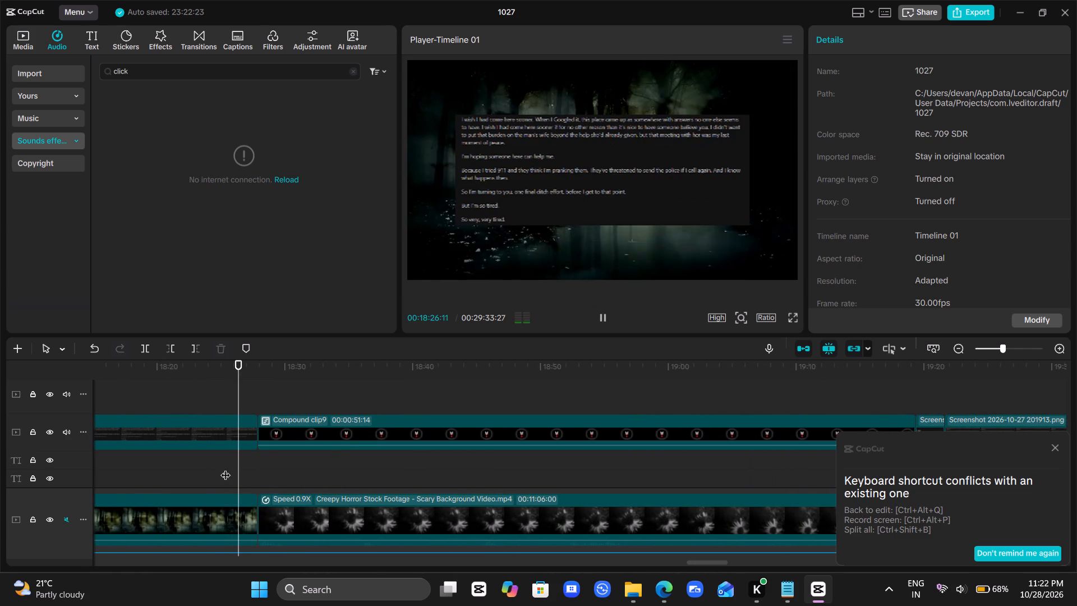
key(space)
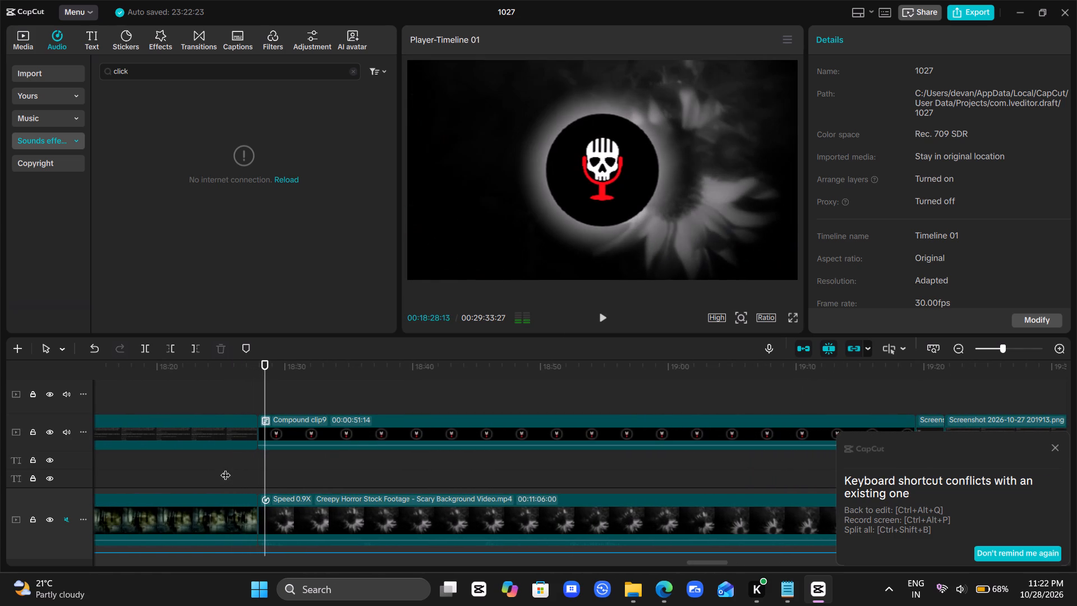
key(space)
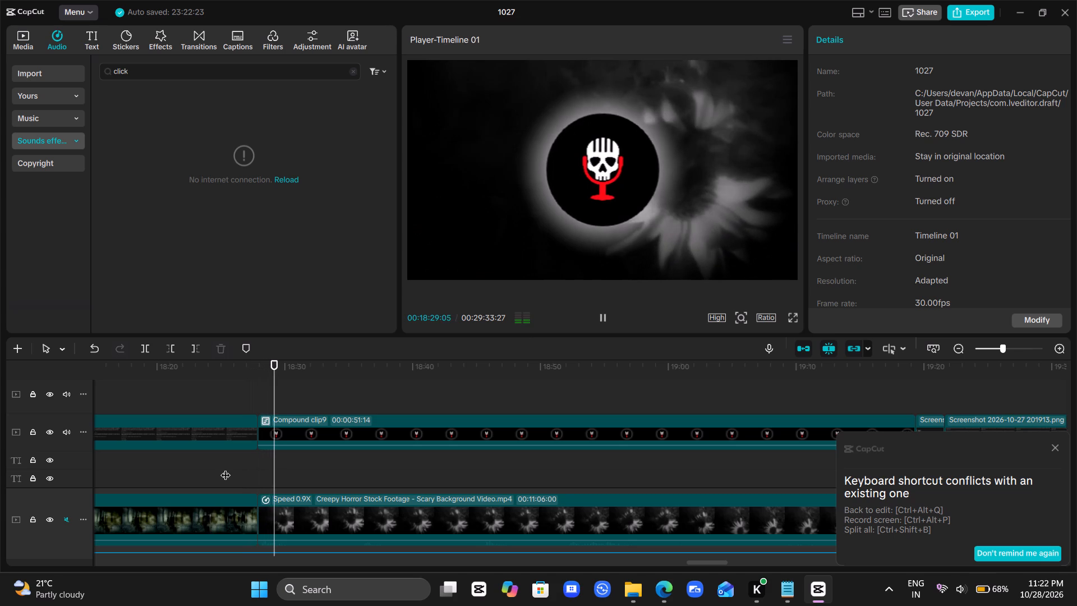
key(space)
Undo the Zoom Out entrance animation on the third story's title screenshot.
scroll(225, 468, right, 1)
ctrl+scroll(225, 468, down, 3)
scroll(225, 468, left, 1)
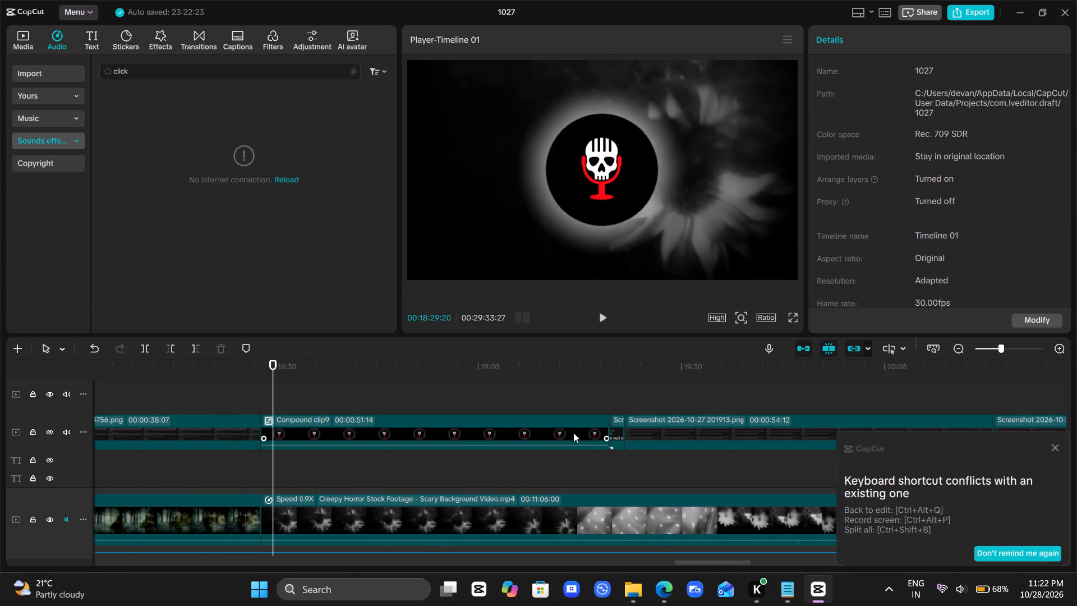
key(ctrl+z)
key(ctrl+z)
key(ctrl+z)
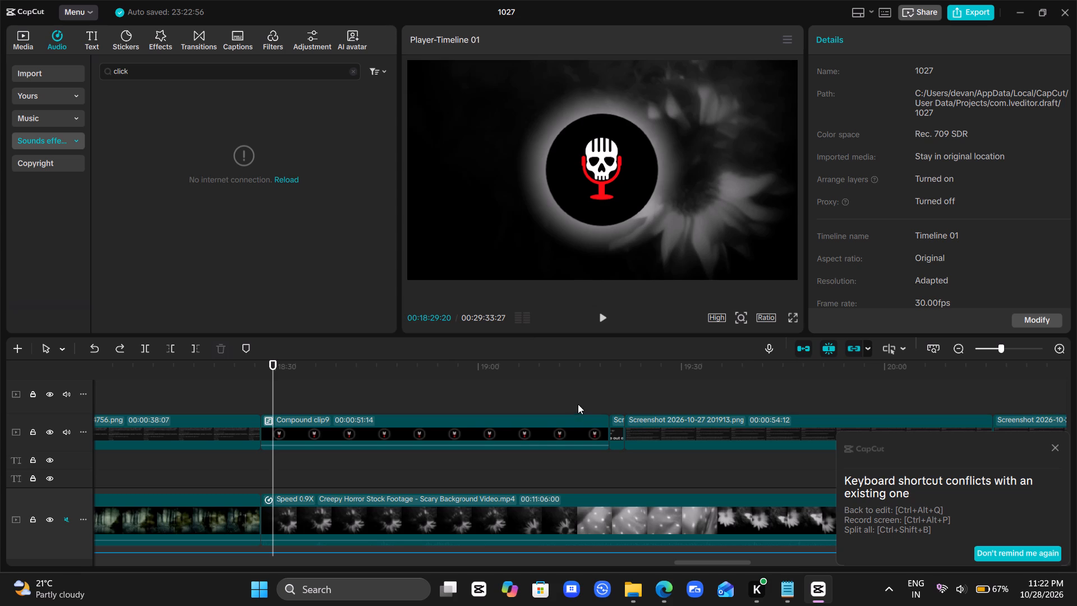
Apply the Fade In entrance animation to the third story's title screenshot with a duration of 0.2 s.
click(589, 400)
drag(589, 400, 612, 405)
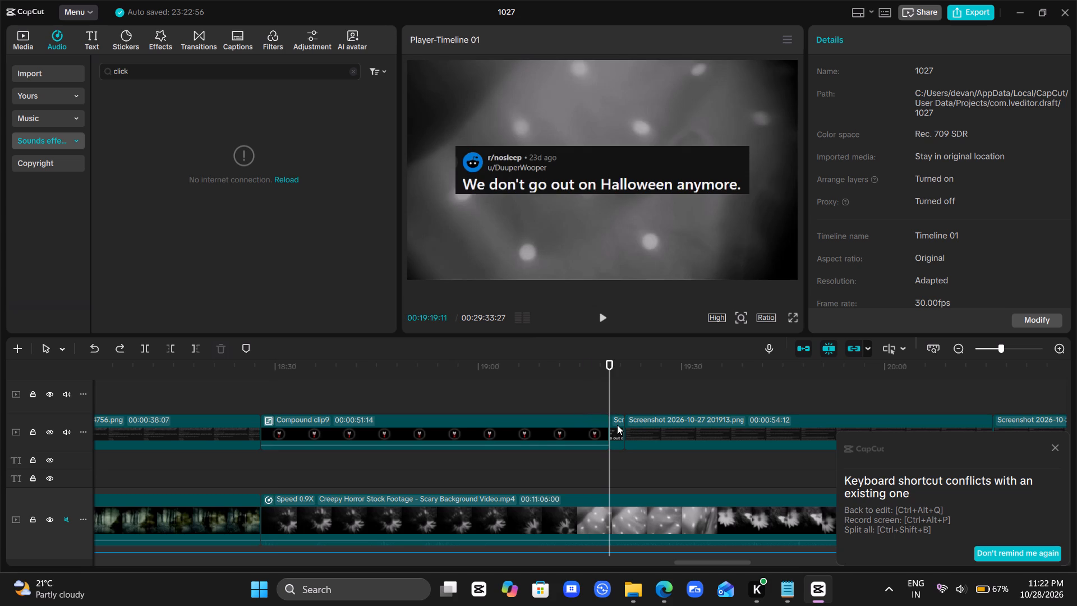
click(617, 428)
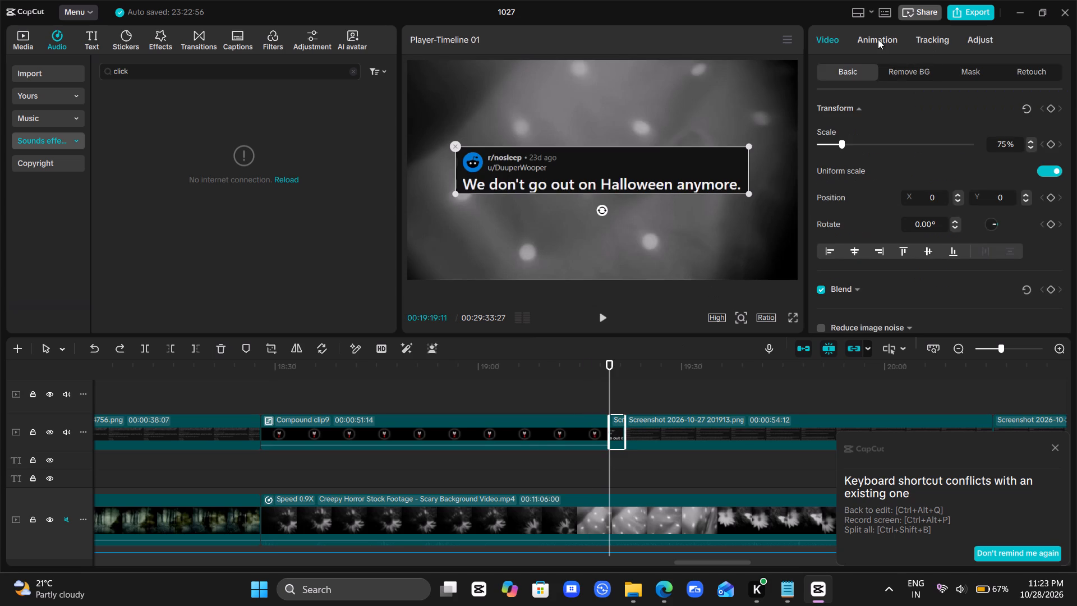
click(878, 39)
click(884, 179)
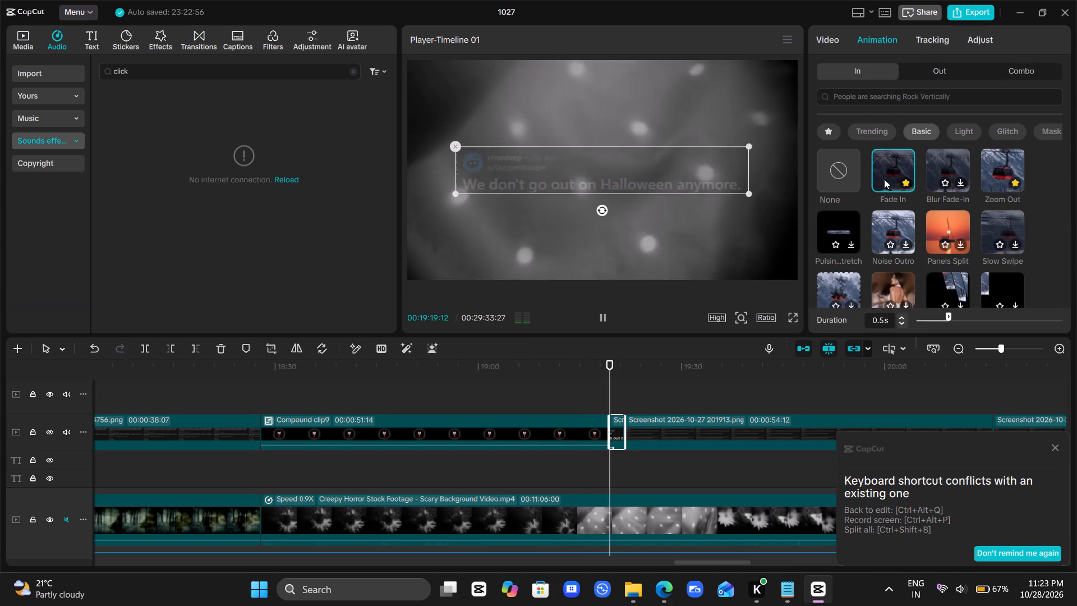
triple_click(897, 323)
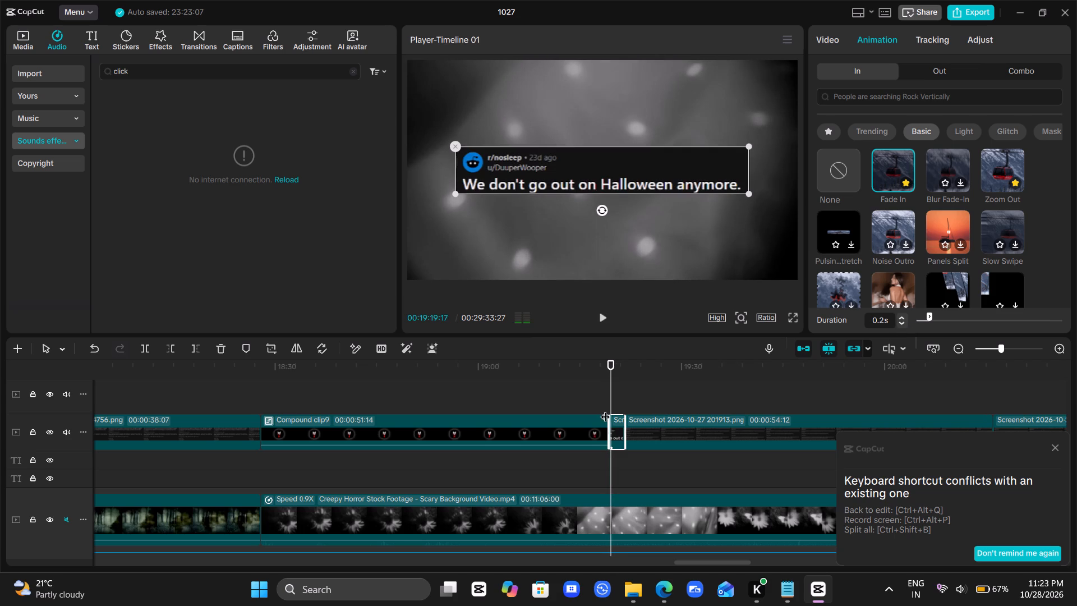
Play from about 19:14 to 19:22 to check the title screenshot's fade-in after the logo clip.
click(572, 395)
key(space)
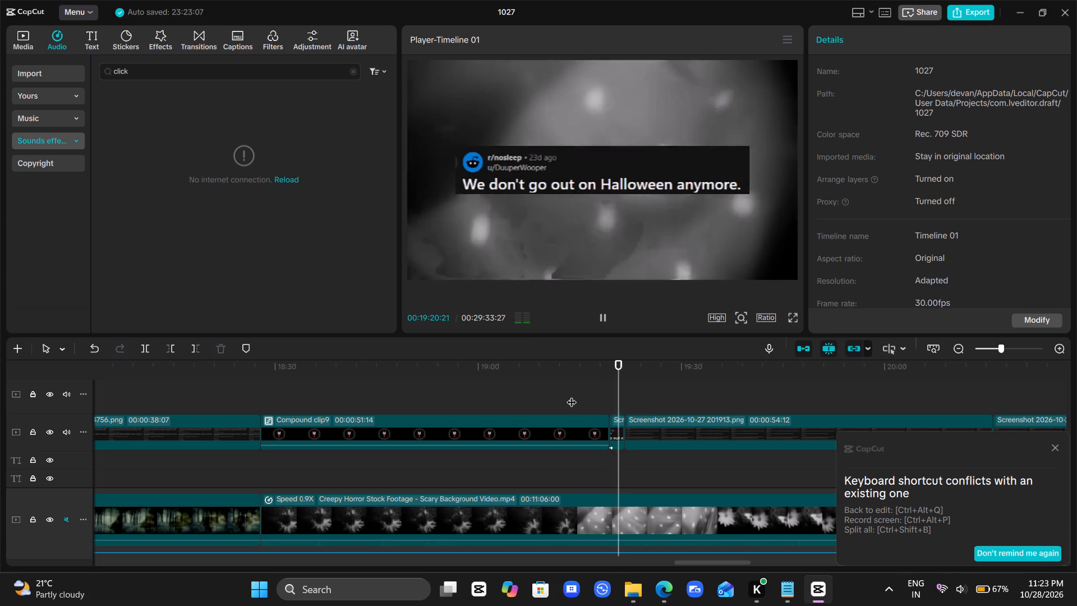
key(space)
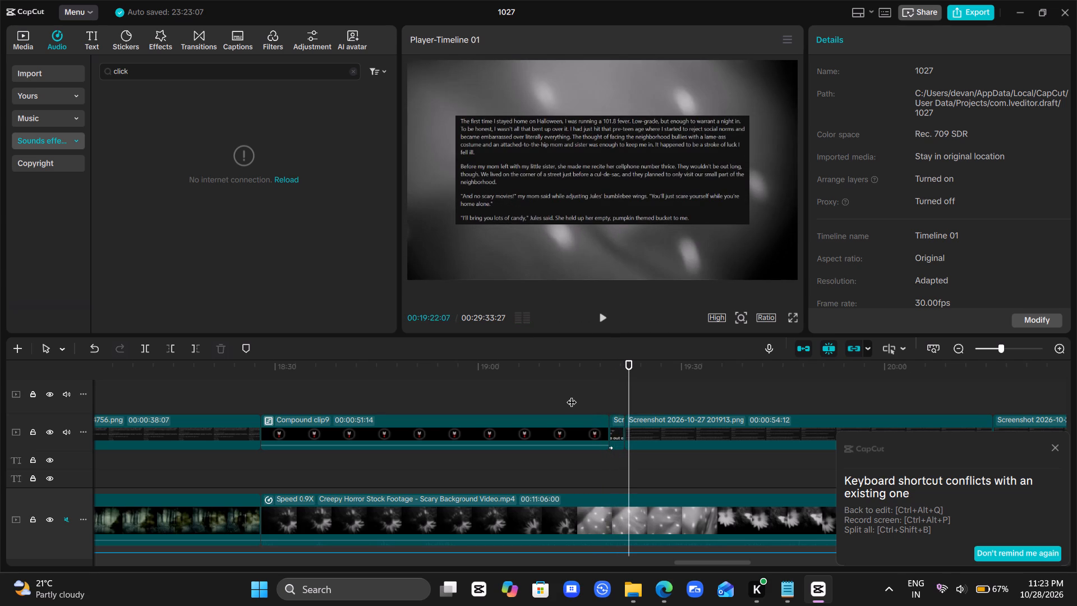
Copy the skull-microphone logo compound clip that precedes the third story's title screenshot.
scroll(572, 395, left, 1)
ctrl+scroll(572, 395, down, 4)
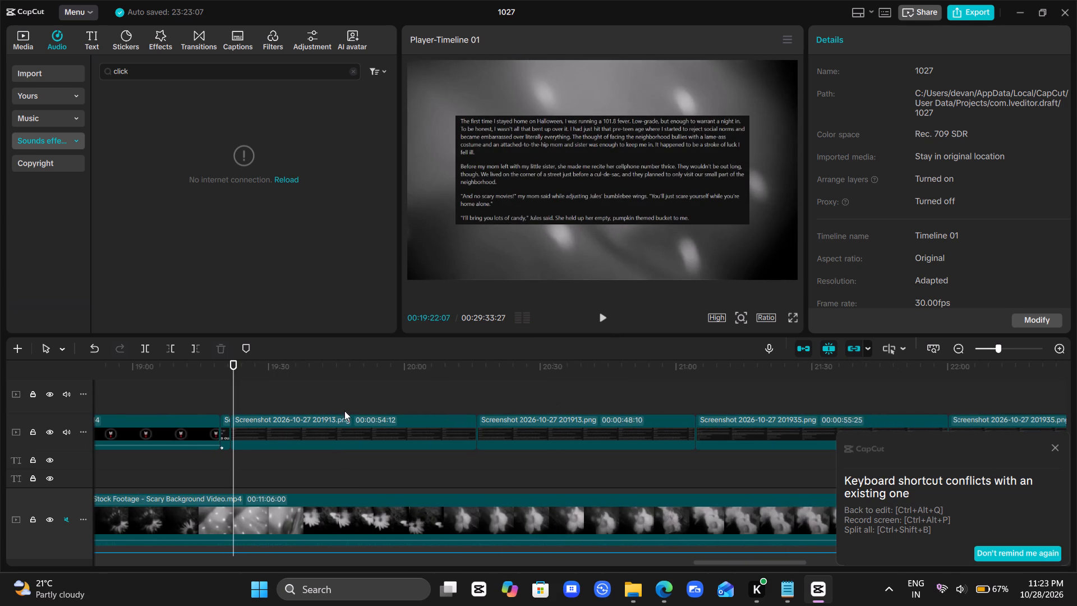
click(191, 430)
key(ctrl+c)
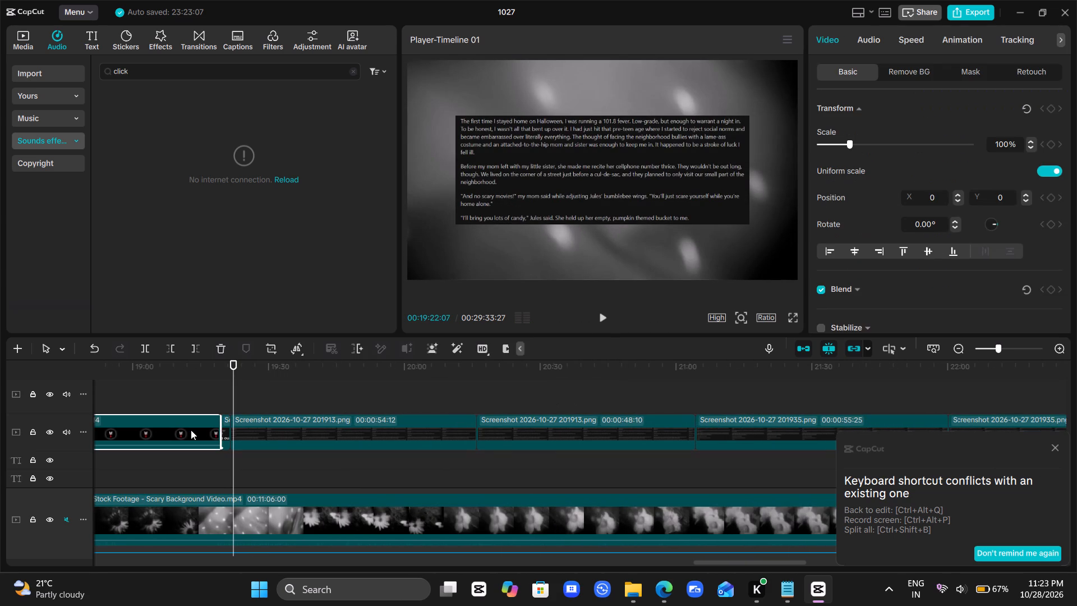
Play the third story's ending from about 28:45 to 29:10, checking the last screenshot against the closing narration clips.
scroll(191, 430, left, 7)
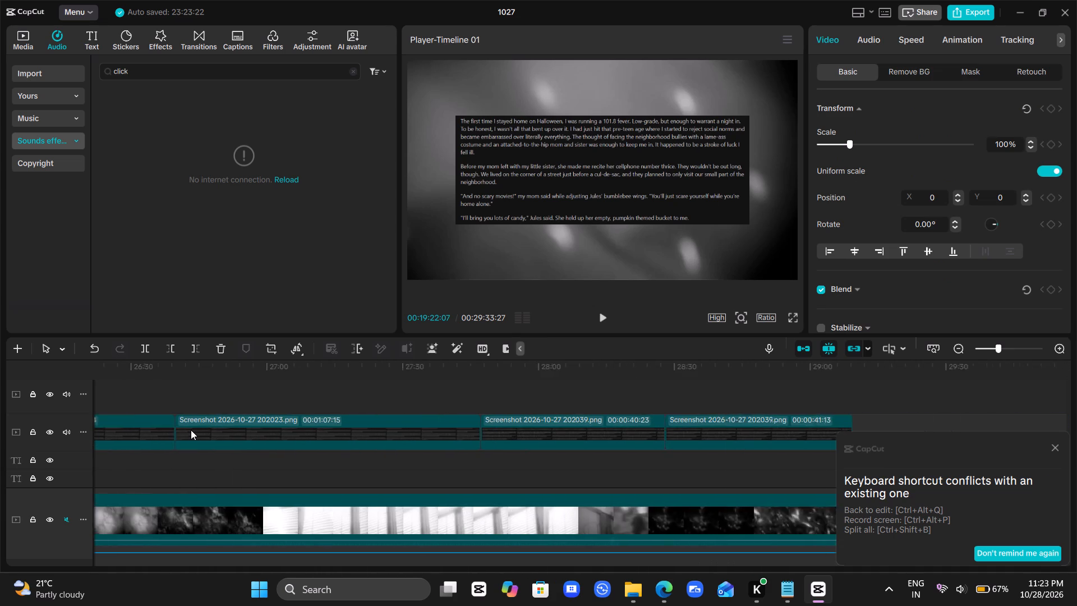
scroll(191, 430, left, 1)
click(426, 389)
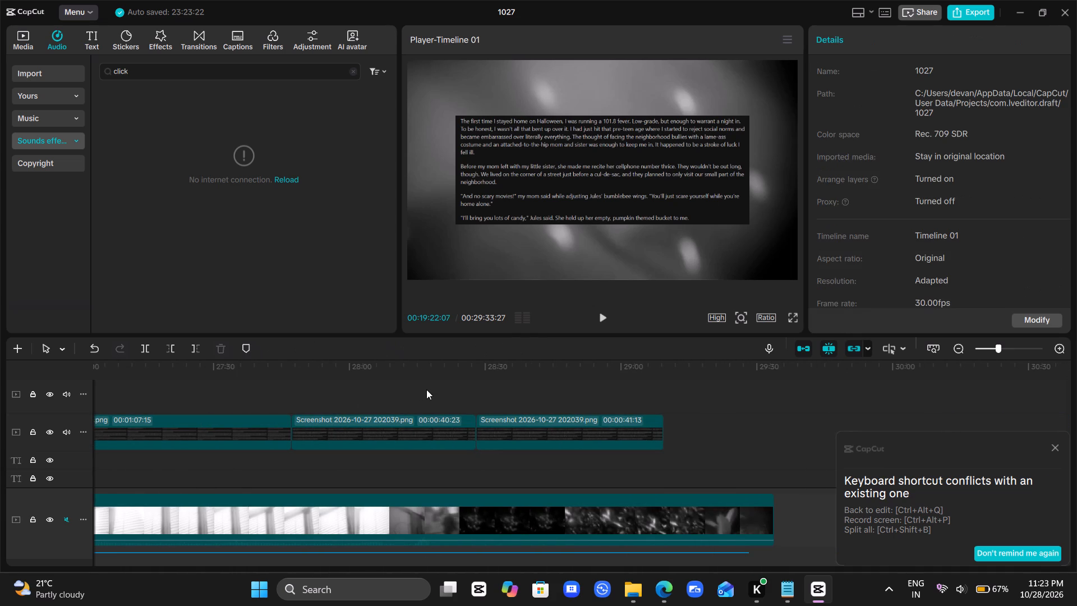
drag(426, 389, 553, 402)
key(space)
scroll(553, 402, left, 1)
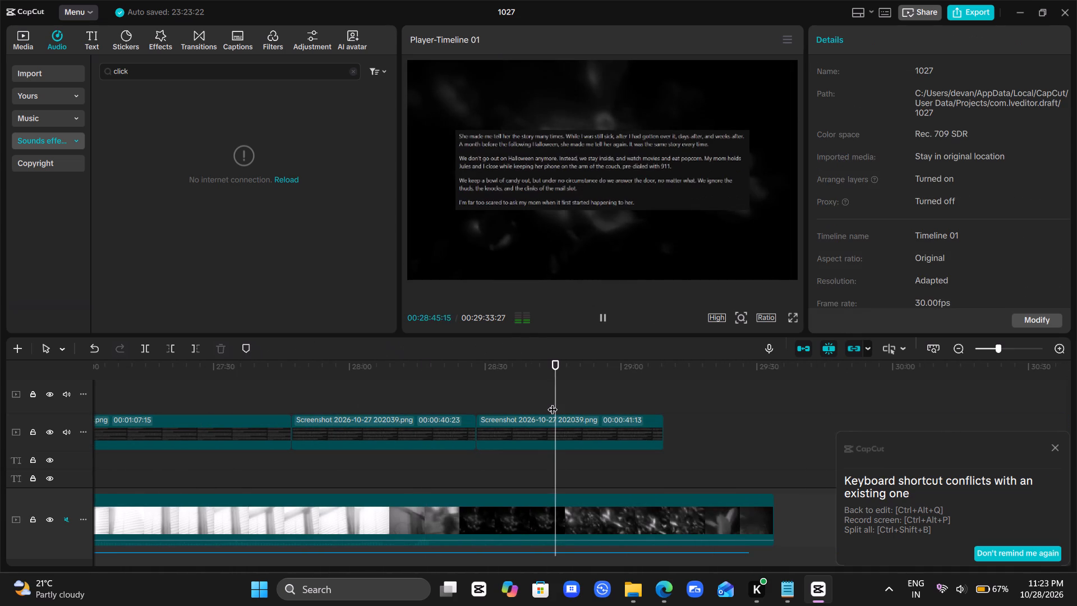
scroll(553, 402, left, 1)
scroll(636, 474, down, 2)
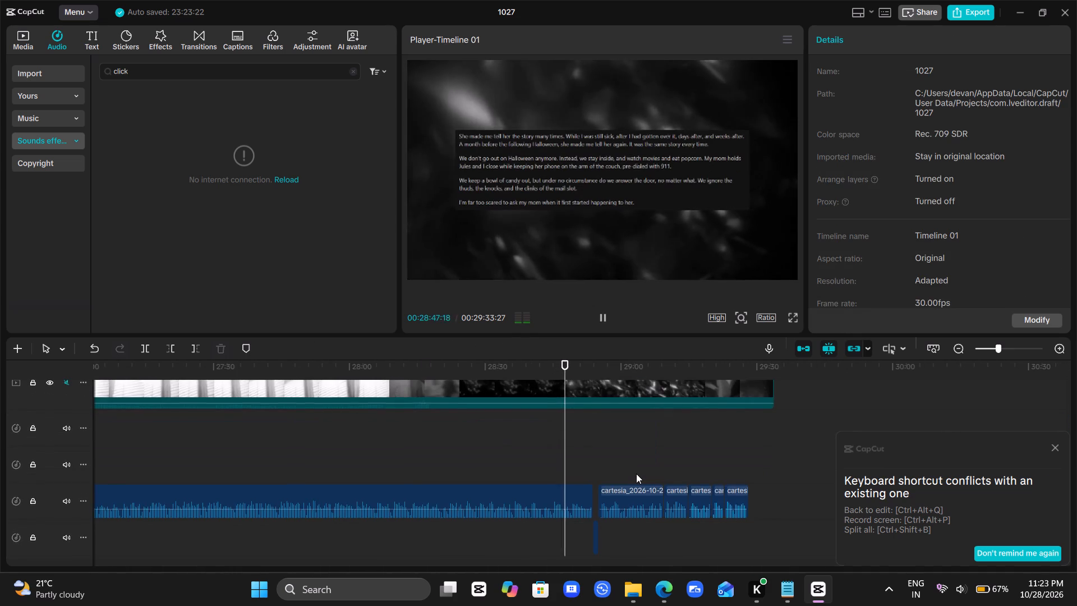
scroll(636, 474, down, 1)
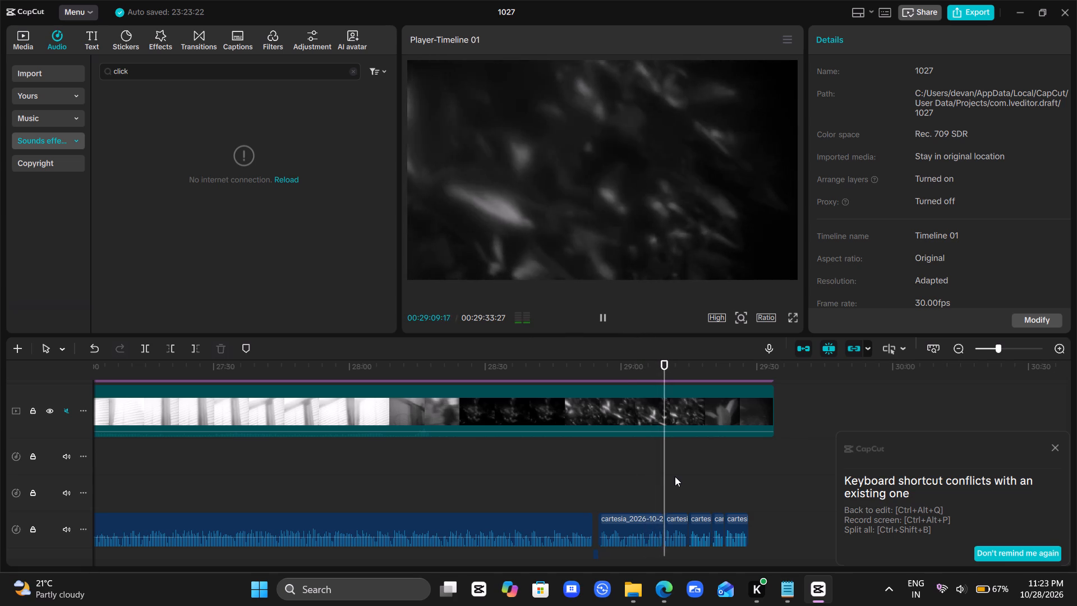
key(space)
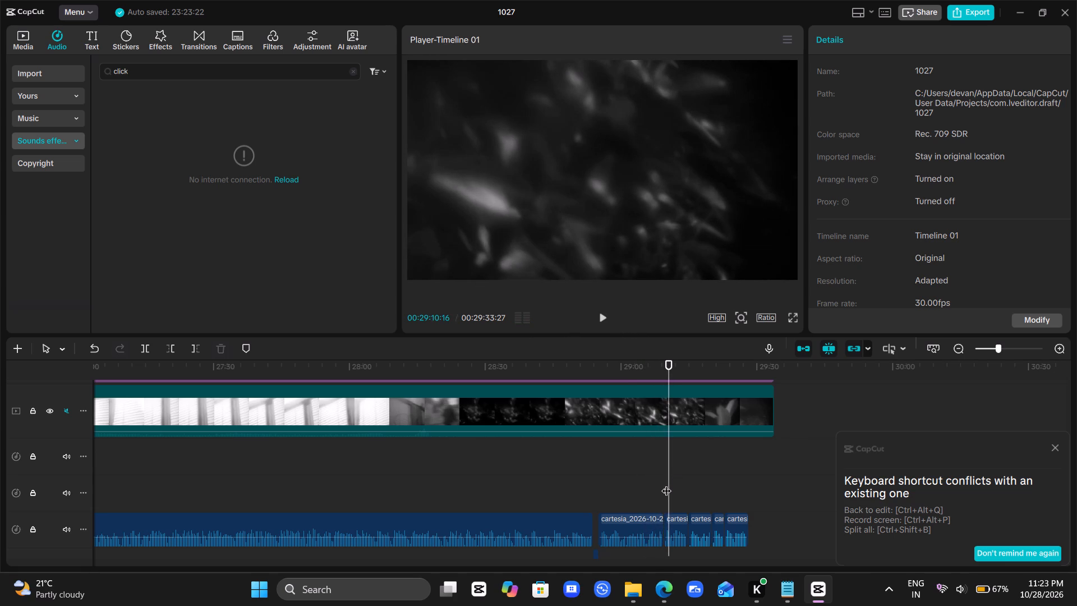
Paste the copied logo compound clip at about 29:09, directly after the third story's last screenshot.
click(666, 484)
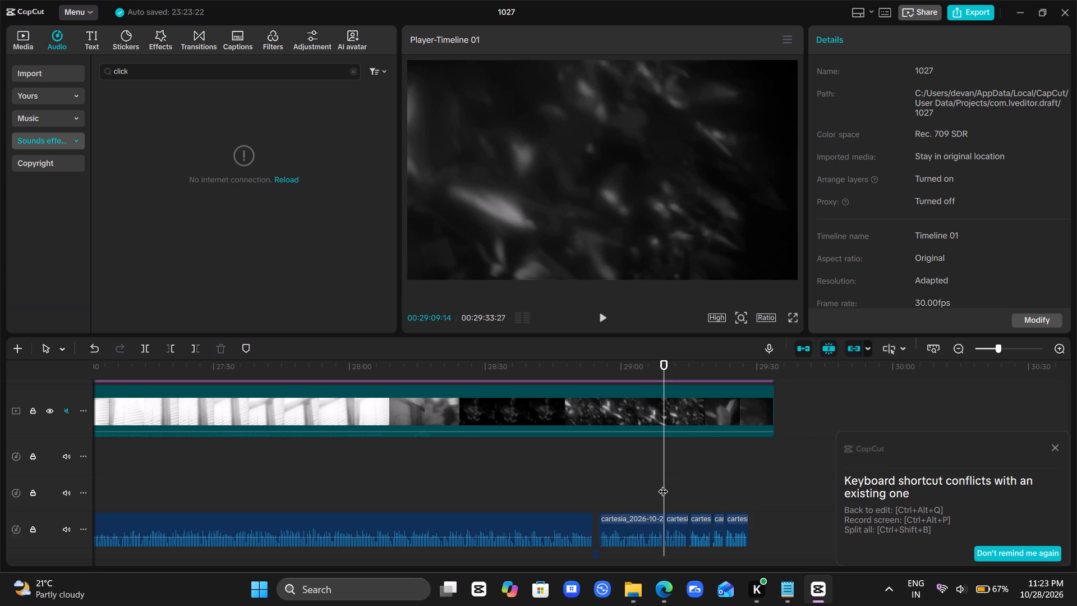
scroll(663, 484, up, 2)
key(ctrl+v)
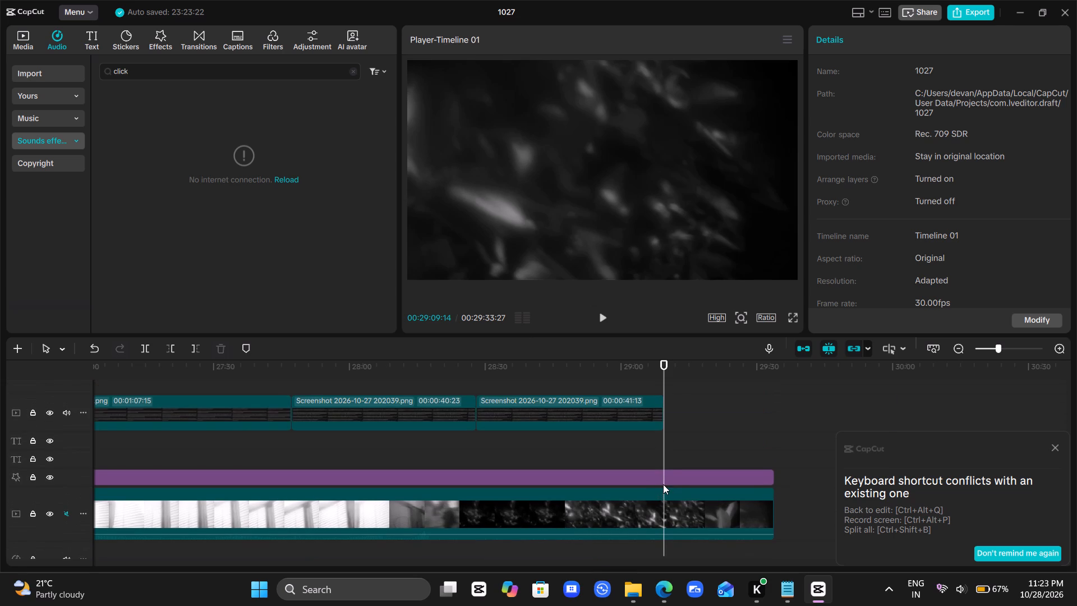
Delete the pasted logo compound clip after playing it from about 29:09 to 29:12 over the closing narration.
key(space)
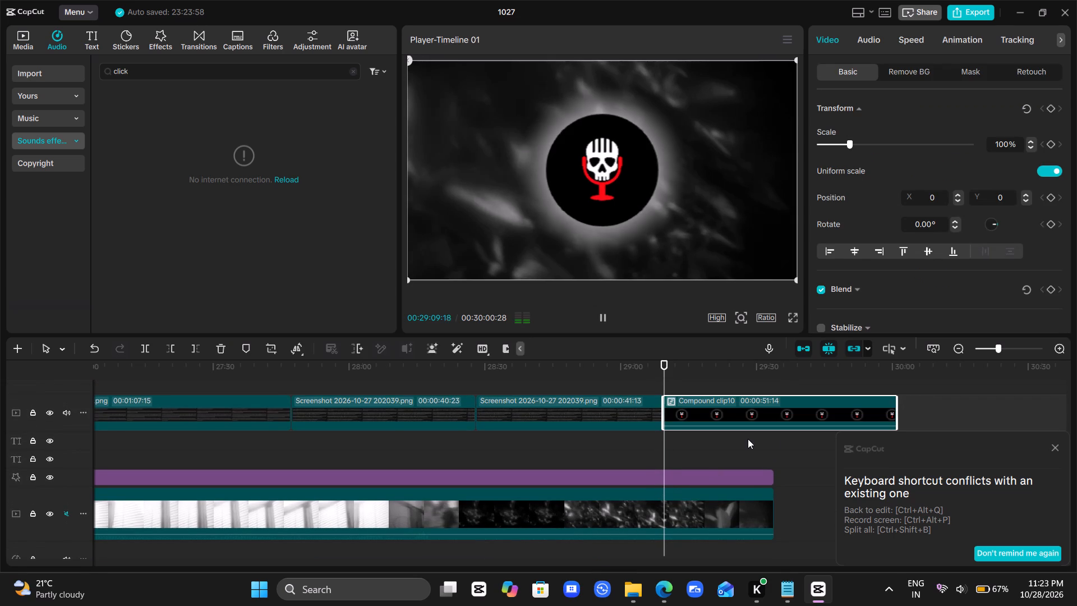
key(space)
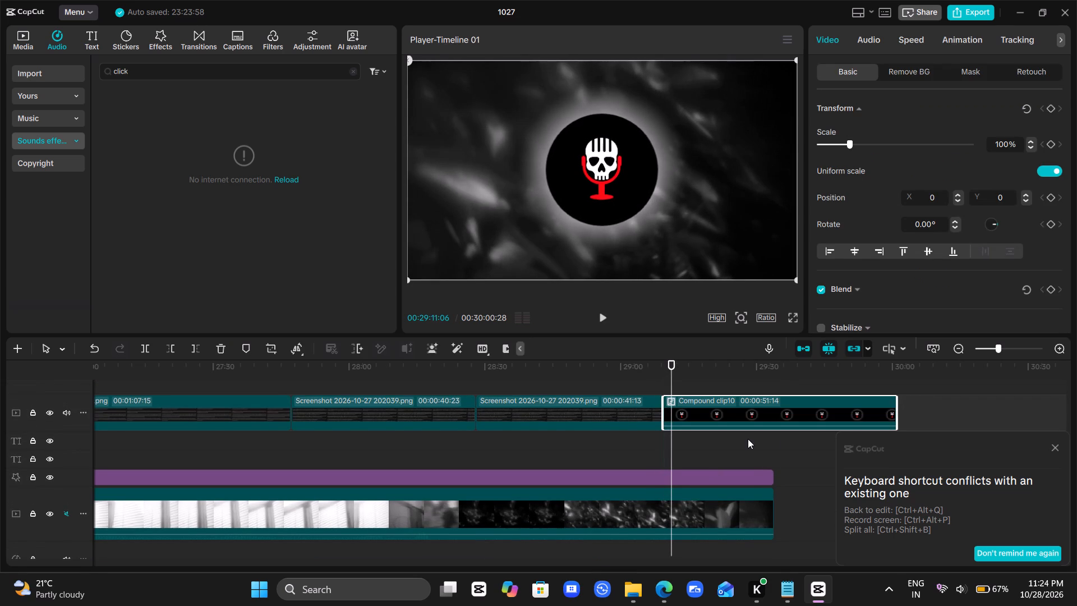
scroll(748, 439, down, 3)
key(space)
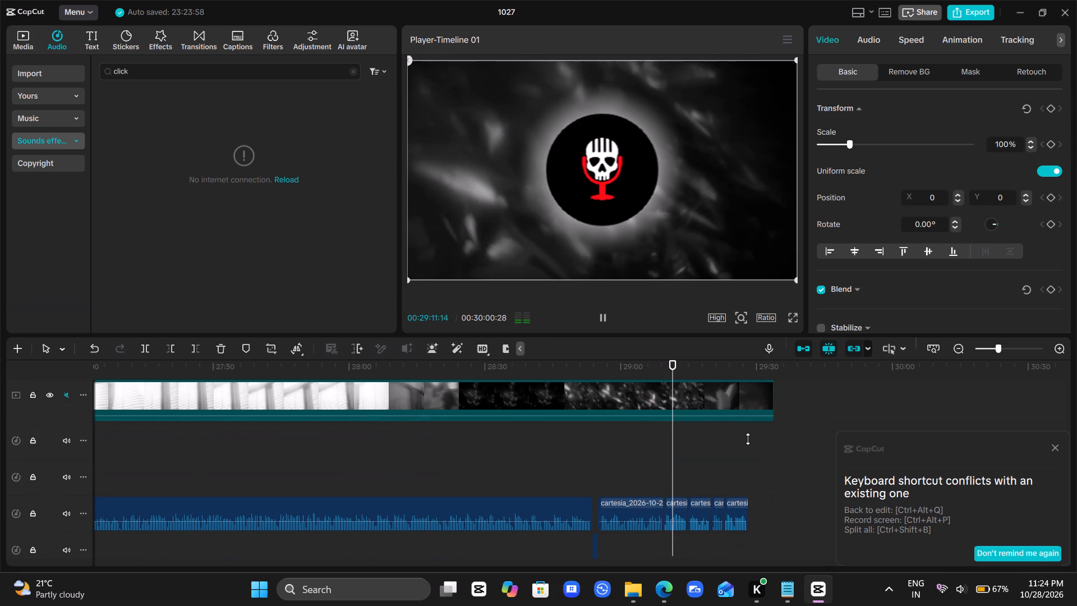
key(space)
scroll(748, 439, up, 4)
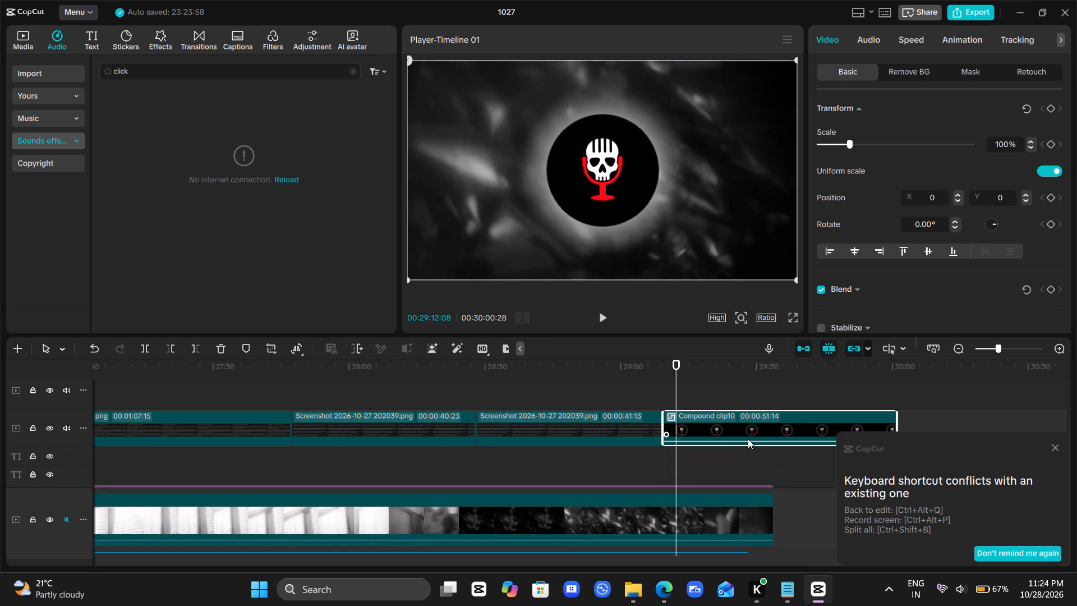
key(BackSpace)
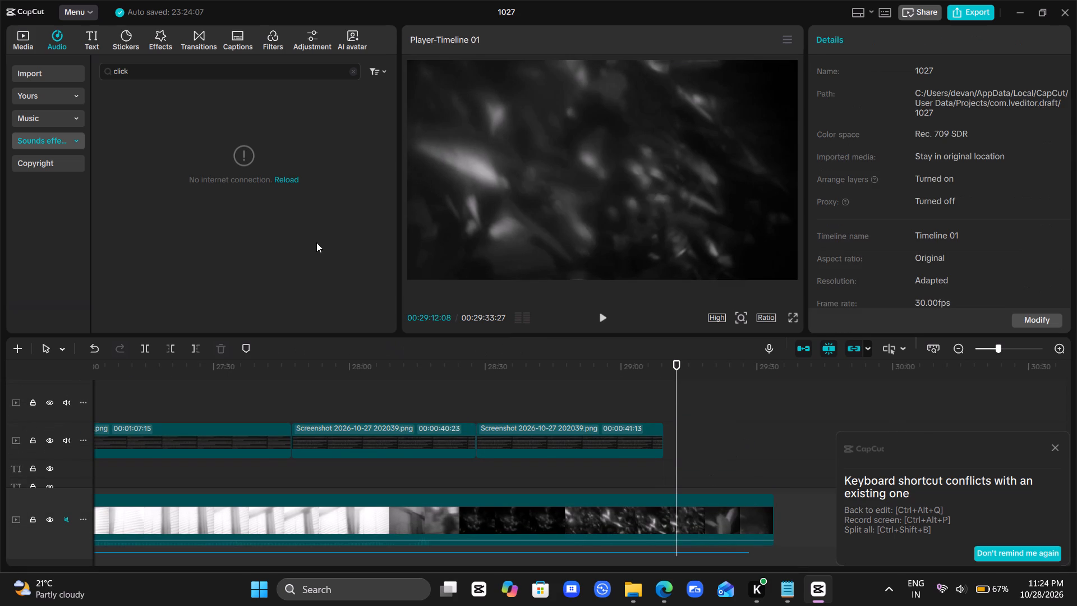
click(23, 44)
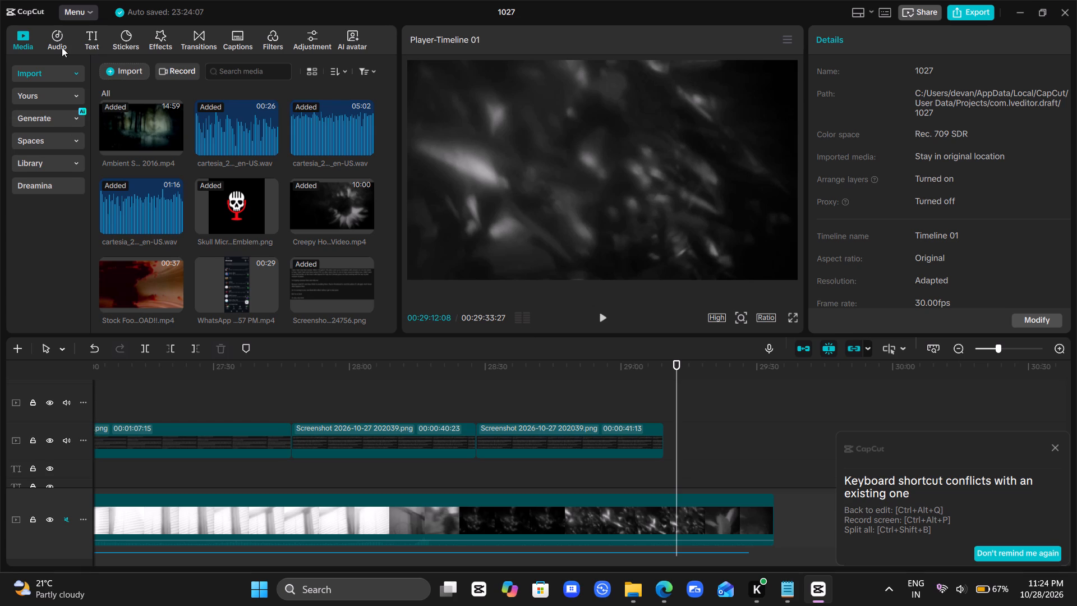
click(127, 76)
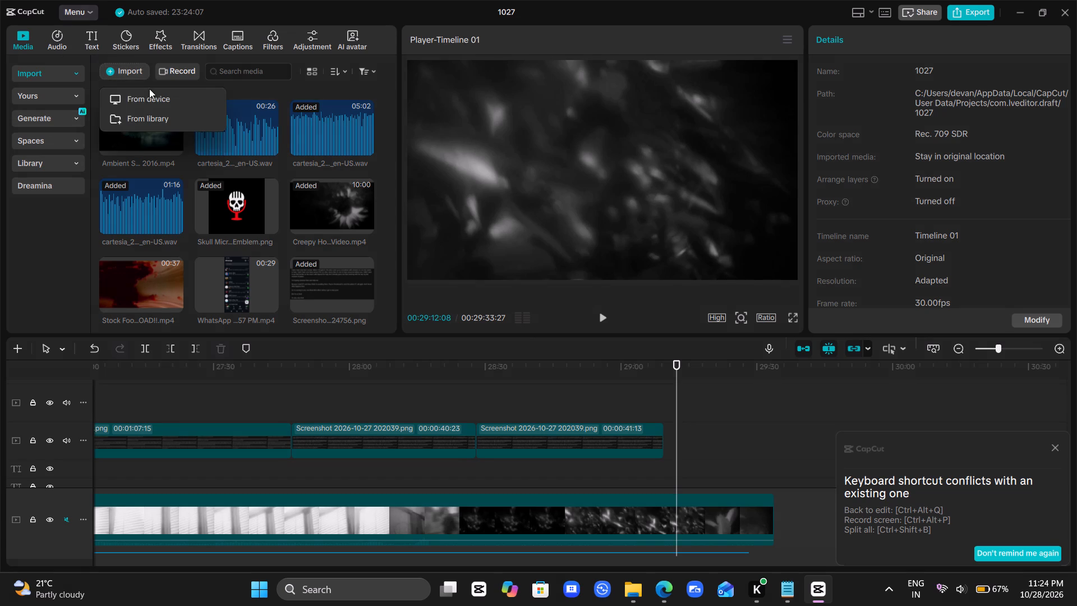
click(149, 105)
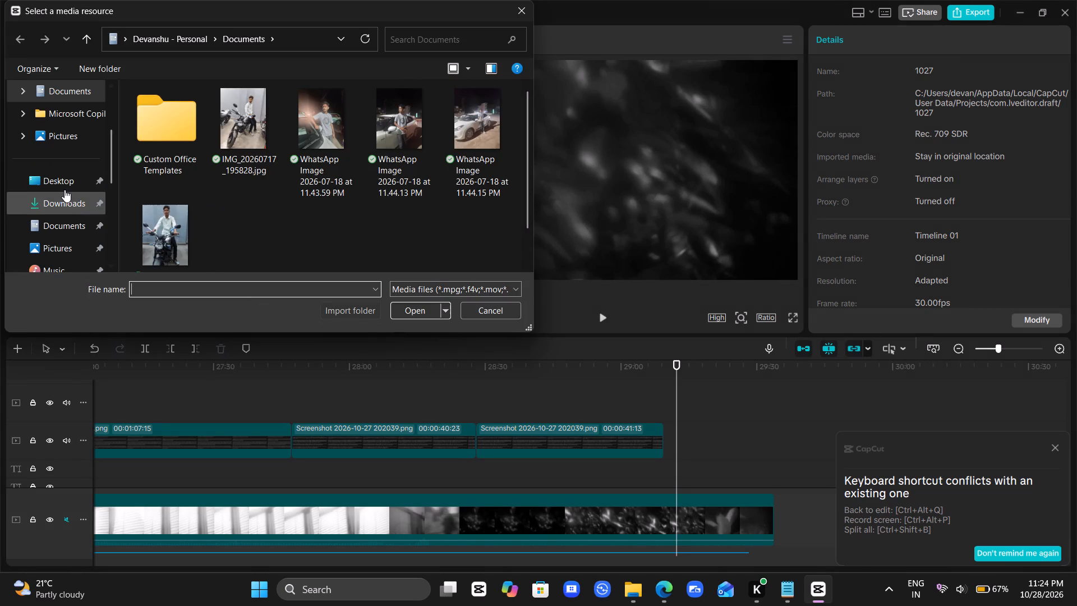
click(64, 206)
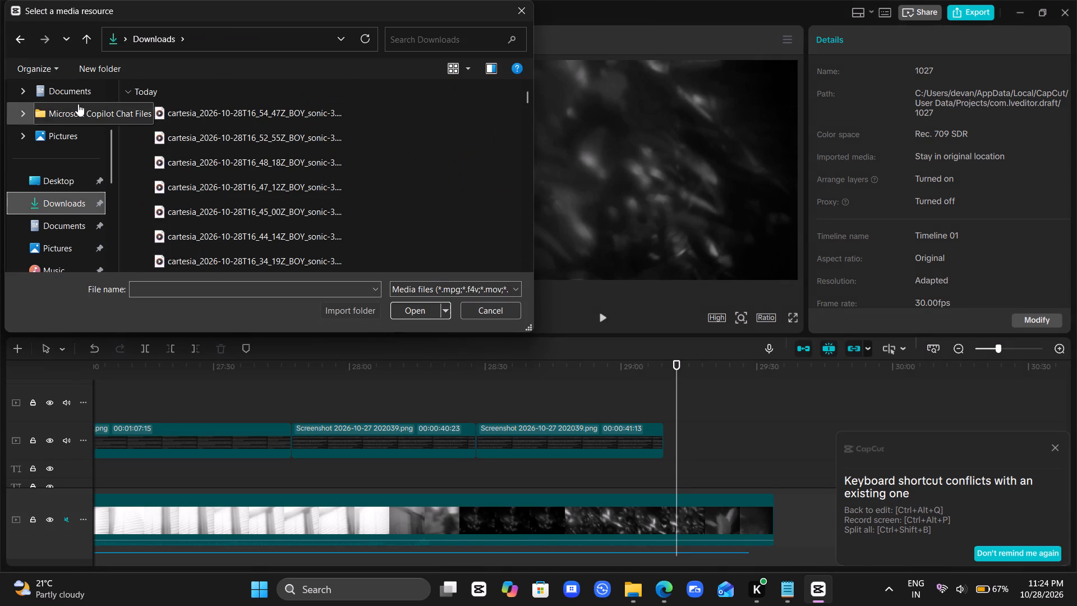
scroll(78, 104, up, 3)
click(53, 114)
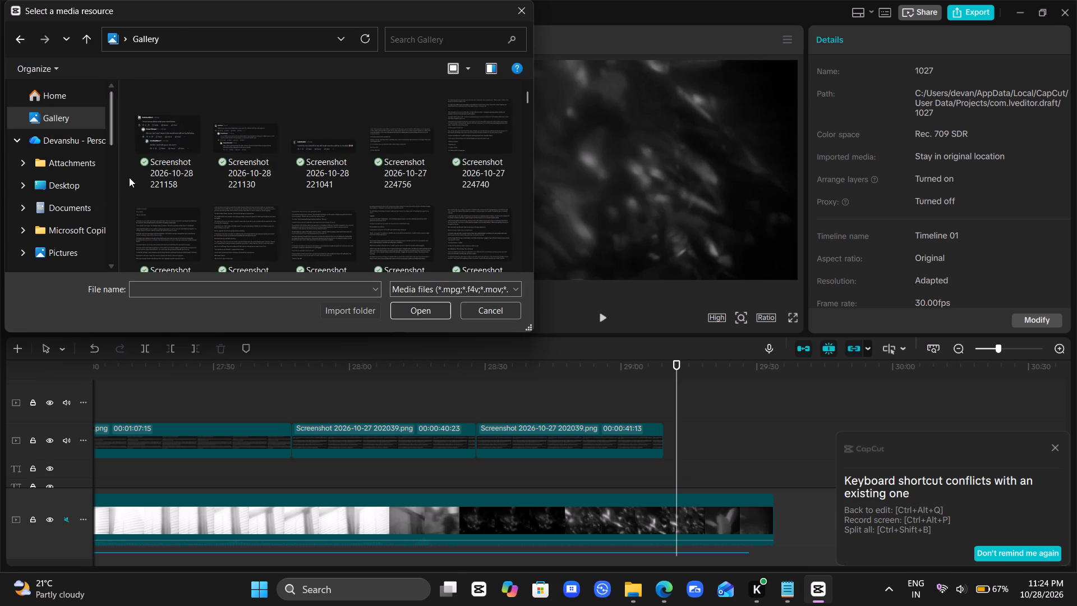
drag(129, 177, 340, 141)
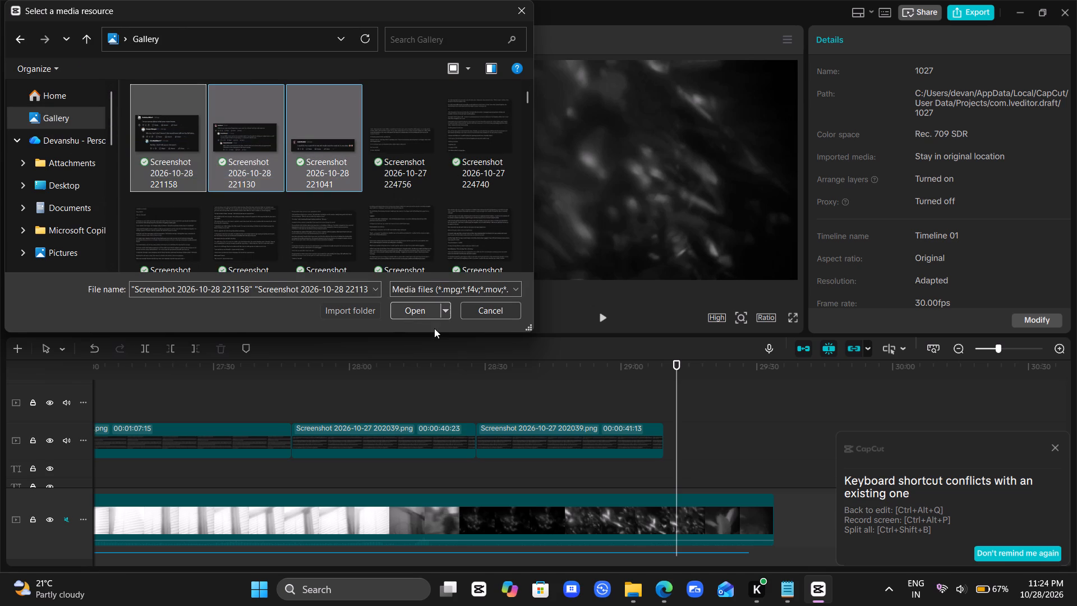
click(424, 320)
click(418, 306)
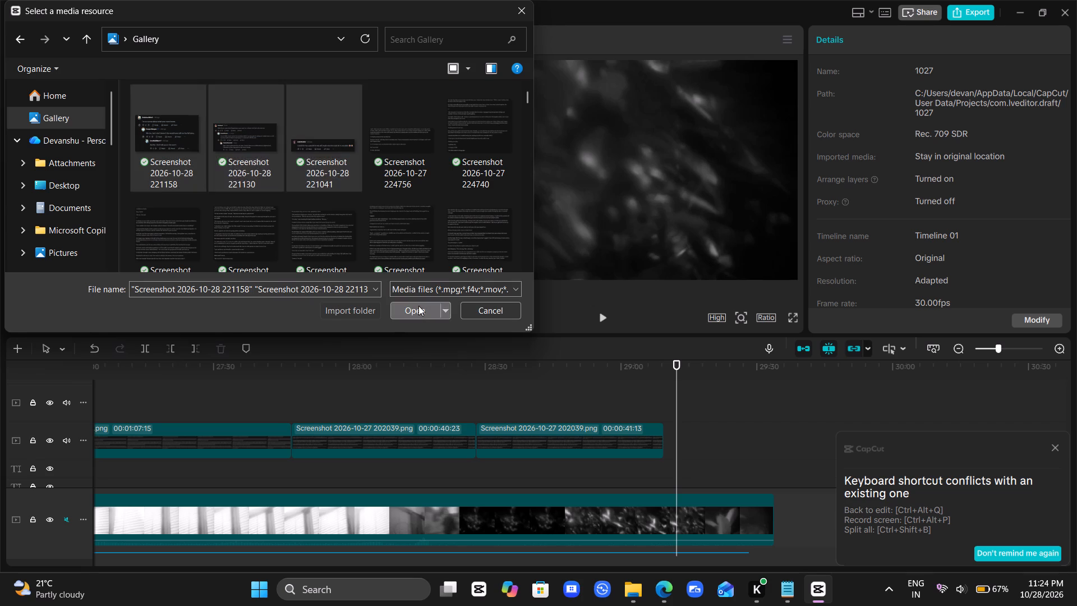
Place the comment screenshot 221041 on the timeline directly after the third story's last screenshot.
scroll(323, 277, down, 1)
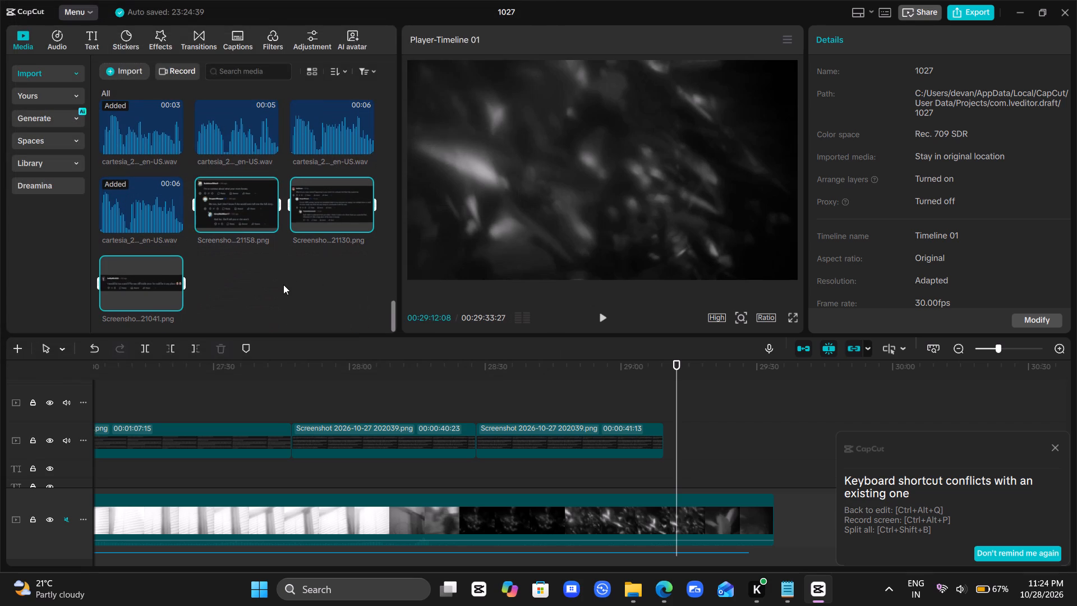
click(283, 284)
click(283, 284)
drag(121, 290, 666, 442)
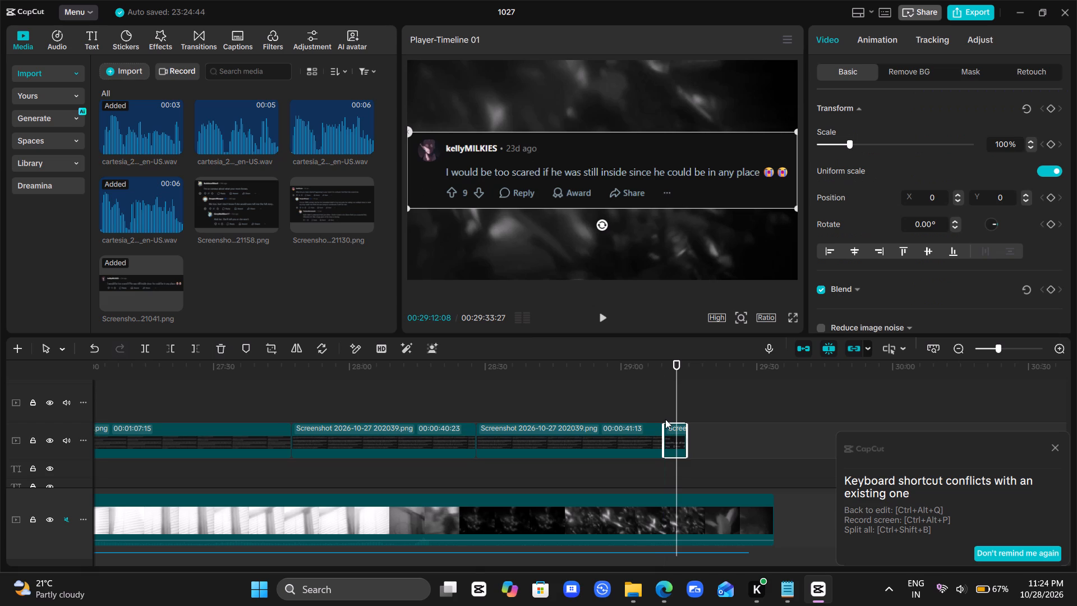
Shift the 221041 comment screenshot to start at about 29:10, leaving a small gap after the story's last screenshot.
click(650, 408)
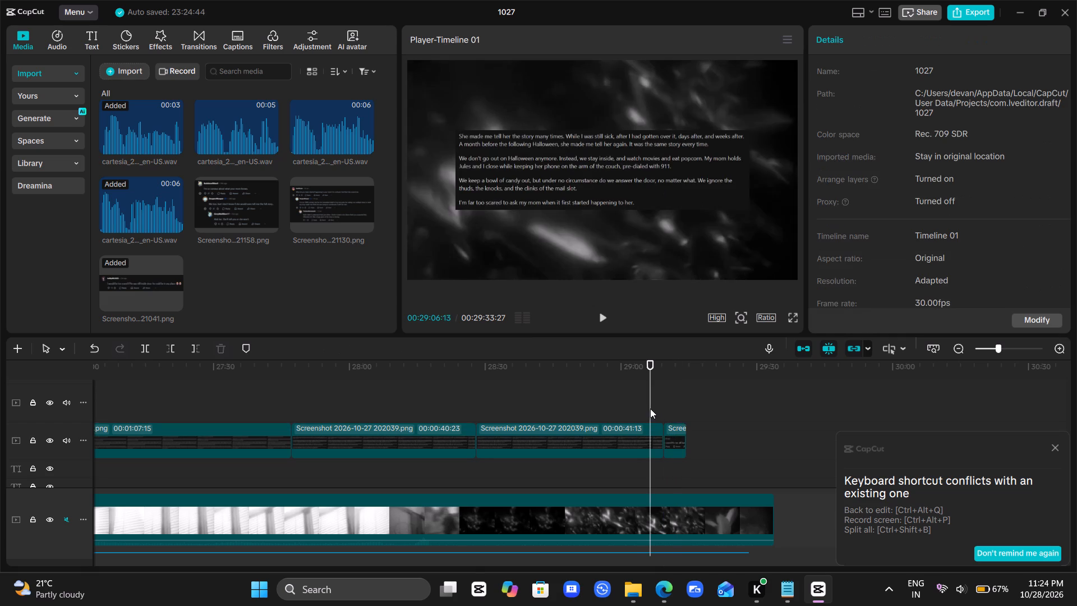
key(space)
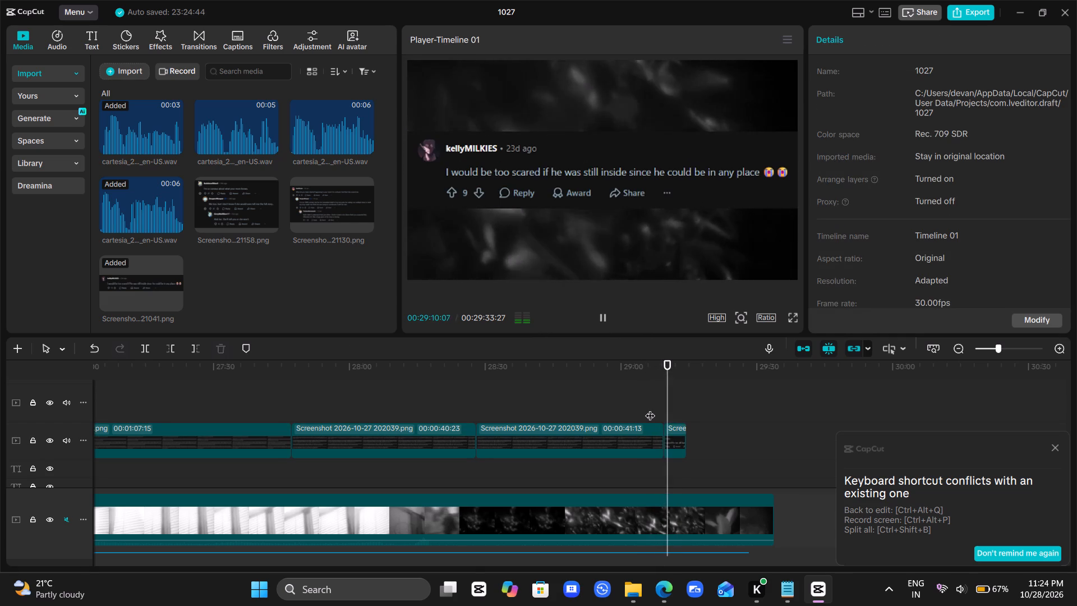
key(space)
scroll(650, 408, left, 1)
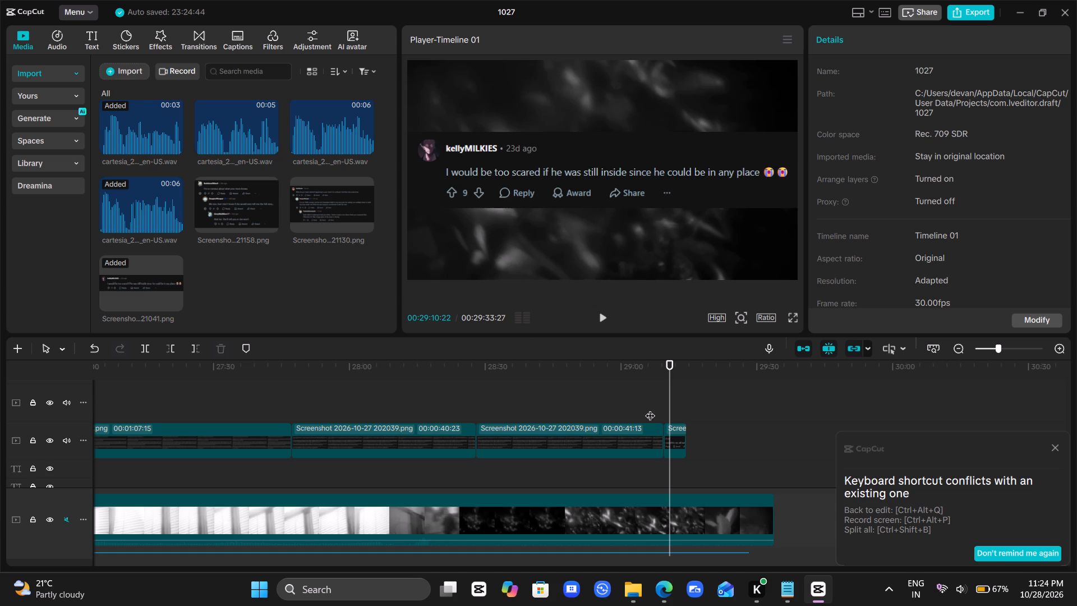
ctrl+scroll(770, 457, up, 4)
scroll(770, 457, down, 3)
scroll(770, 457, up, 2)
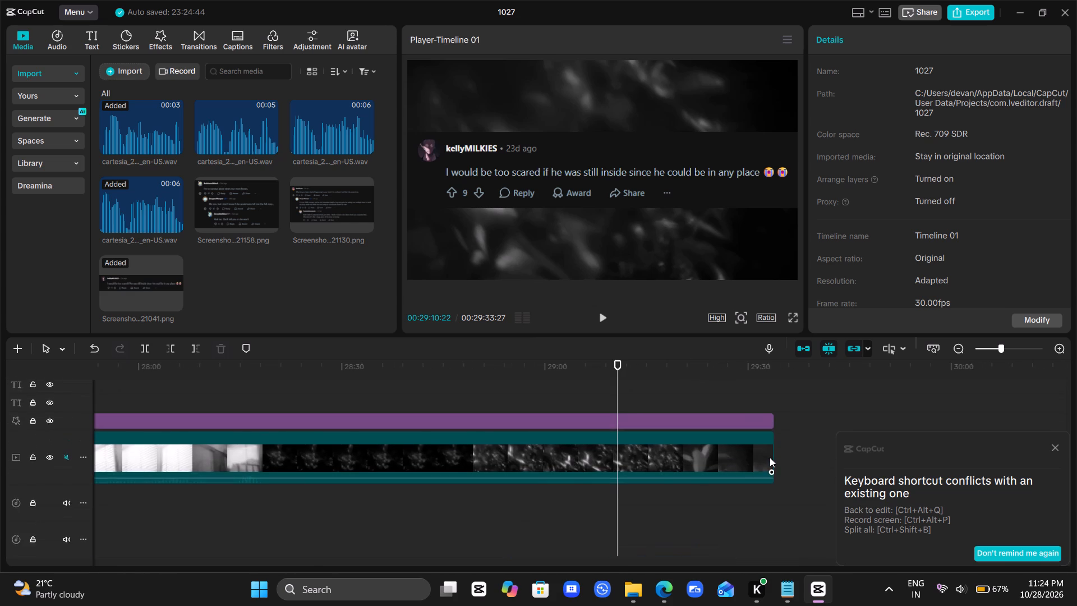
scroll(770, 457, up, 1)
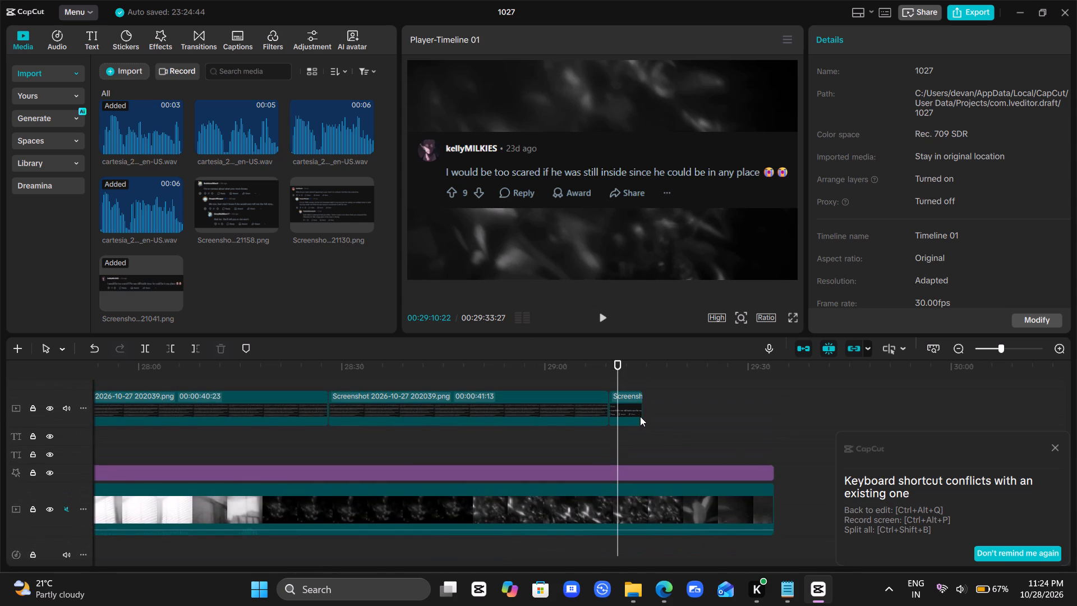
click(630, 416)
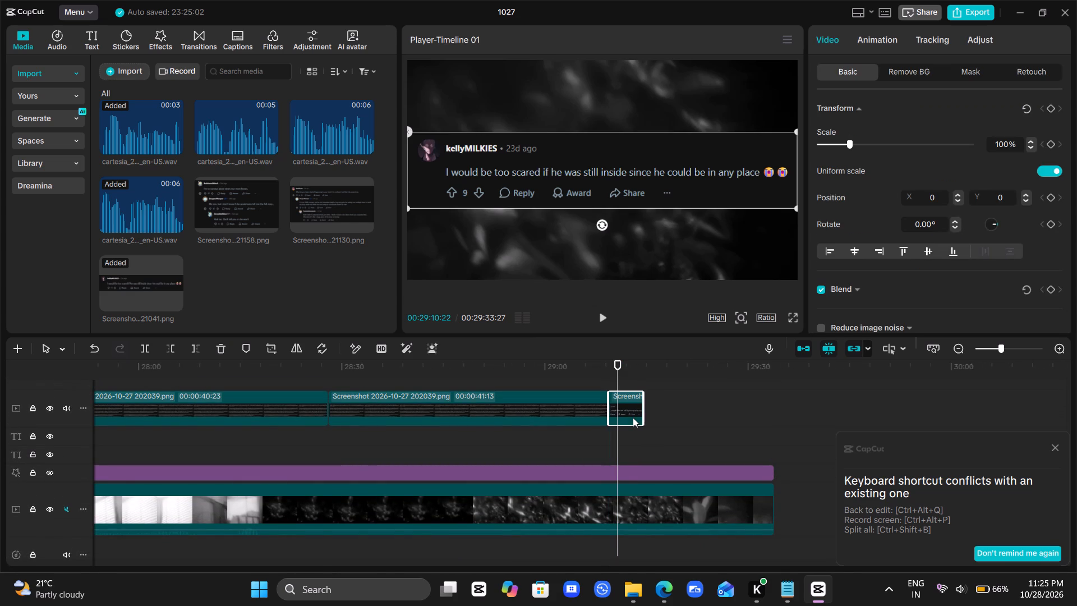
ctrl+scroll(633, 417, up, 7)
drag(620, 403, 629, 403)
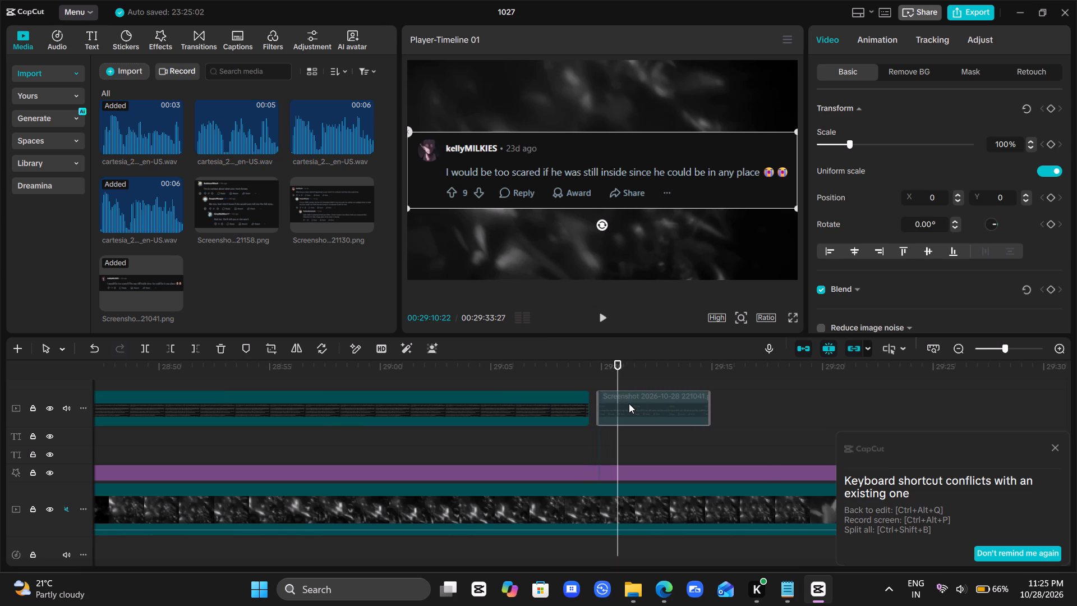
drag(629, 403, 627, 403)
Apply the Fade In entrance animation to the 221041 comment screenshot.
click(886, 44)
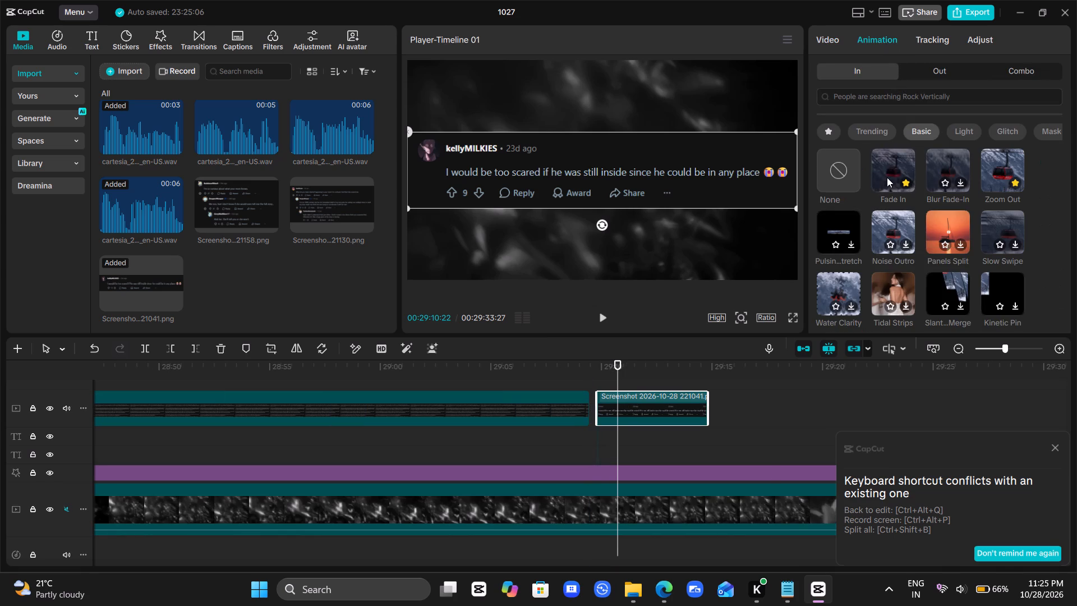
click(887, 177)
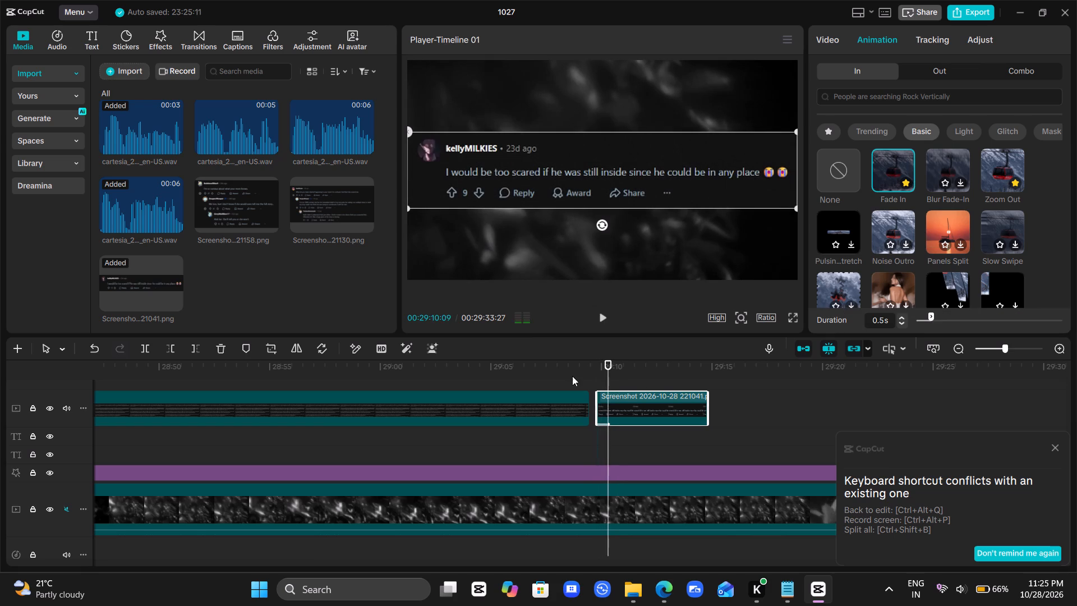
Play from about 29:08 to 29:15, checking the comment screenshot's fade-in and its end against the closing narration clips.
click(567, 373)
key(space)
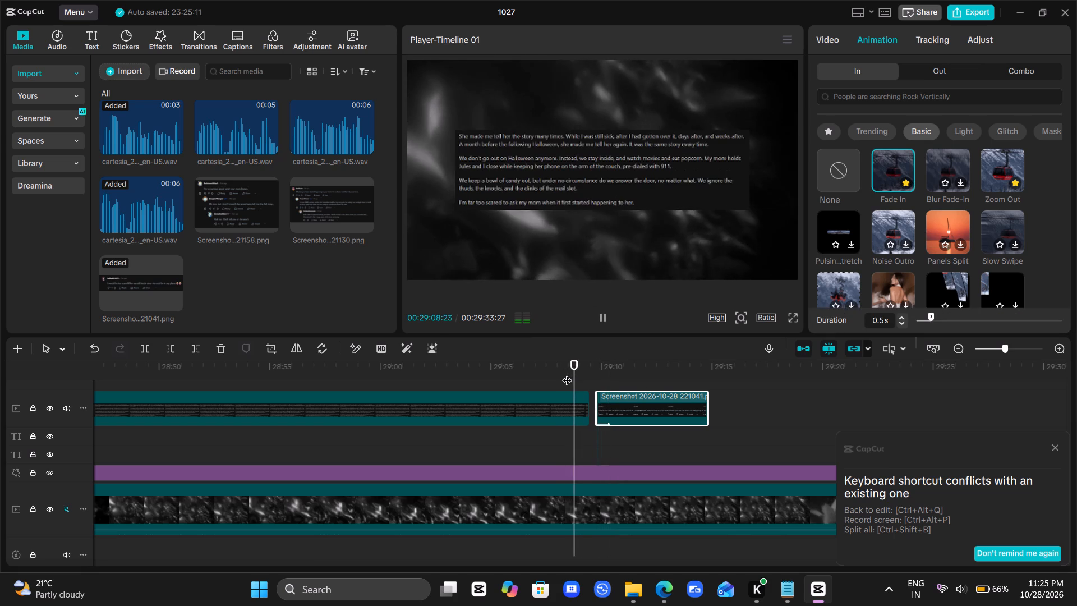
key(space)
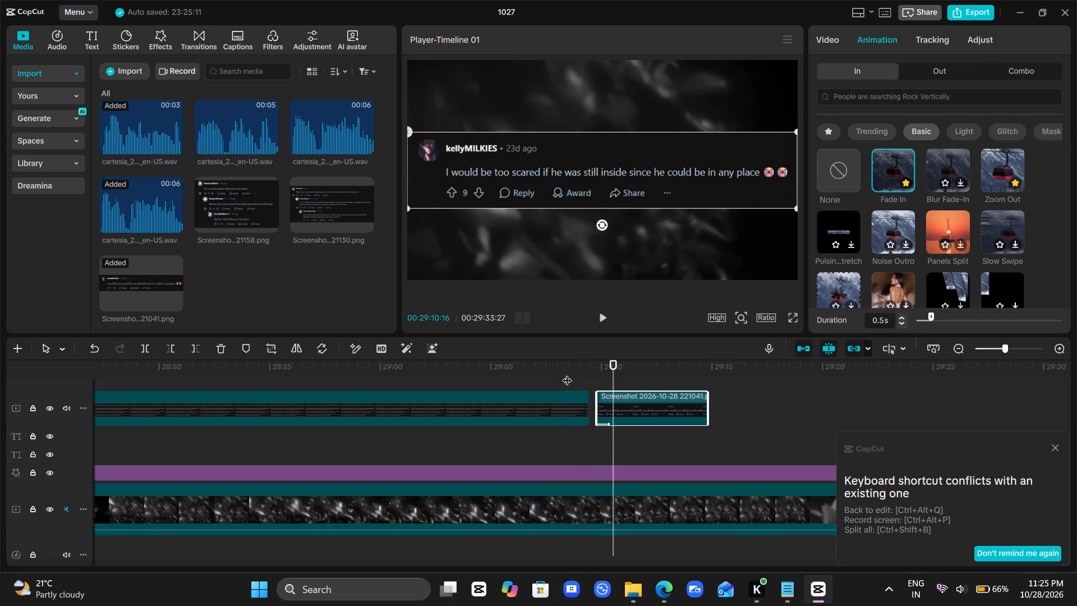
click(569, 375)
key(space)
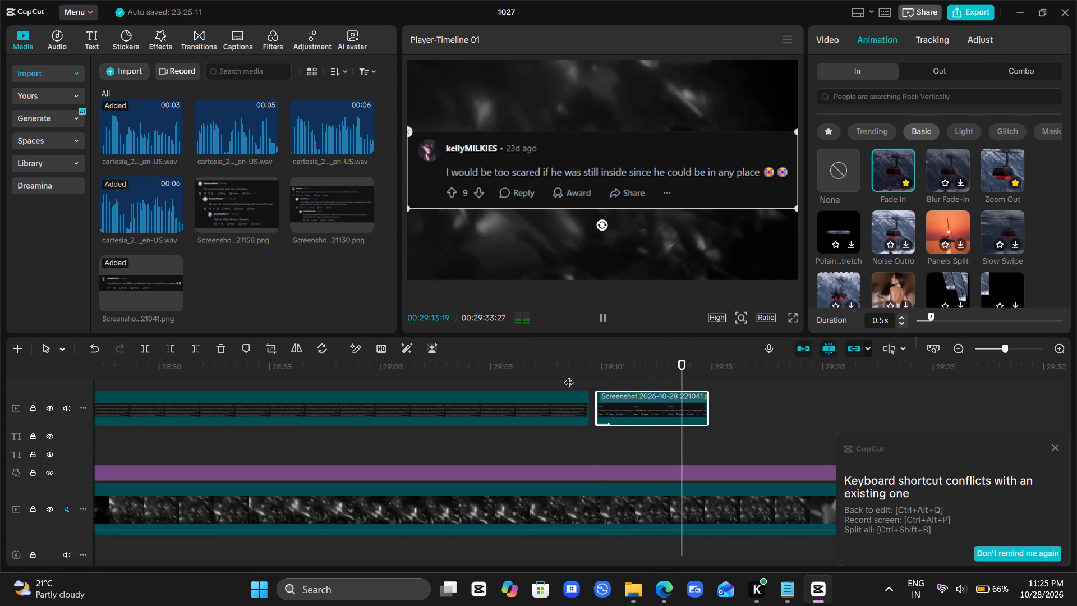
key(space)
scroll(569, 375, down, 1)
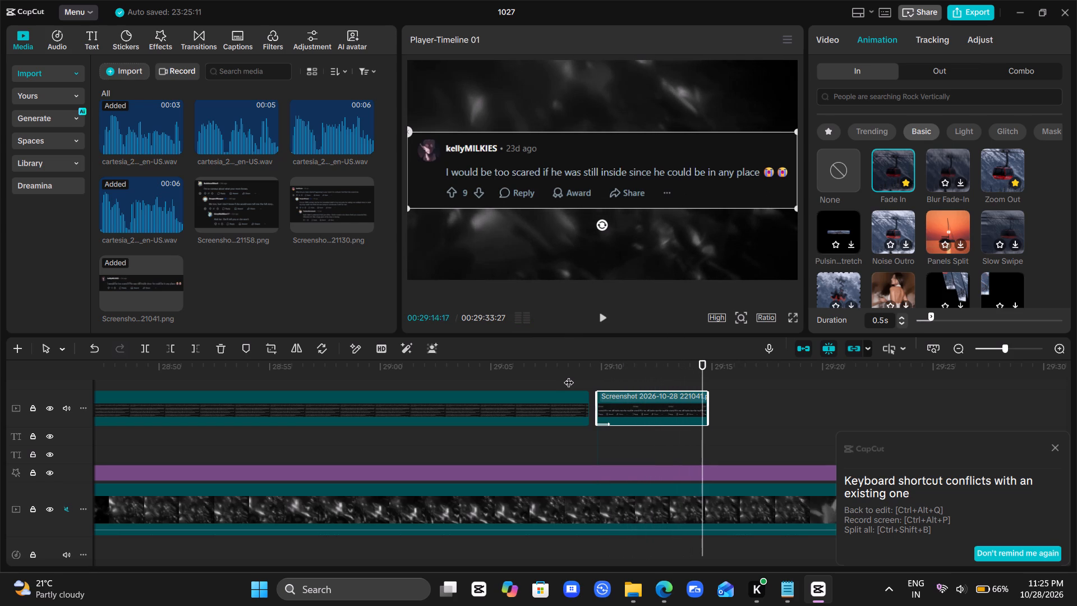
scroll(569, 375, down, 1)
scroll(682, 473, down, 2)
key(space)
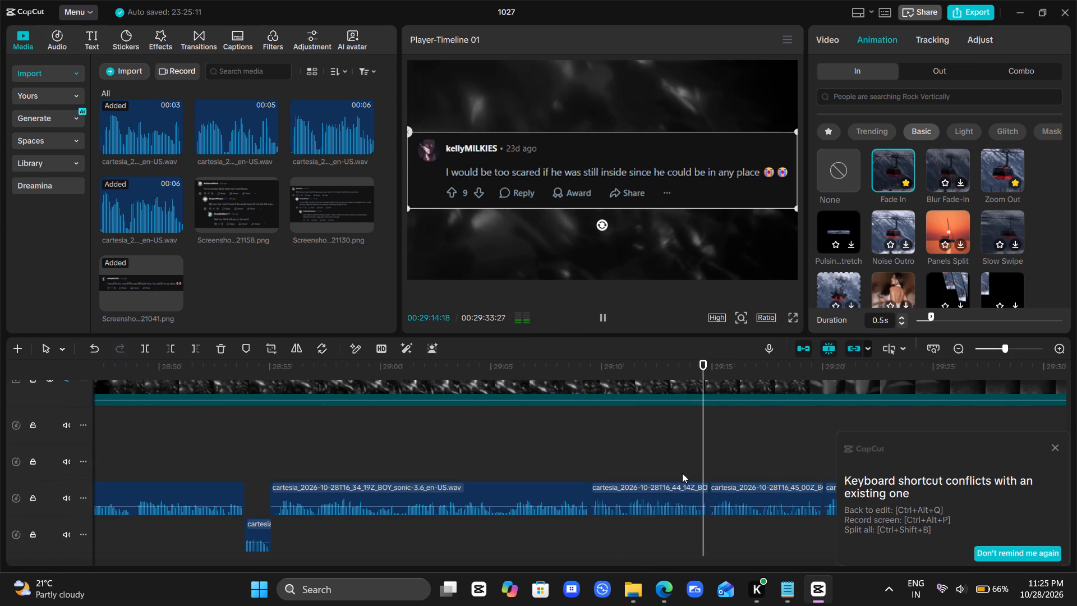
key(space)
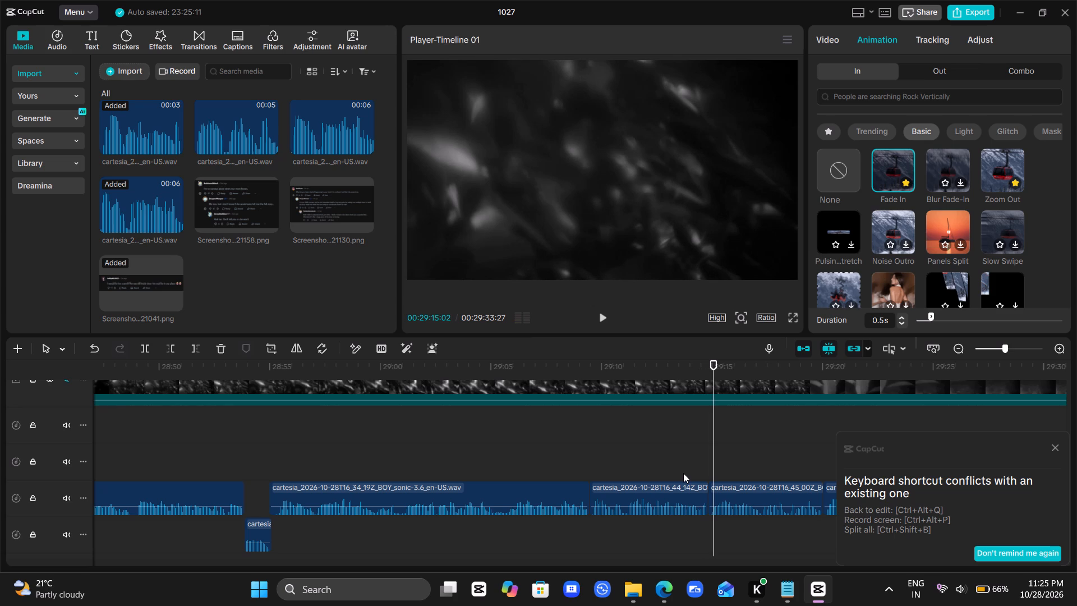
Extend the 221041 comment screenshot and trim its end at 29:14:25, near the gap between narration clips.
click(711, 457)
scroll(707, 458, up, 1)
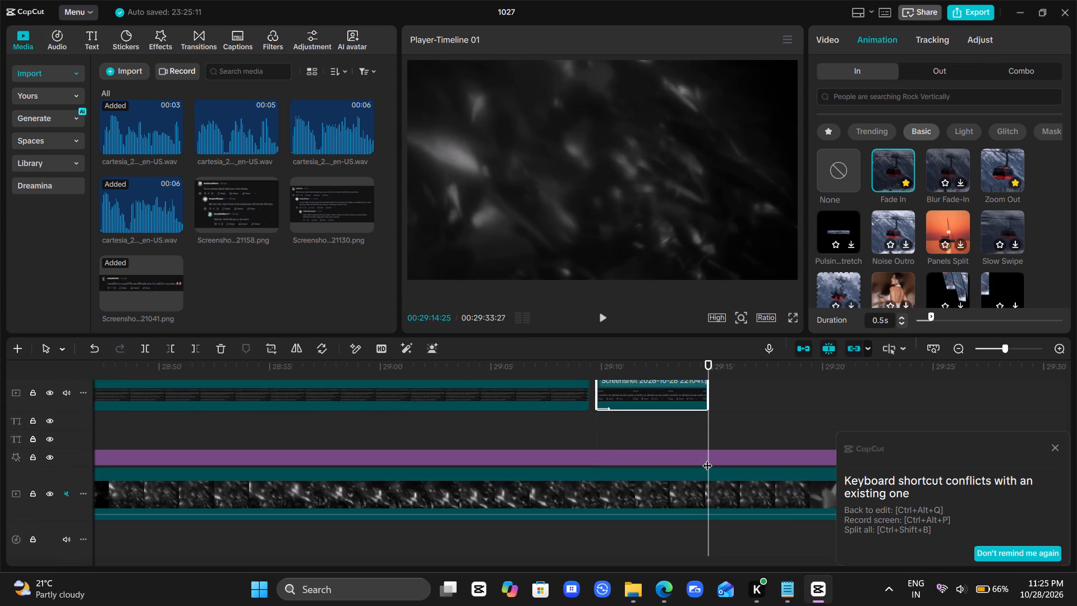
drag(708, 394, 725, 398)
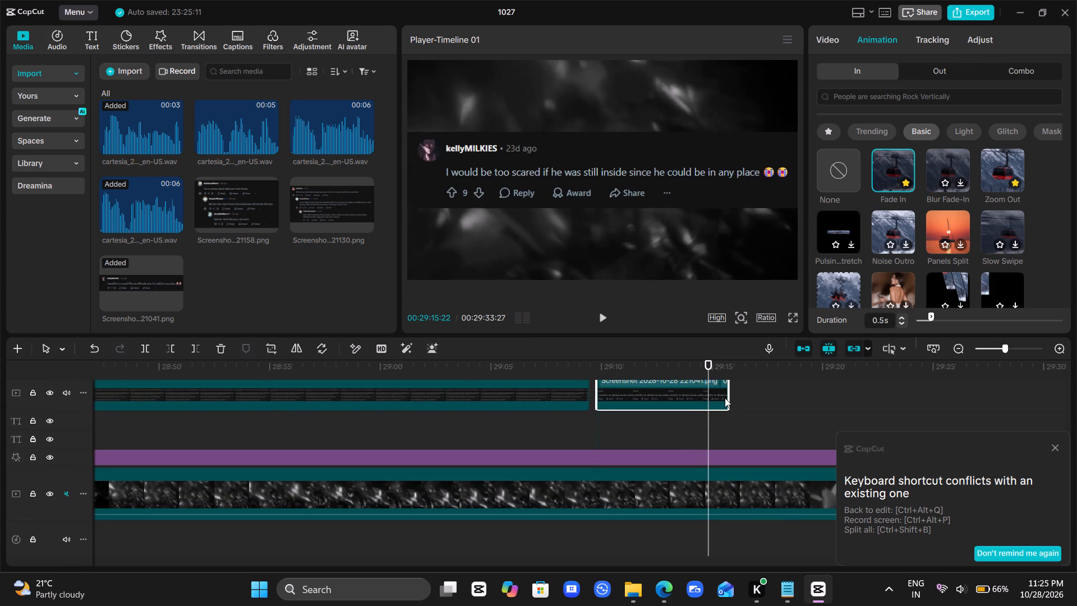
key(w)
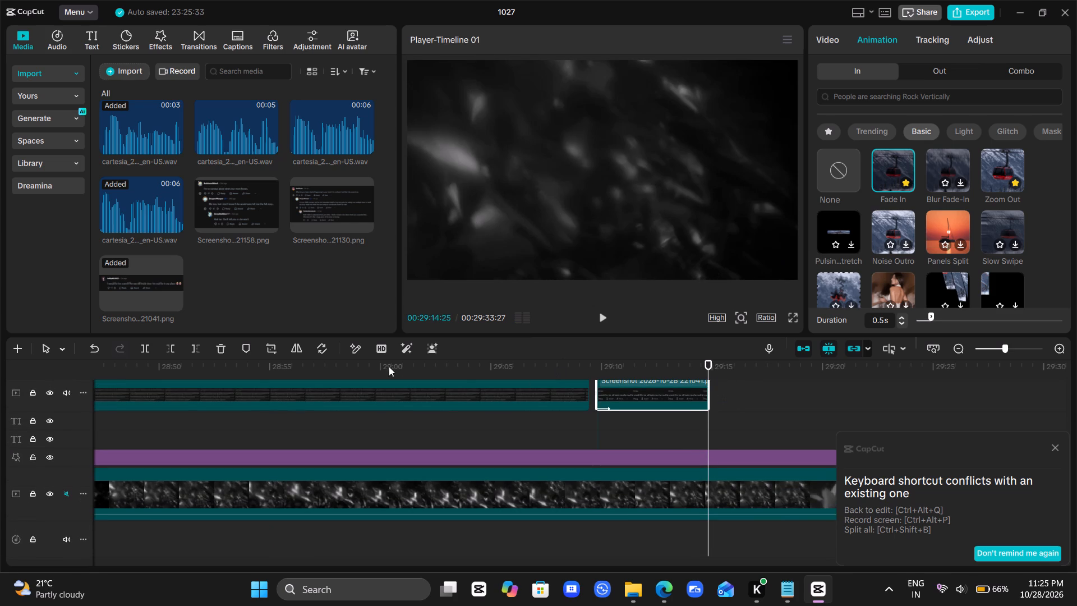
Place the 221130 comment screenshot on the timeline directly after the 221041 comment screenshot.
click(308, 210)
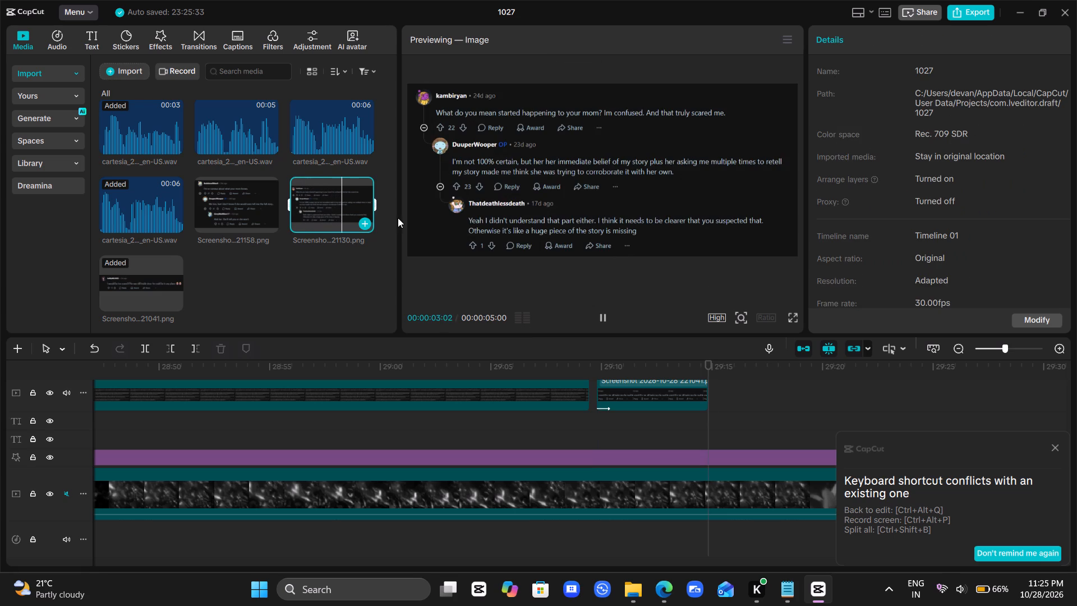
click(687, 431)
drag(687, 431, 707, 429)
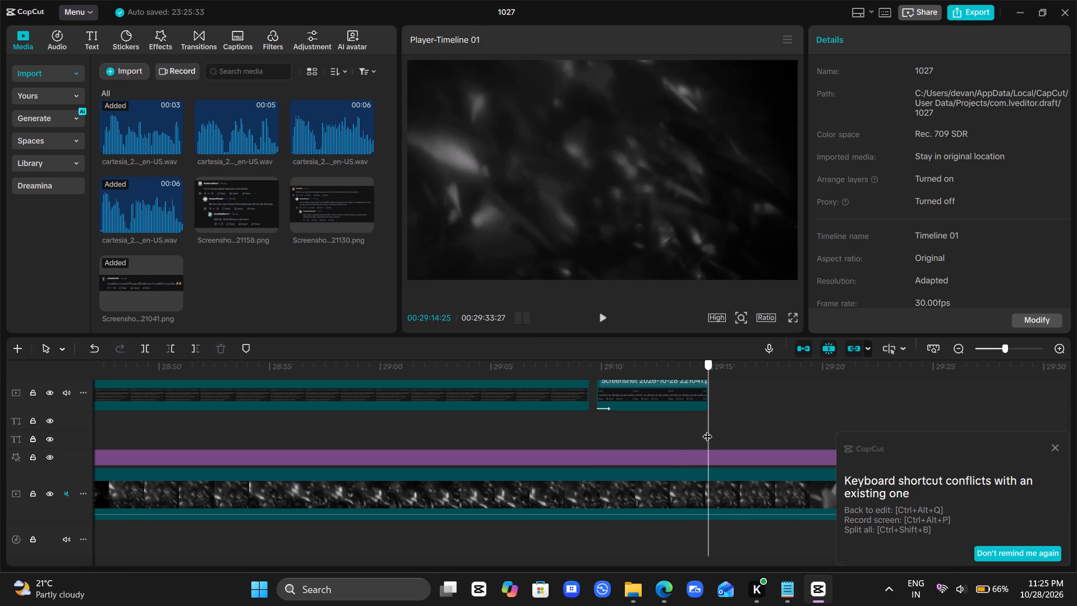
drag(707, 429, 689, 425)
key(space)
scroll(689, 425, left, 1)
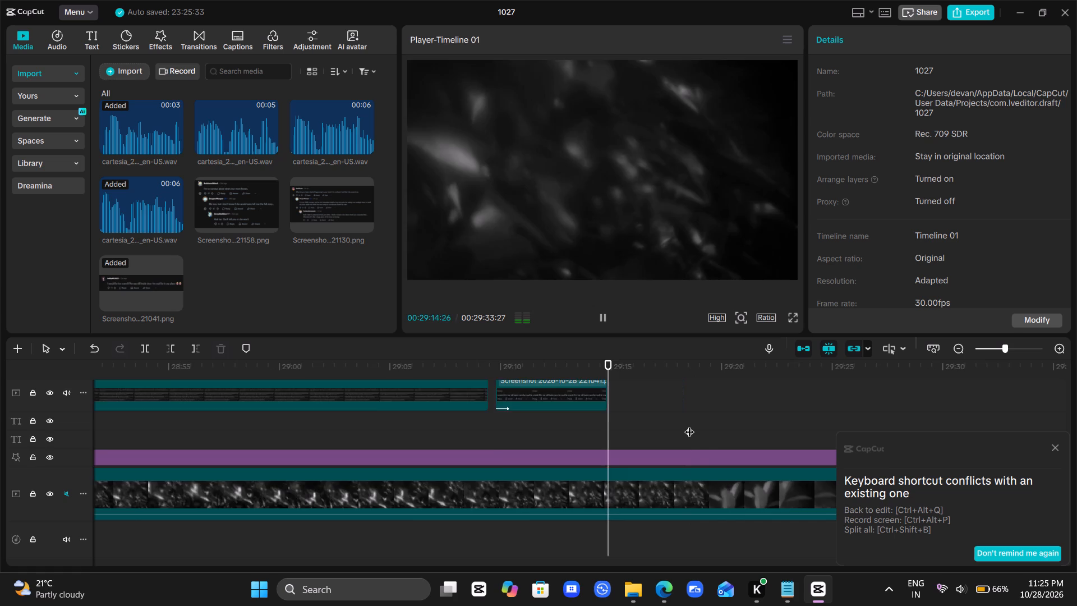
scroll(689, 425, left, 1)
key(space)
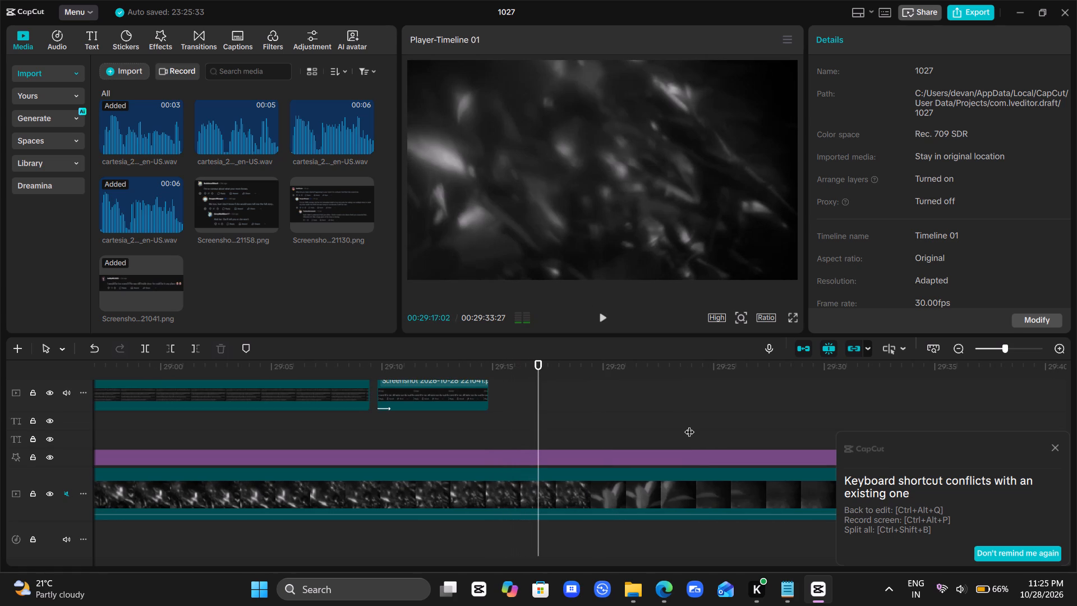
drag(363, 201, 541, 374)
drag(541, 374, 492, 396)
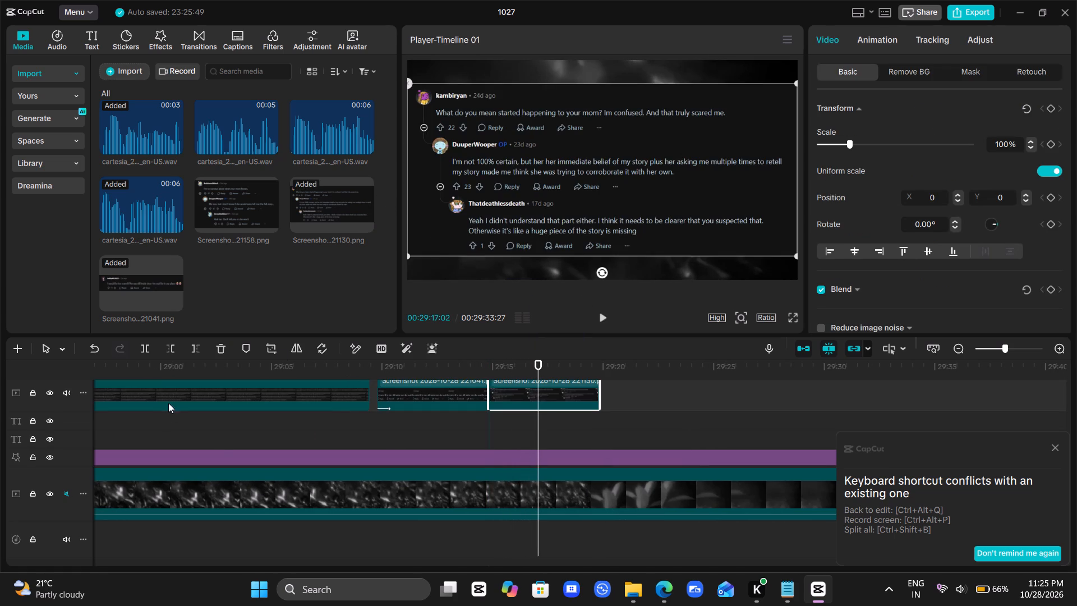
Crop the 221130 screenshot to its top comment only, cutting off both replies and the empty area beside the text.
click(270, 350)
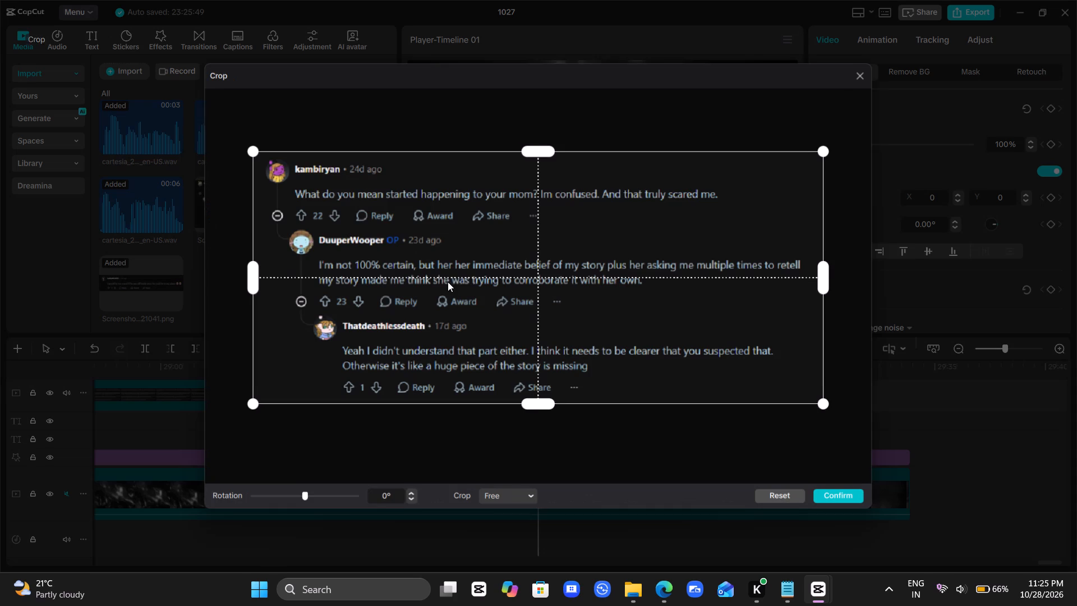
drag(533, 401, 595, 241)
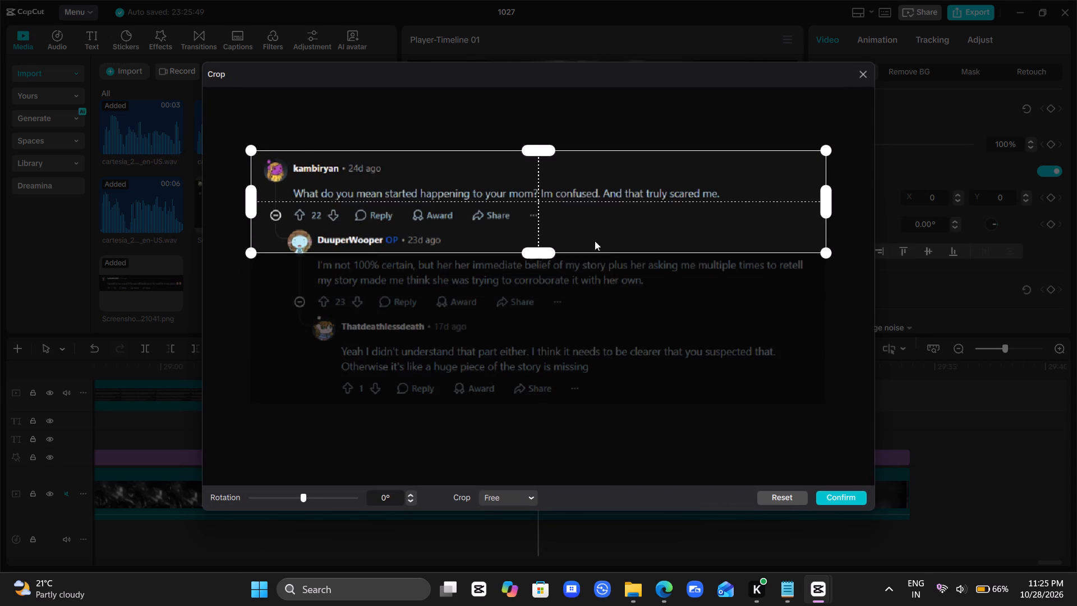
drag(595, 241, 616, 226)
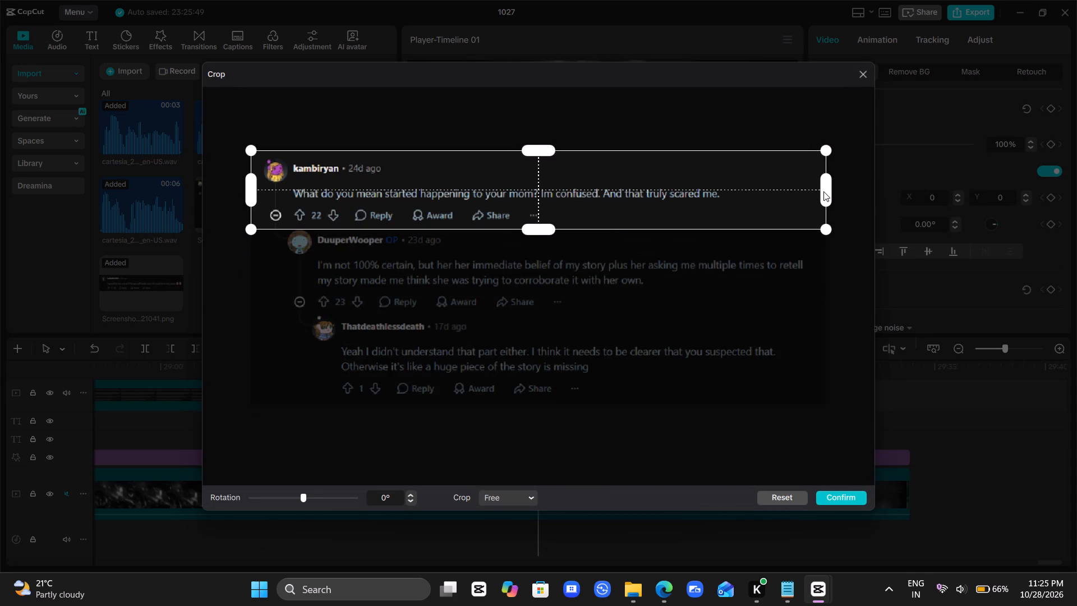
drag(823, 191, 726, 202)
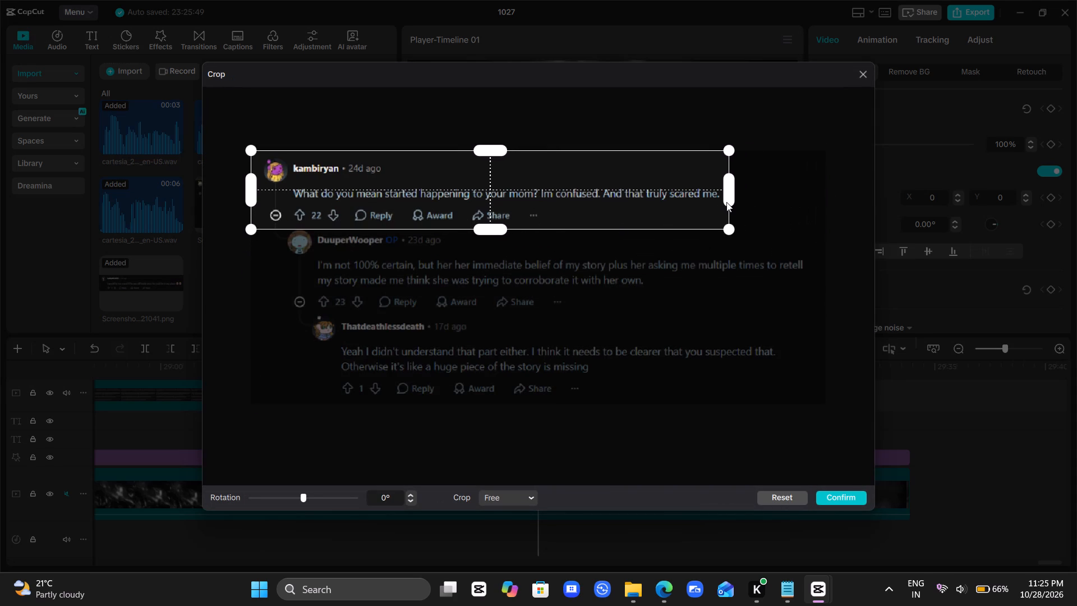
click(837, 501)
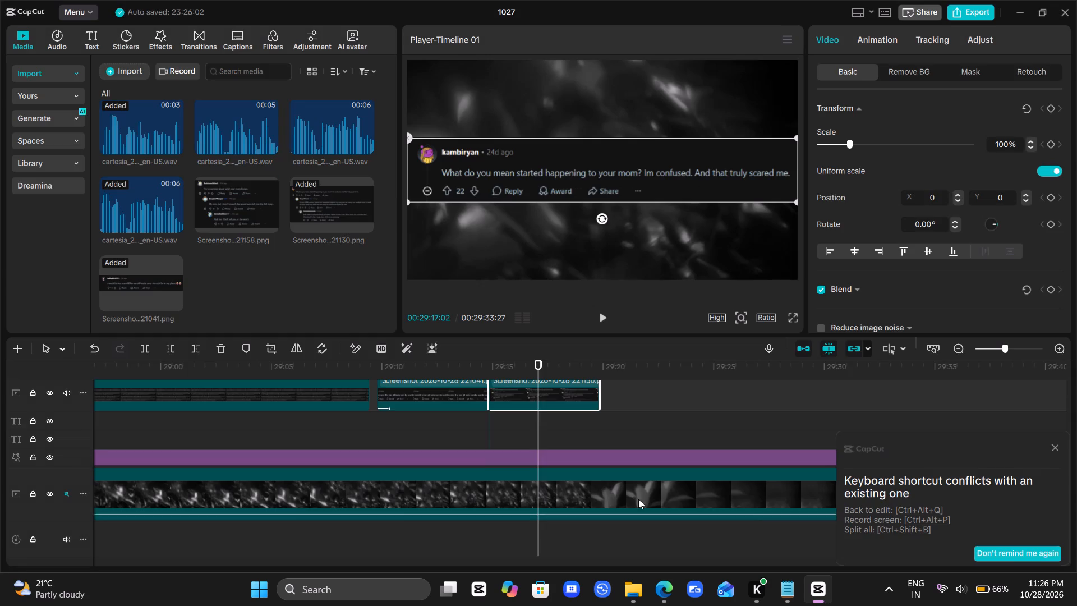
Play through the 221130 comment screenshot and extend its end to 29:20:01, near the gap between narration clips.
click(495, 424)
drag(495, 424, 493, 424)
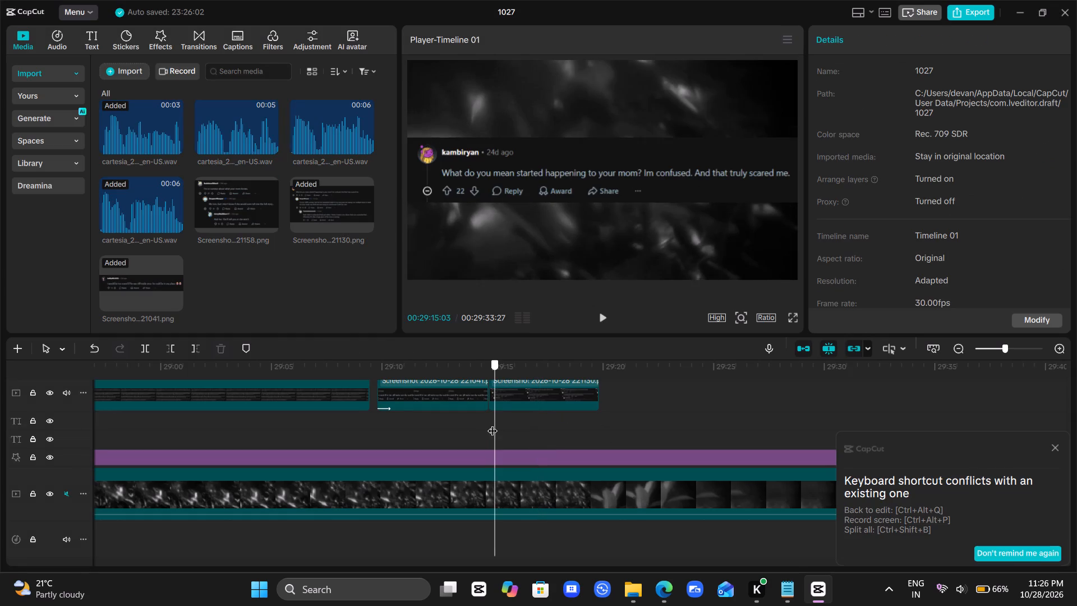
drag(493, 424, 472, 426)
key(space)
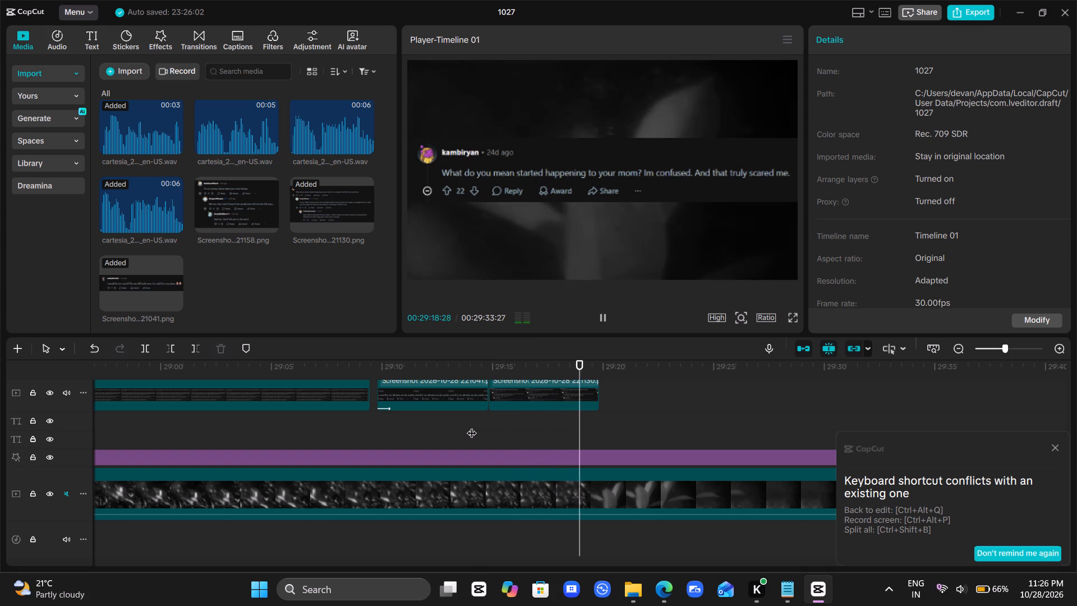
key(space)
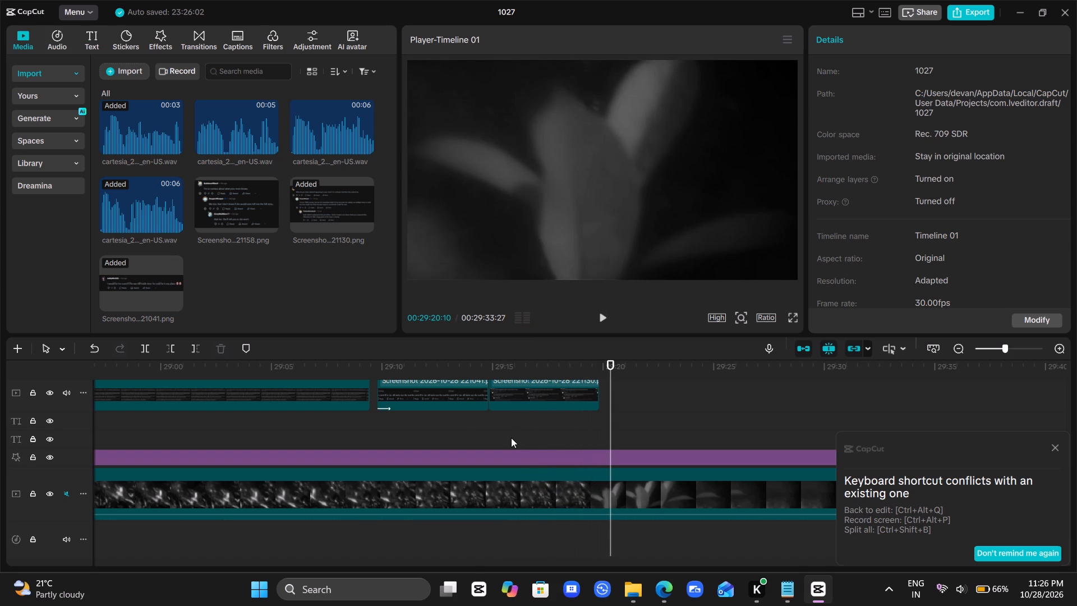
scroll(516, 442, down, 2)
click(609, 480)
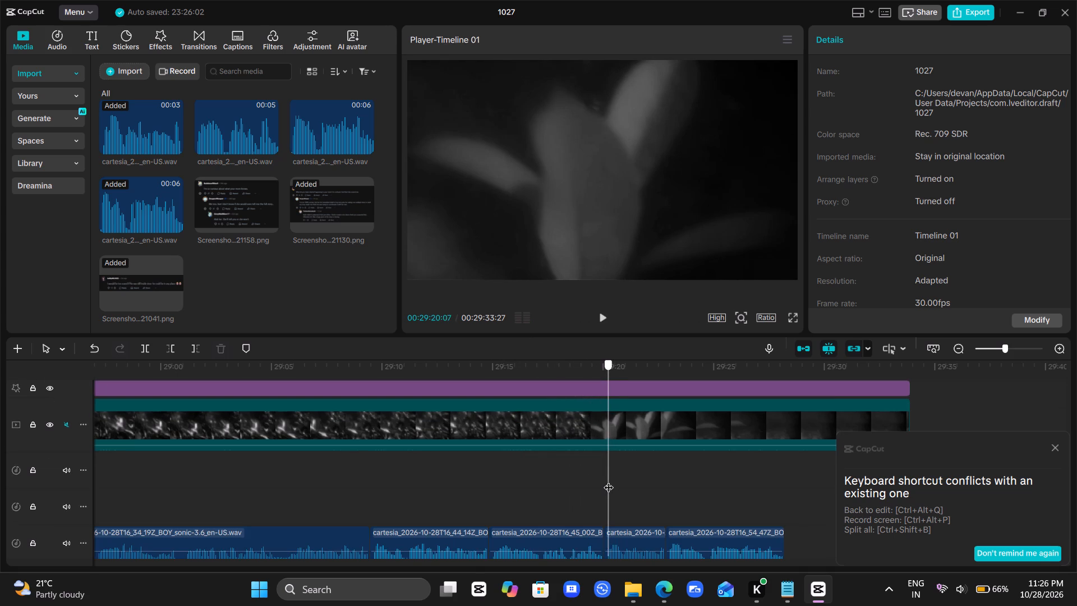
scroll(605, 481, up, 1)
click(582, 396)
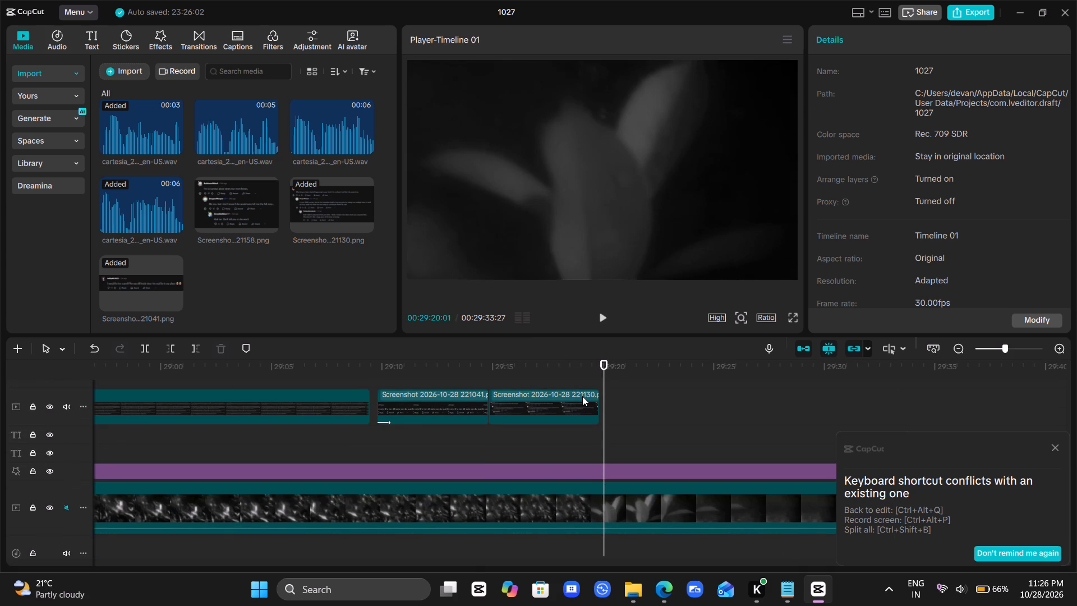
drag(598, 401, 604, 401)
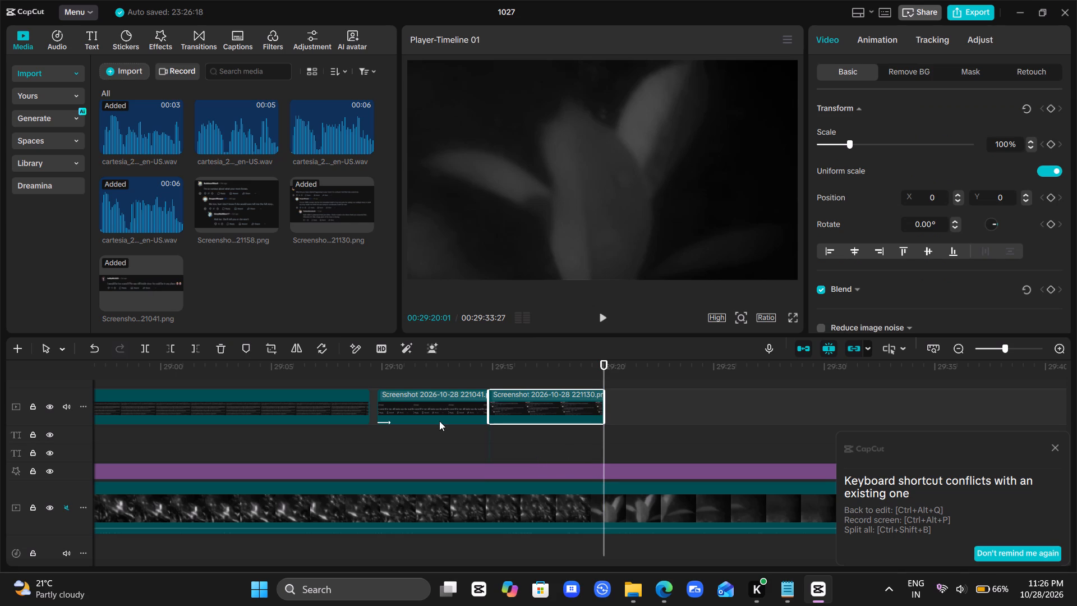
Place the 221158 comment screenshot on the timeline directly after the 221130 screenshot, starting at 29:20:01.
drag(228, 208, 682, 443)
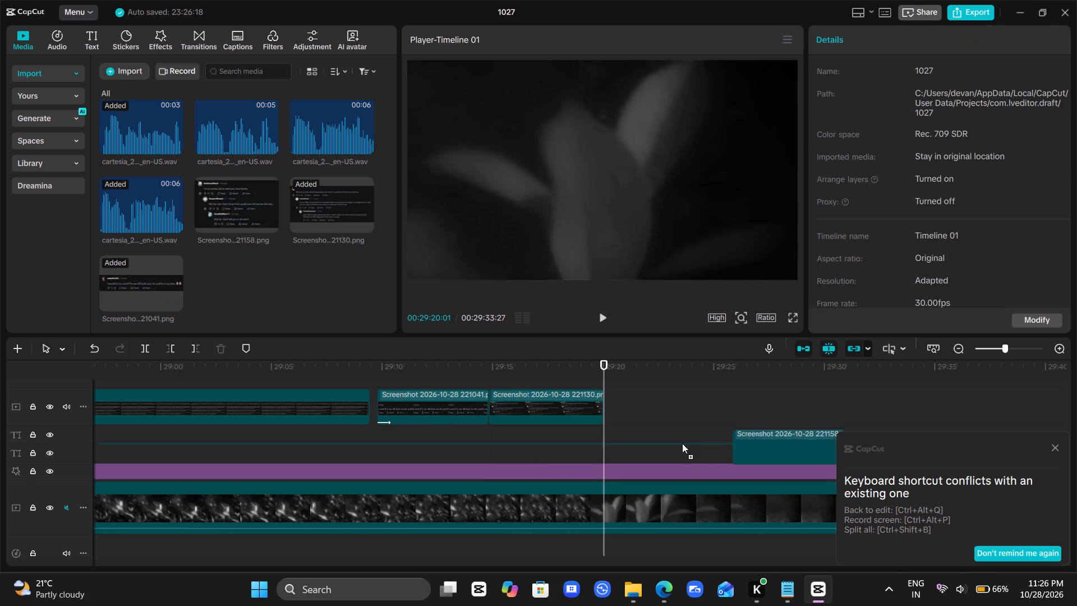
drag(682, 443, 604, 410)
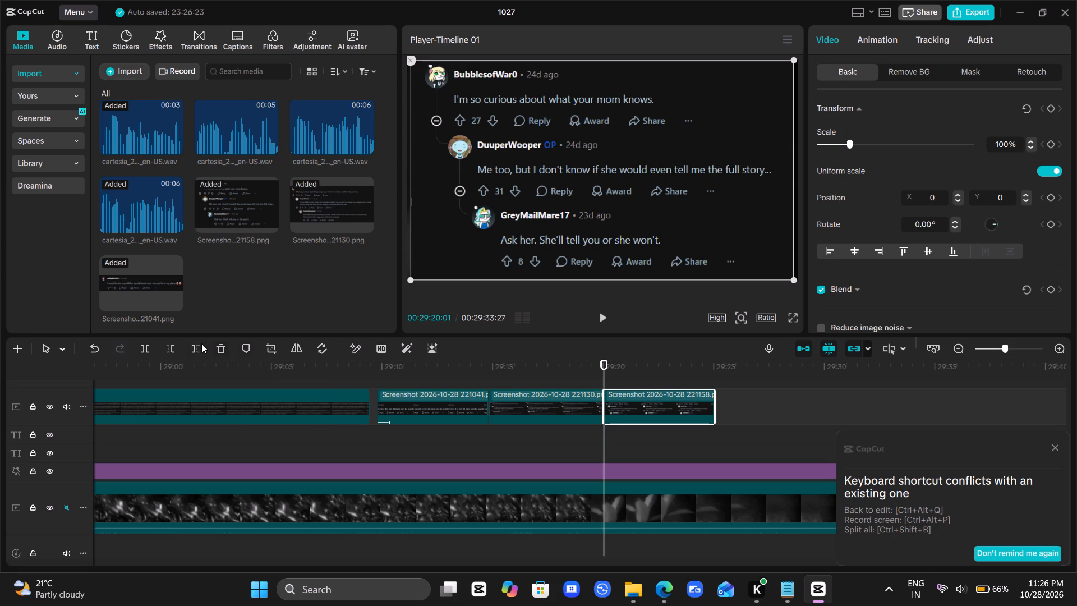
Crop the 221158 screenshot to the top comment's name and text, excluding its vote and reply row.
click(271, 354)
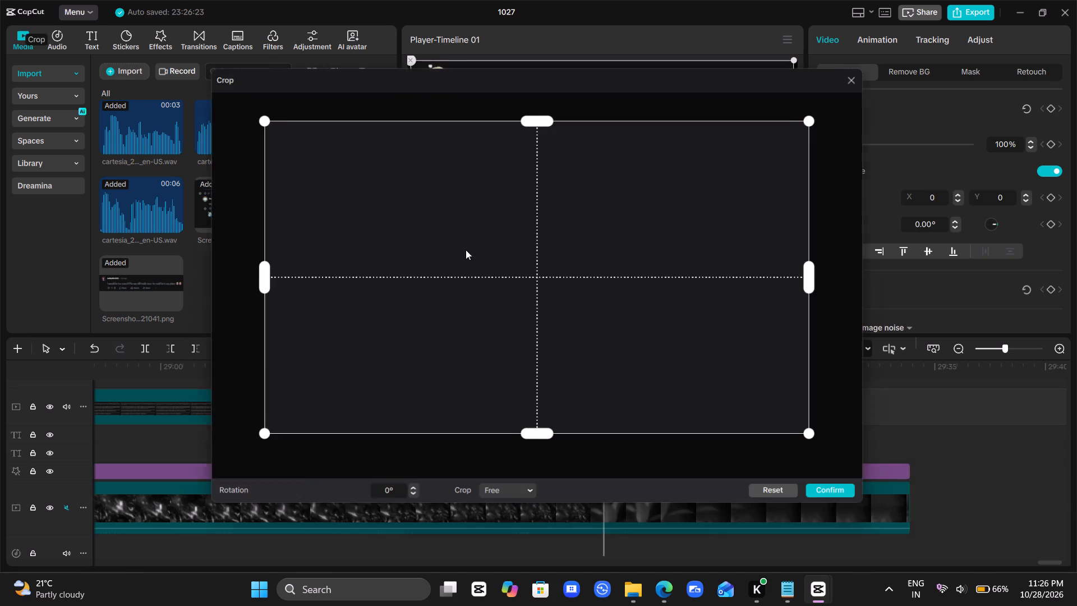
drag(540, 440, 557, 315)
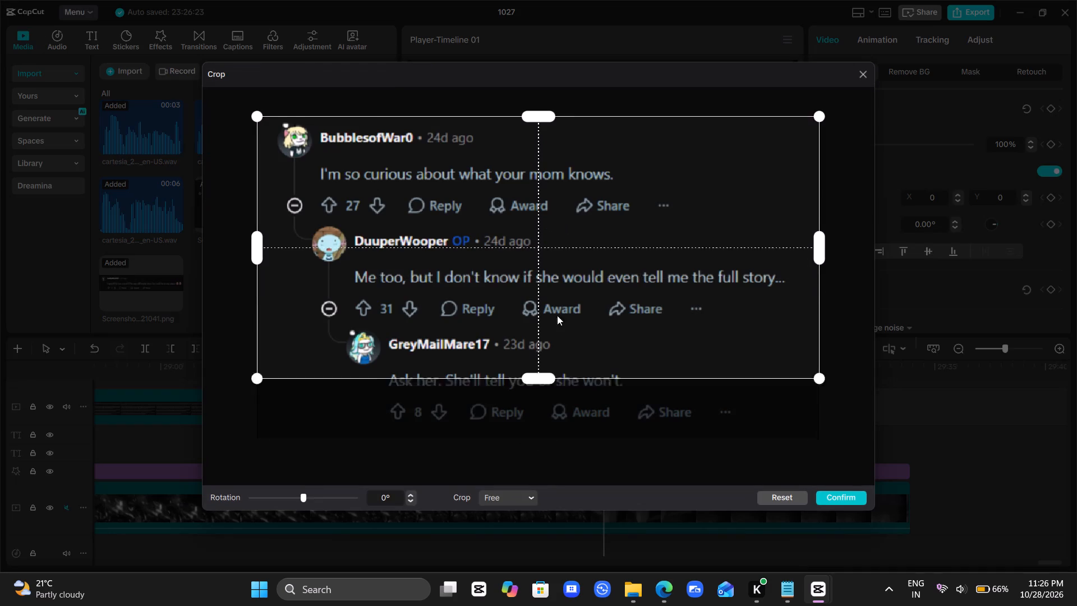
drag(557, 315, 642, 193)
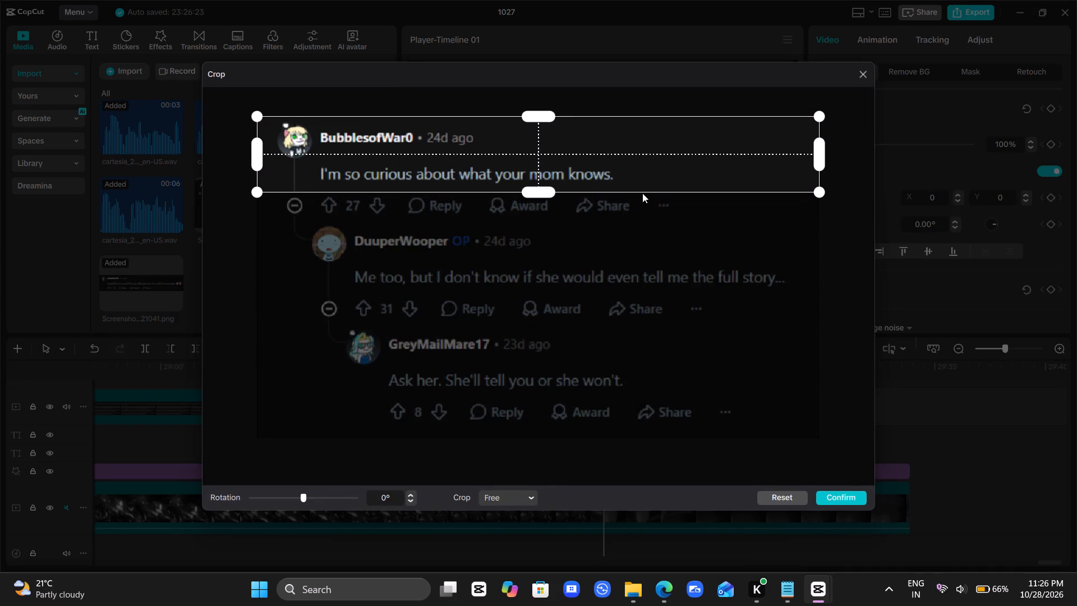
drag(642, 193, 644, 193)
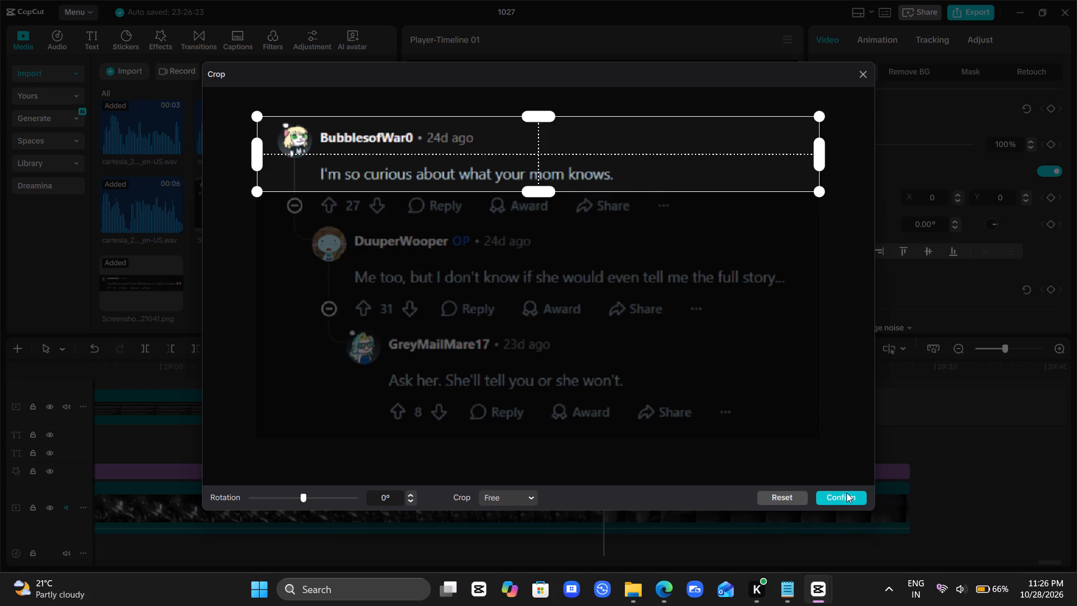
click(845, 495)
Recrop the 221158 screenshot to include the top comment's vote and reply row, with the side edge cut just past Share.
key(space)
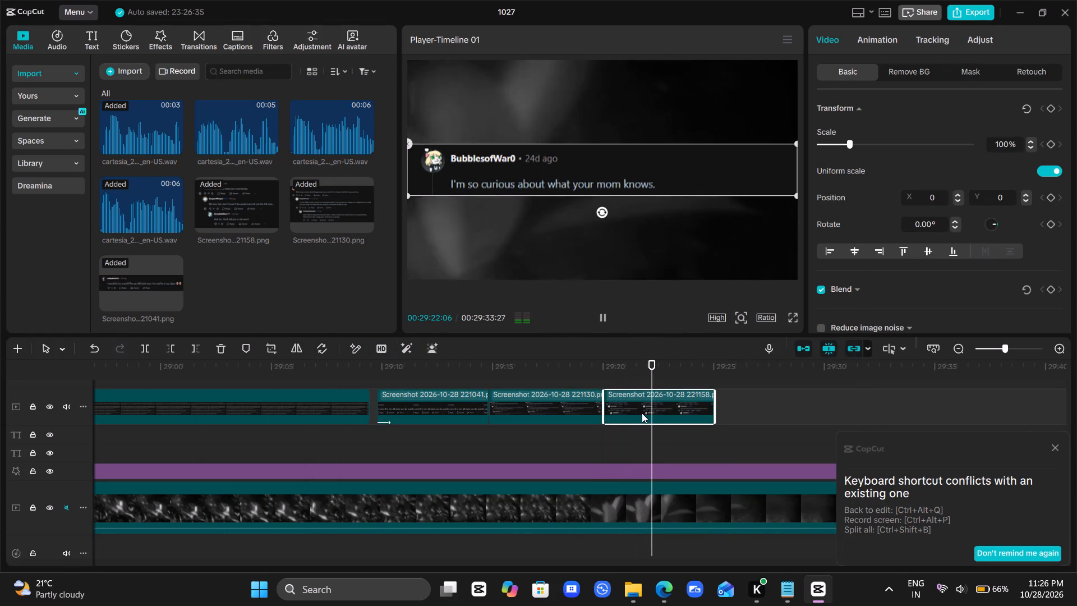
key(space)
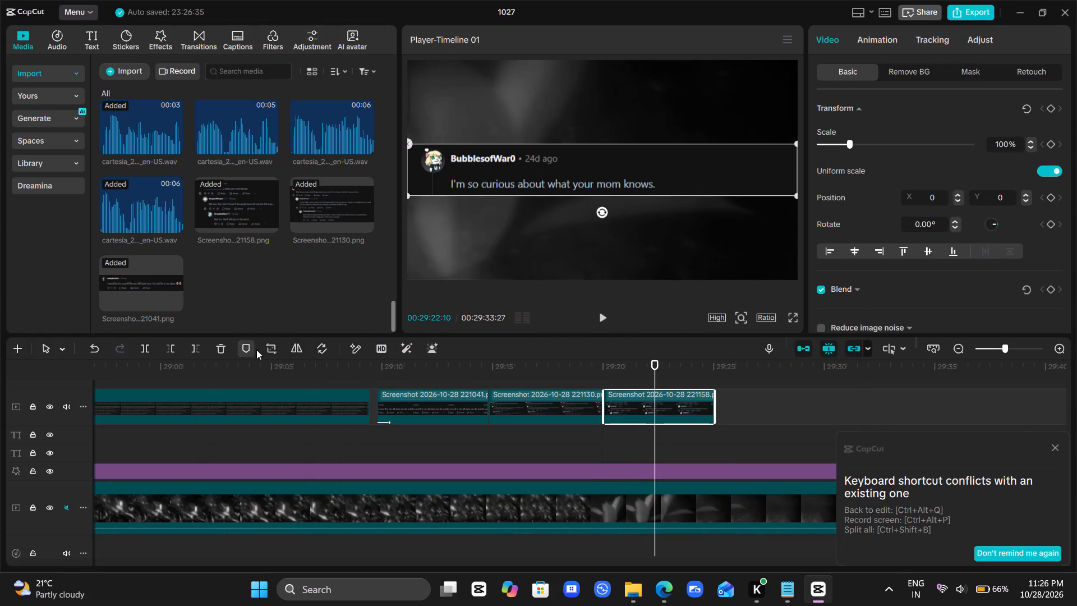
click(266, 347)
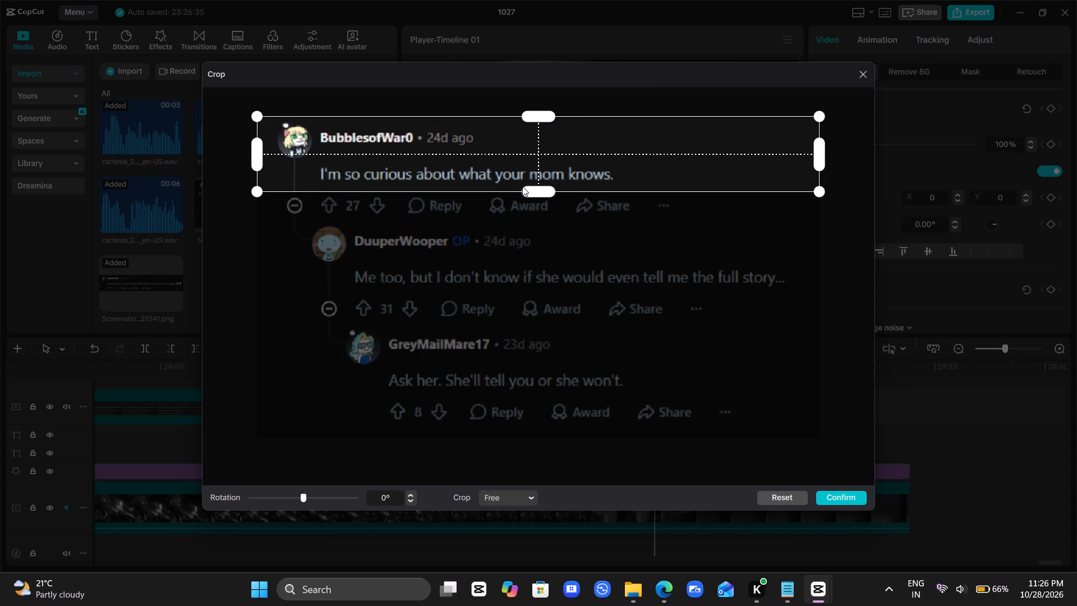
drag(531, 190, 538, 212)
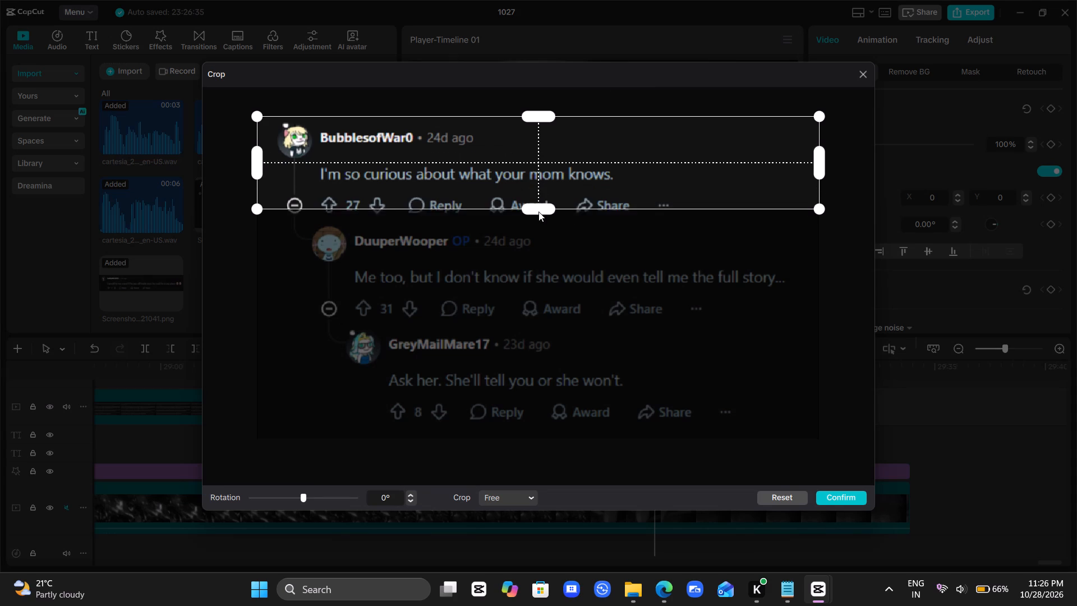
drag(538, 212, 568, 222)
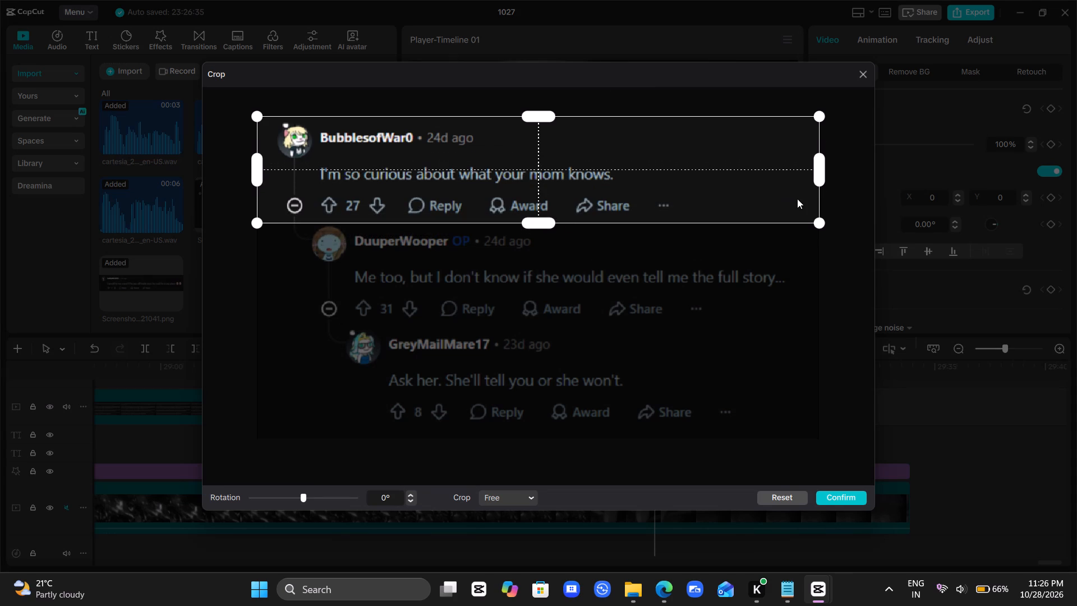
drag(819, 175, 680, 187)
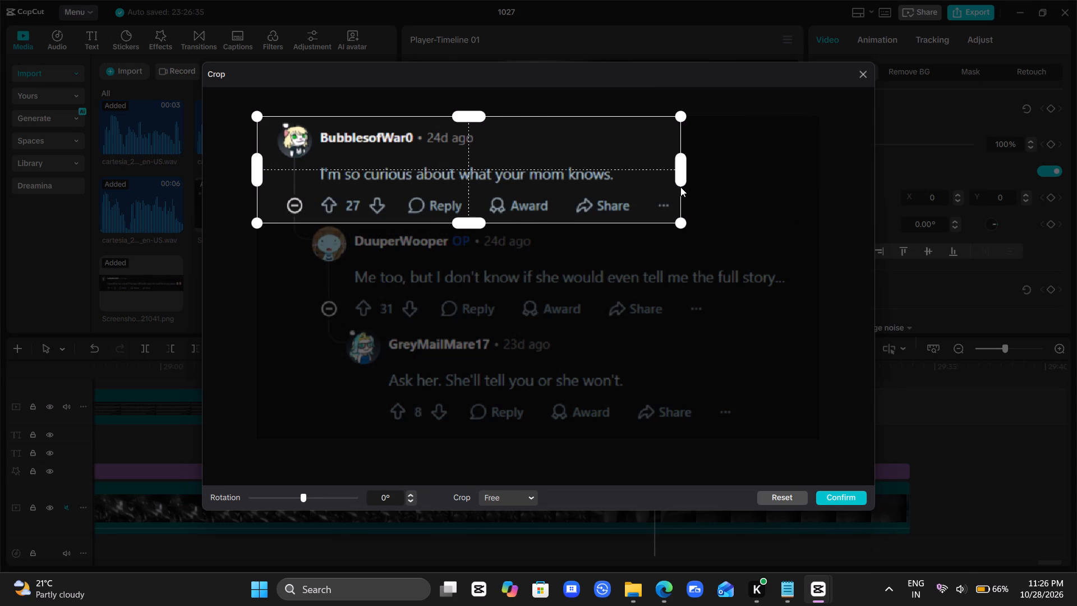
drag(680, 187, 641, 191)
click(844, 501)
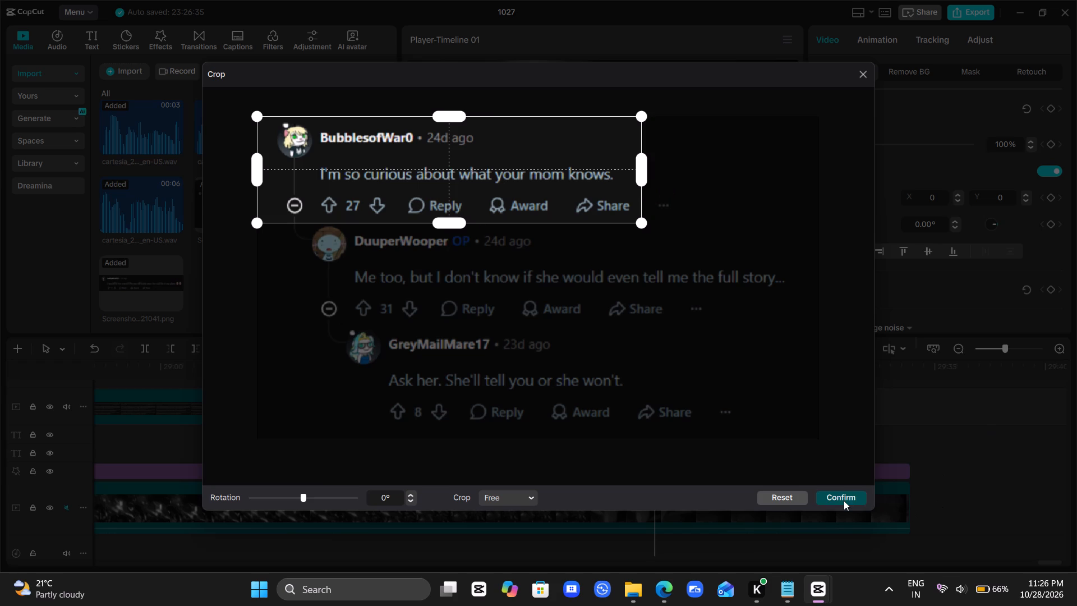
Play through the 221158 comment screenshot and trim its end to 29:22:25, at the gap between narration clips.
click(578, 378)
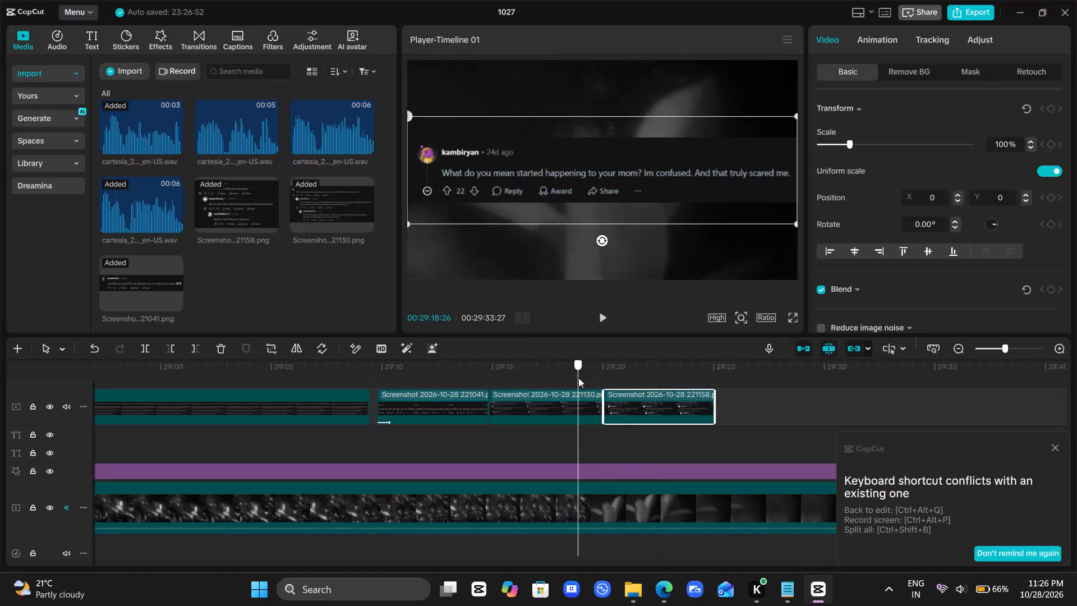
key(space)
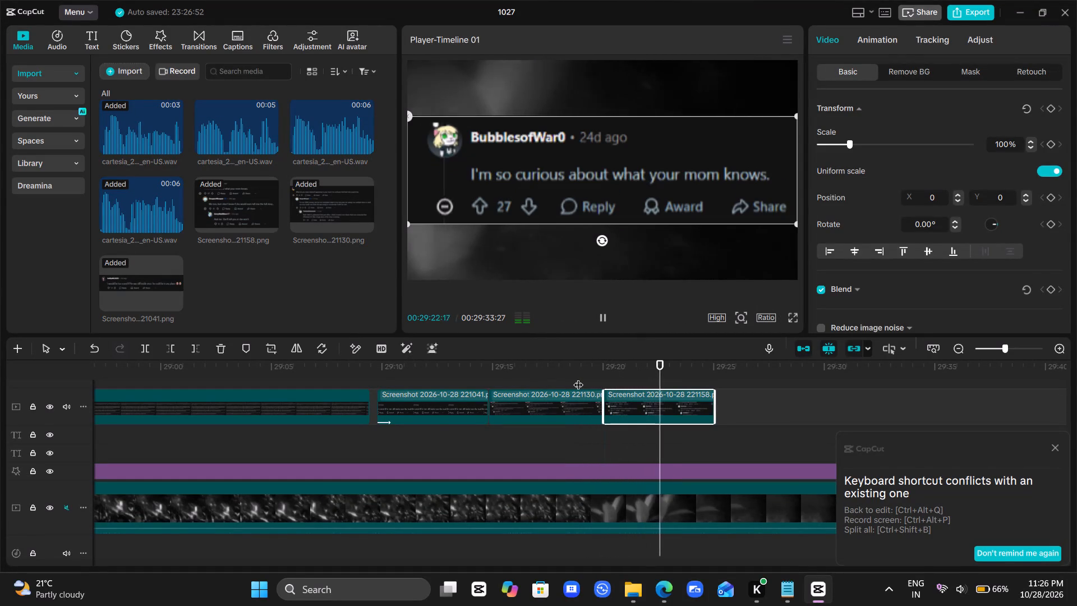
key(space)
scroll(578, 378, down, 4)
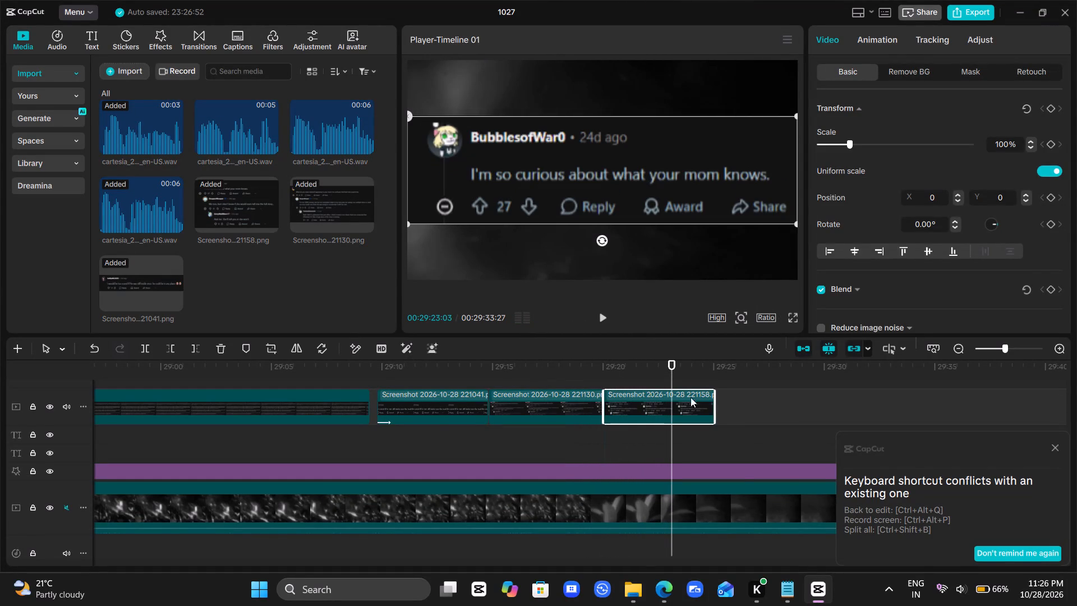
scroll(742, 472, down, 4)
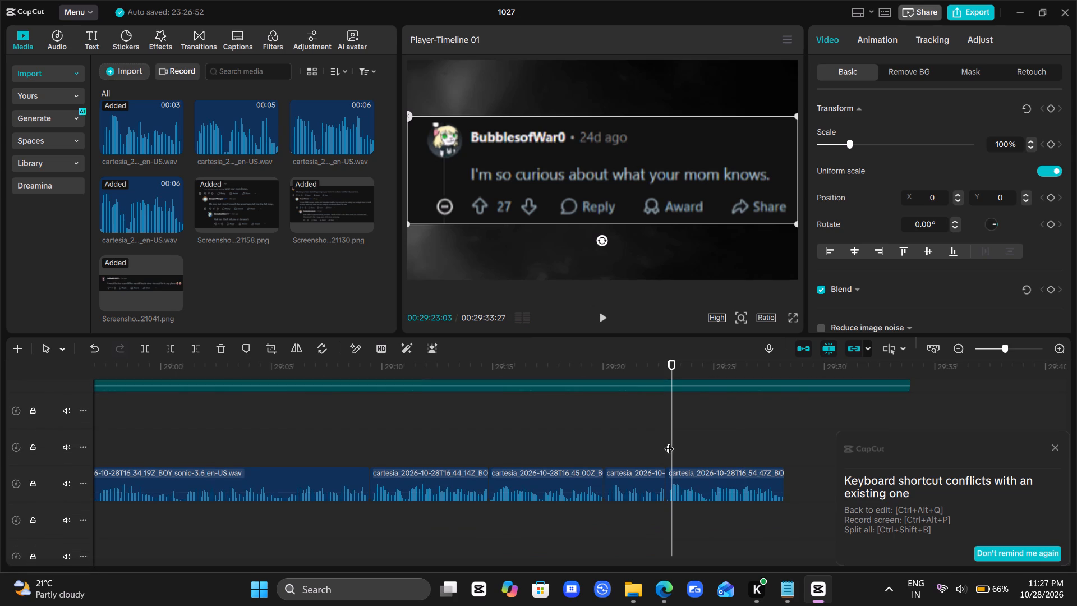
click(669, 442)
scroll(668, 443, up, 3)
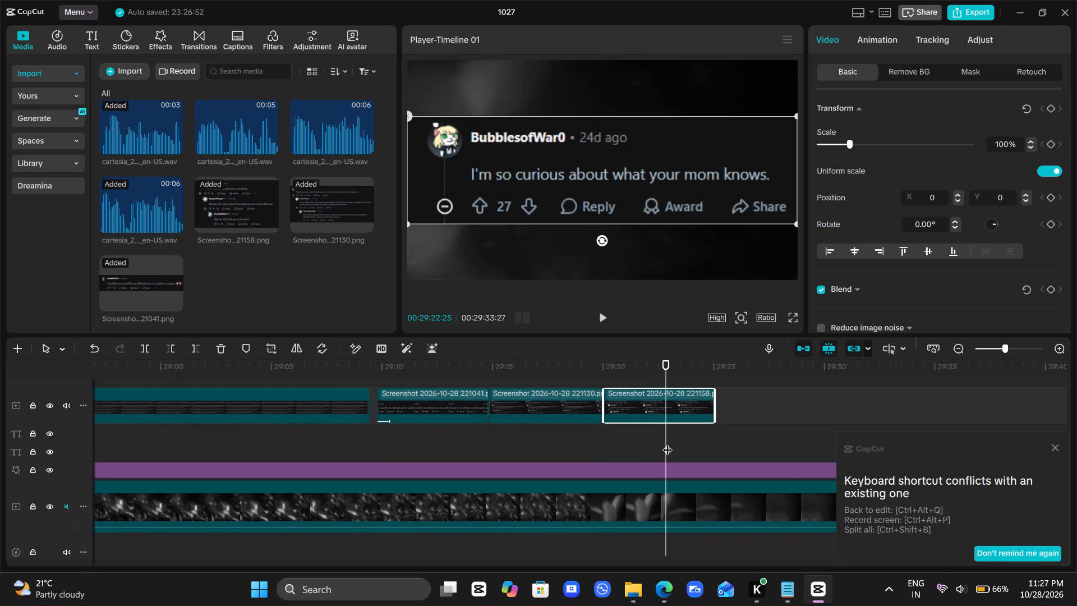
key(w)
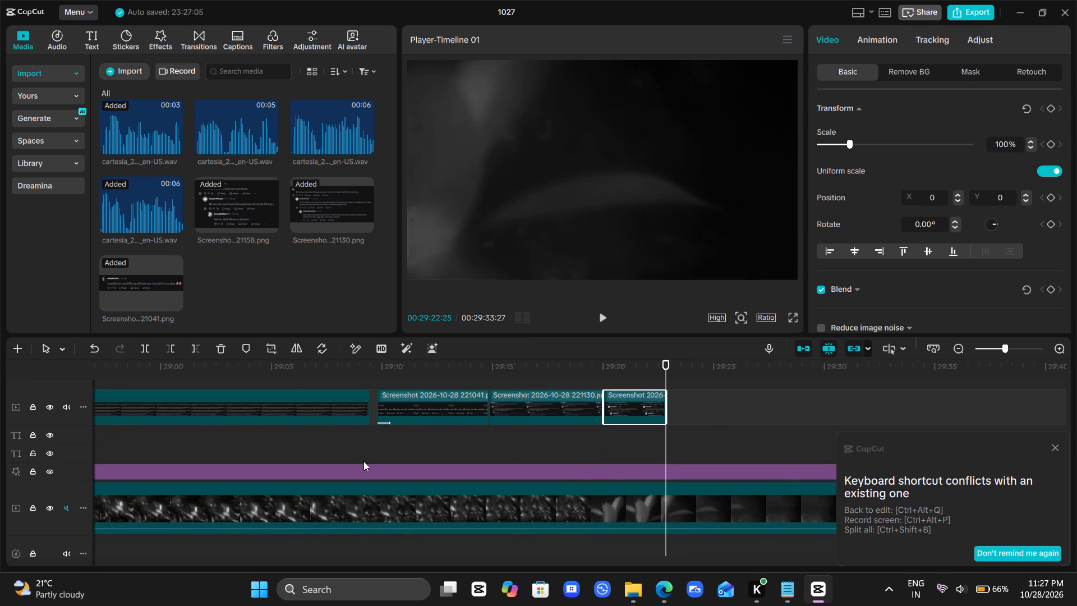
Paste the copied skull-microphone compound clip directly after the 221158 screenshot, starting at 29:22:25.
key(ctrl+v)
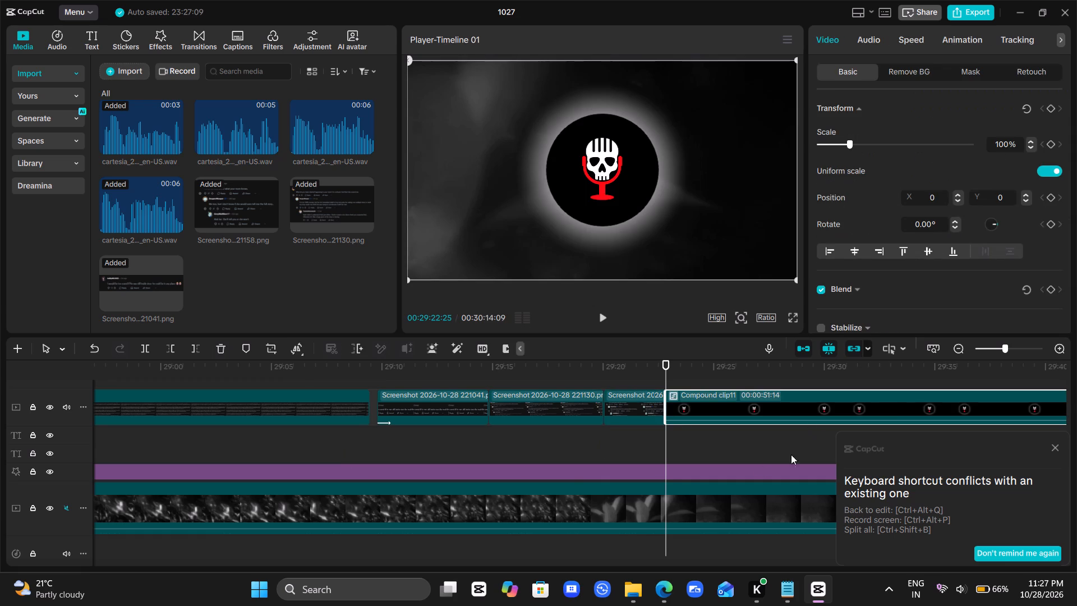
Play into the closing narration and trim the skull-microphone compound clip's end to 29:28:06, where the last narration clip finishes.
key(space)
scroll(655, 465, left, 1)
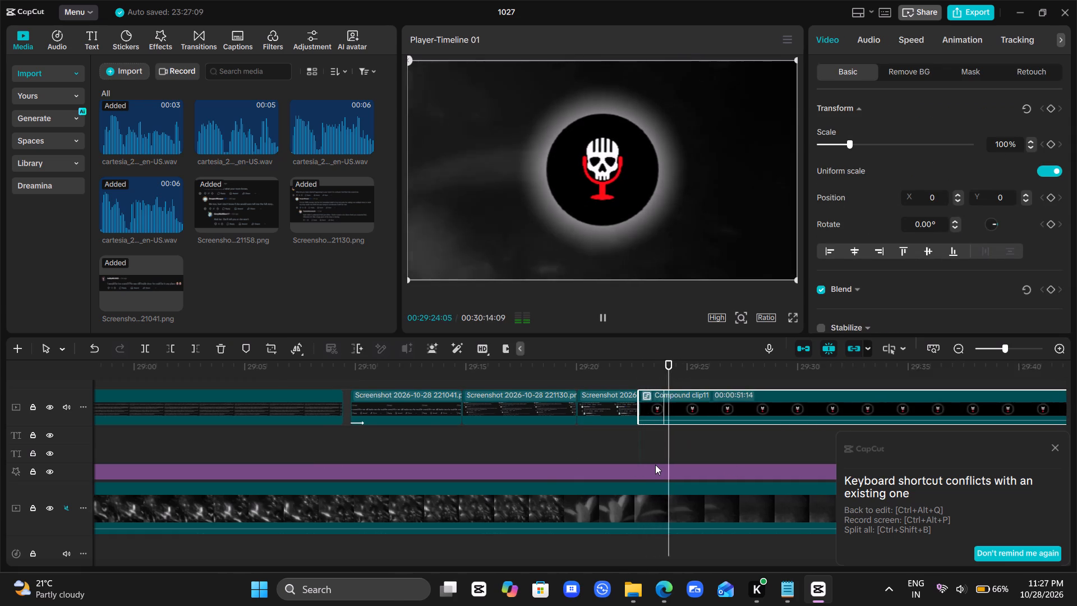
scroll(655, 465, left, 1)
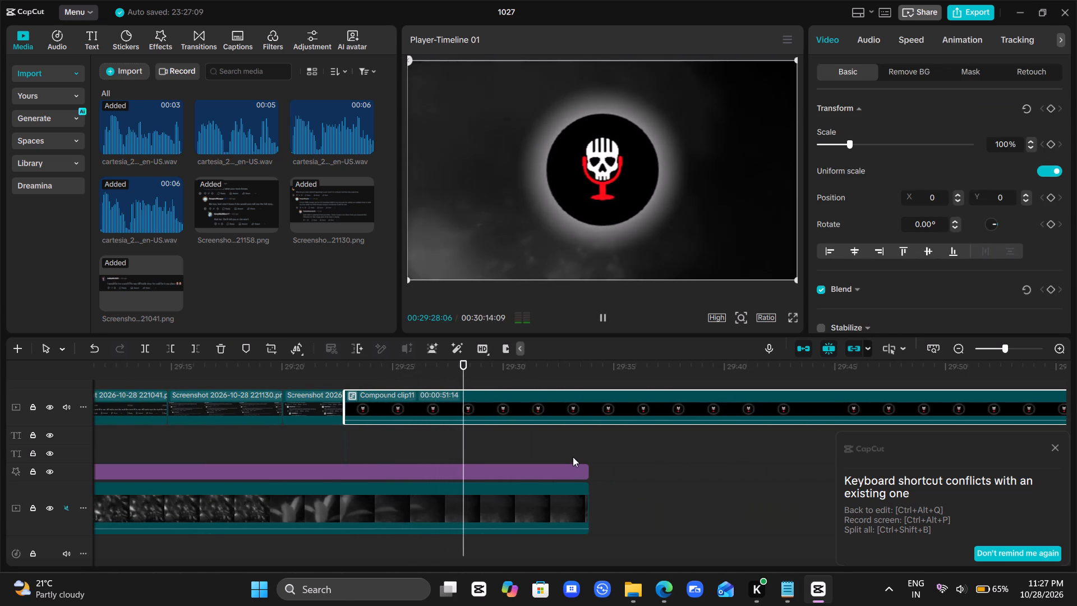
scroll(573, 457, down, 1)
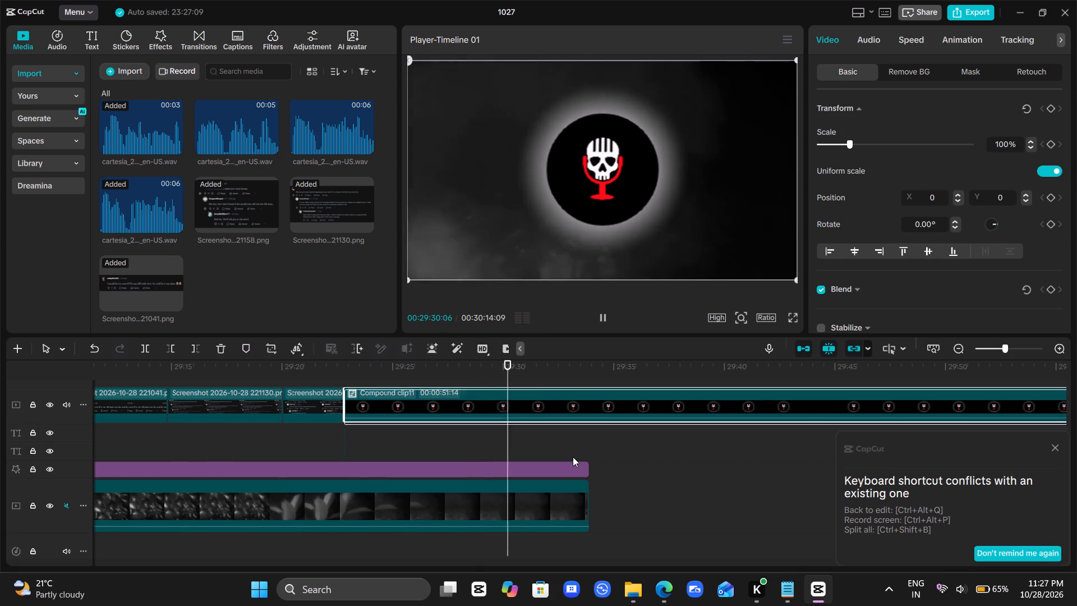
scroll(573, 457, down, 1)
click(453, 488)
drag(453, 488, 459, 490)
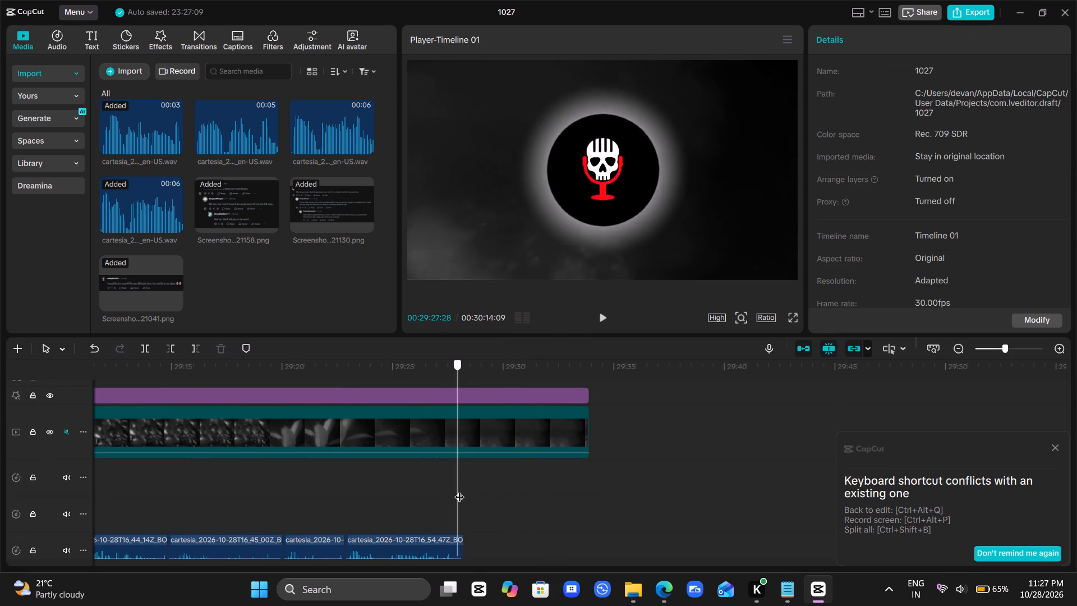
drag(459, 490, 465, 490)
scroll(465, 490, up, 2)
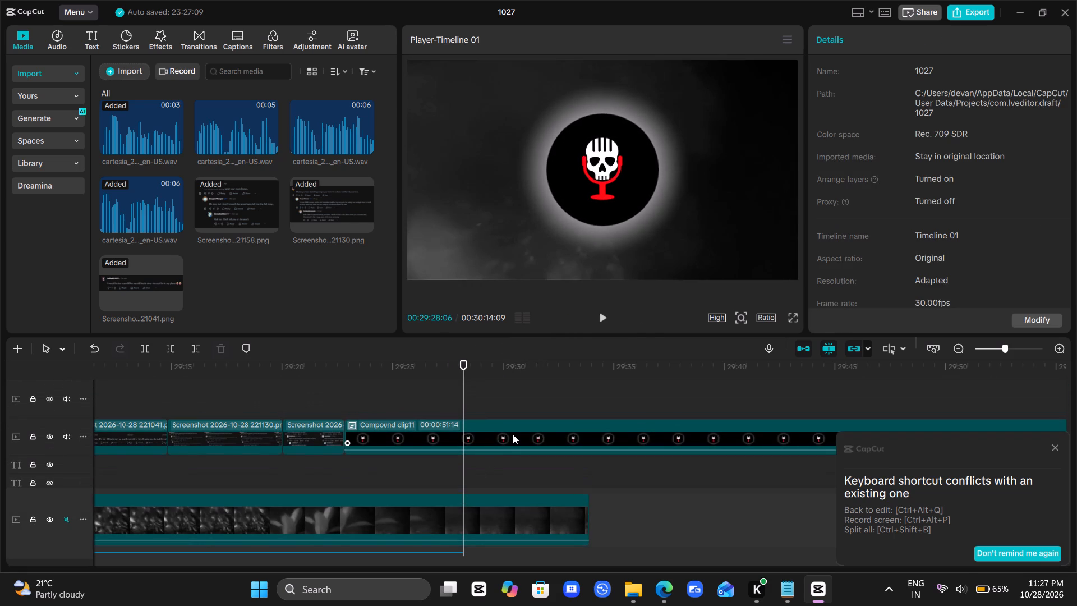
click(513, 434)
key(w)
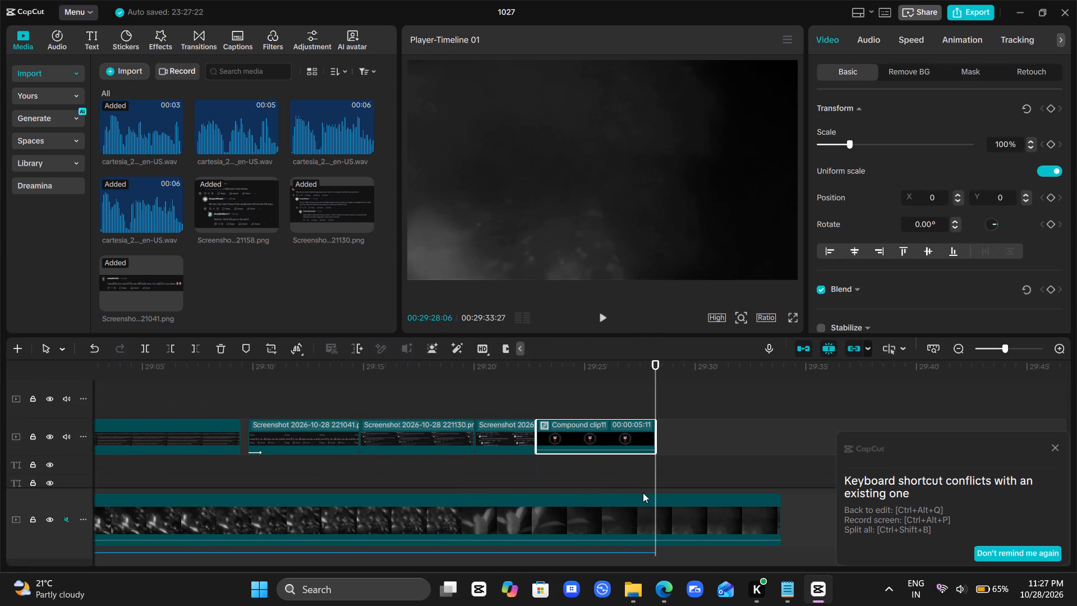
Trim the ends of the purple effect layer and the background footage together to 29:28:06.
scroll(643, 493, down, 1)
drag(813, 466, 665, 392)
key(w)
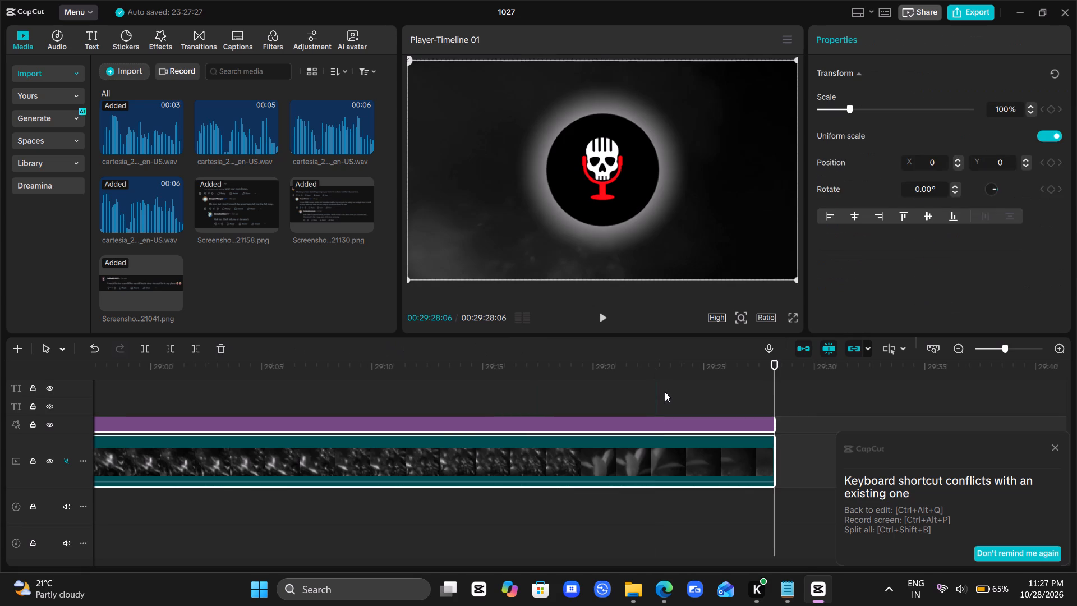
Review the end of the timeline and play back the comment screenshots and closing skull-microphone clip.
ctrl+scroll(665, 392, down, 16)
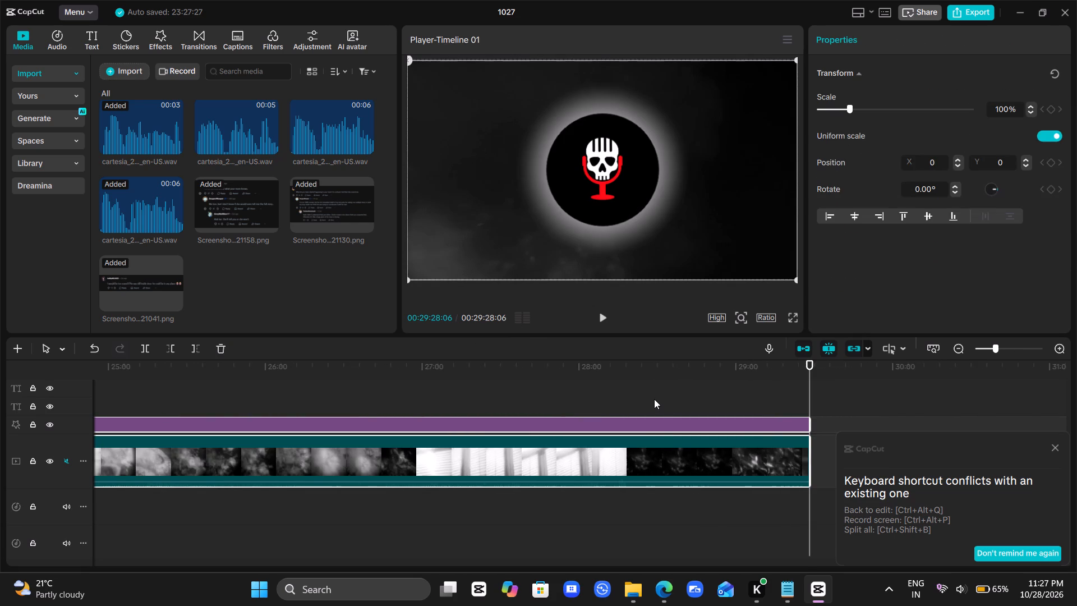
ctrl+scroll(654, 399, down, 10)
scroll(654, 399, up, 1)
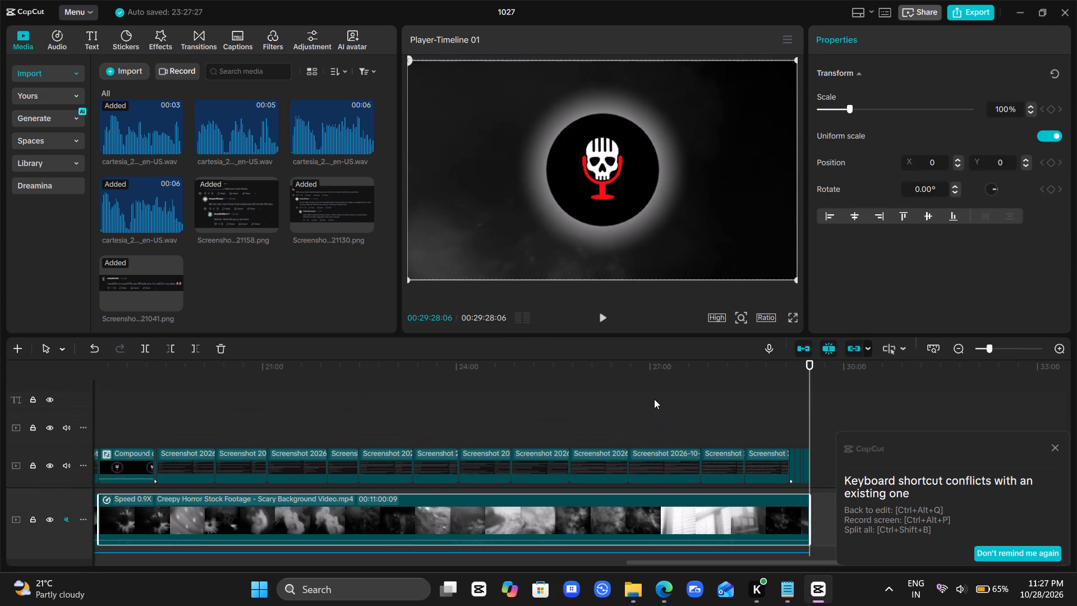
scroll(654, 399, up, 1)
click(671, 416)
drag(671, 416, 739, 425)
ctrl+scroll(739, 425, up, 4)
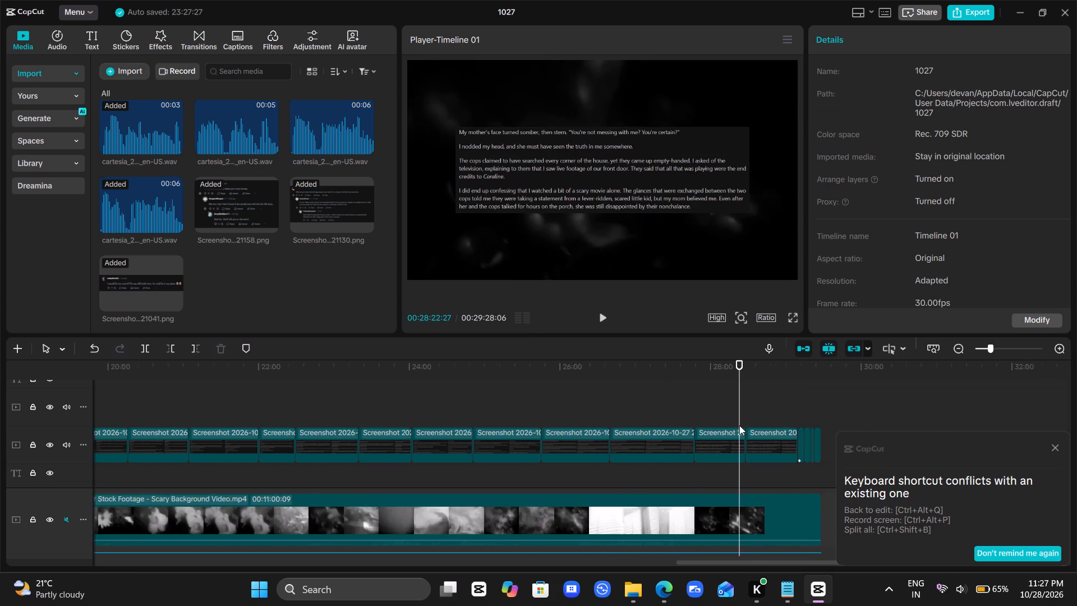
ctrl+scroll(739, 425, up, 13)
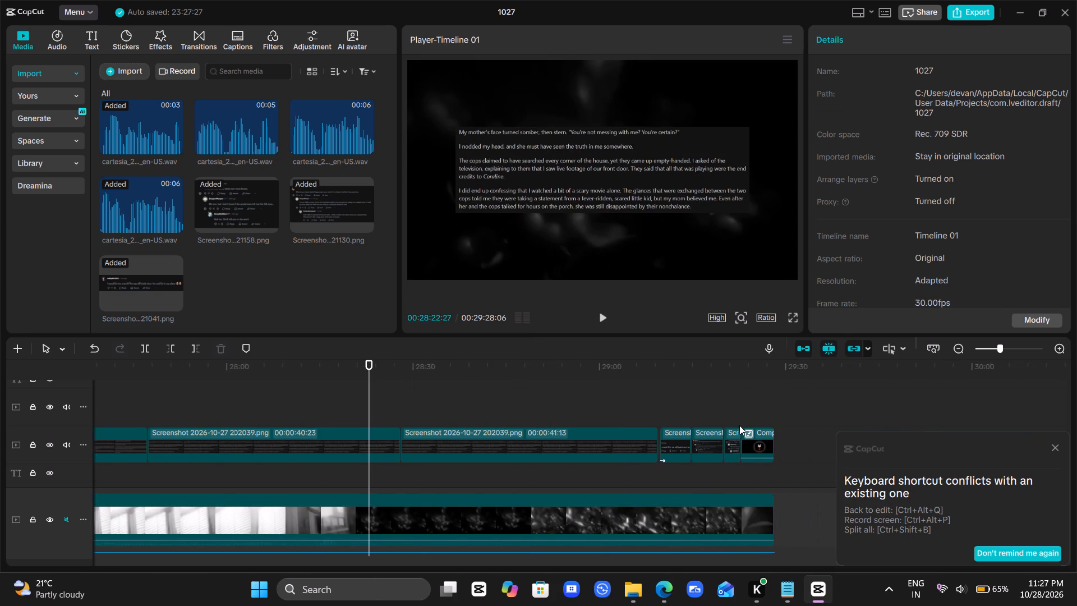
ctrl+scroll(739, 425, up, 1)
drag(662, 406, 703, 444)
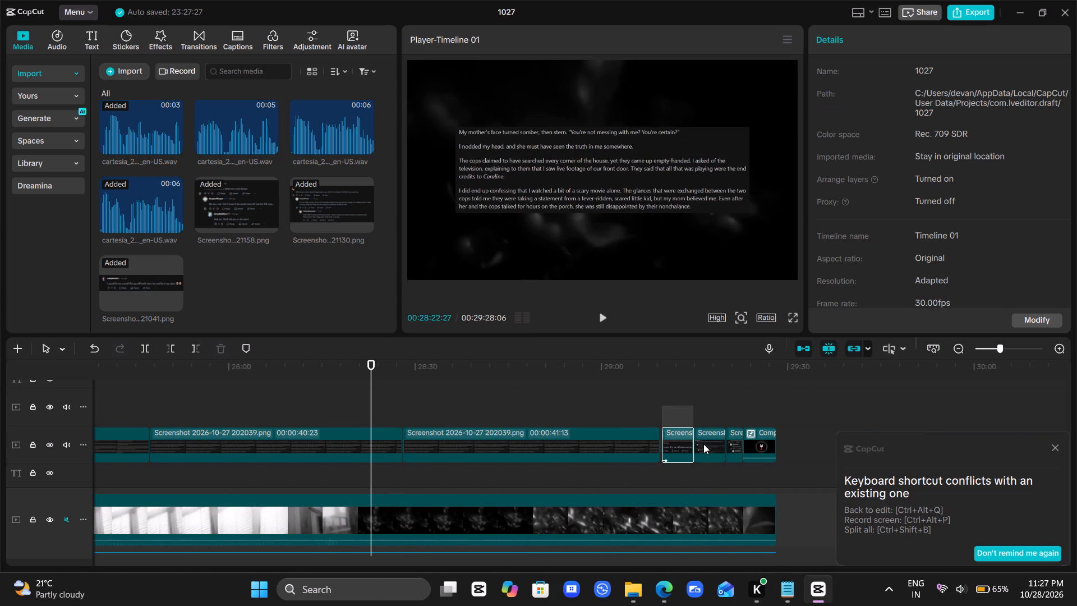
drag(703, 444, 651, 408)
click(681, 407)
drag(681, 407, 704, 411)
click(711, 442)
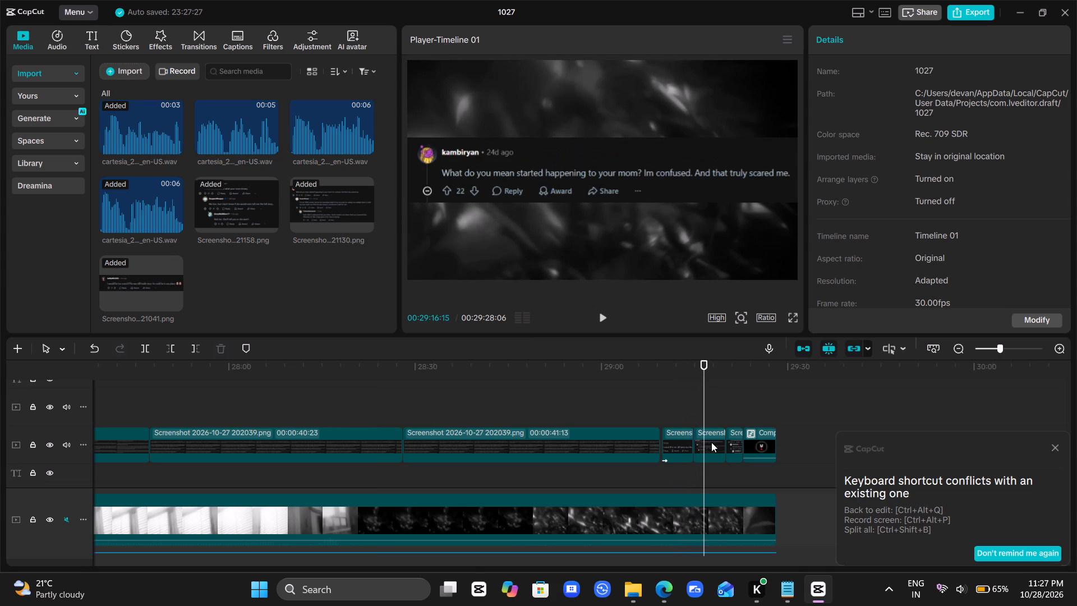
click(687, 404)
drag(687, 404, 660, 398)
key(space)
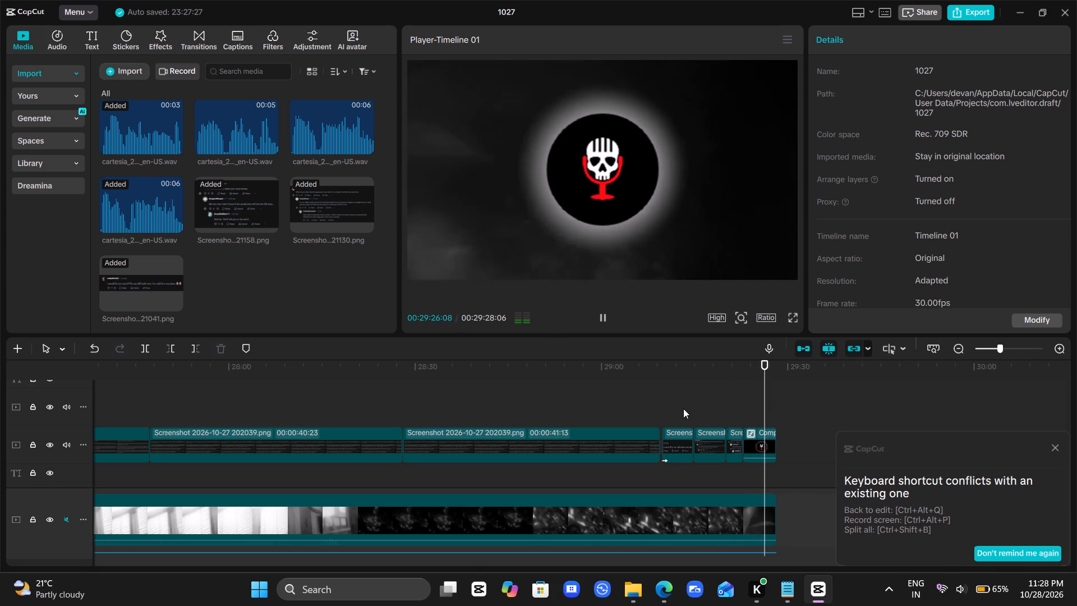
Scale the three comment screenshots down together to 75%.
drag(678, 412, 731, 455)
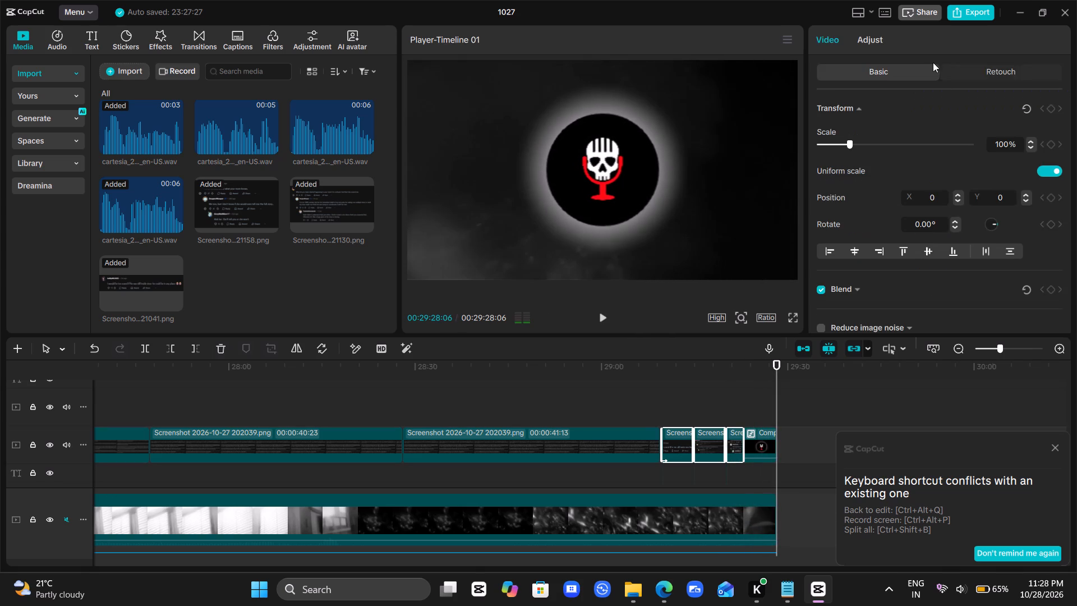
click(844, 145)
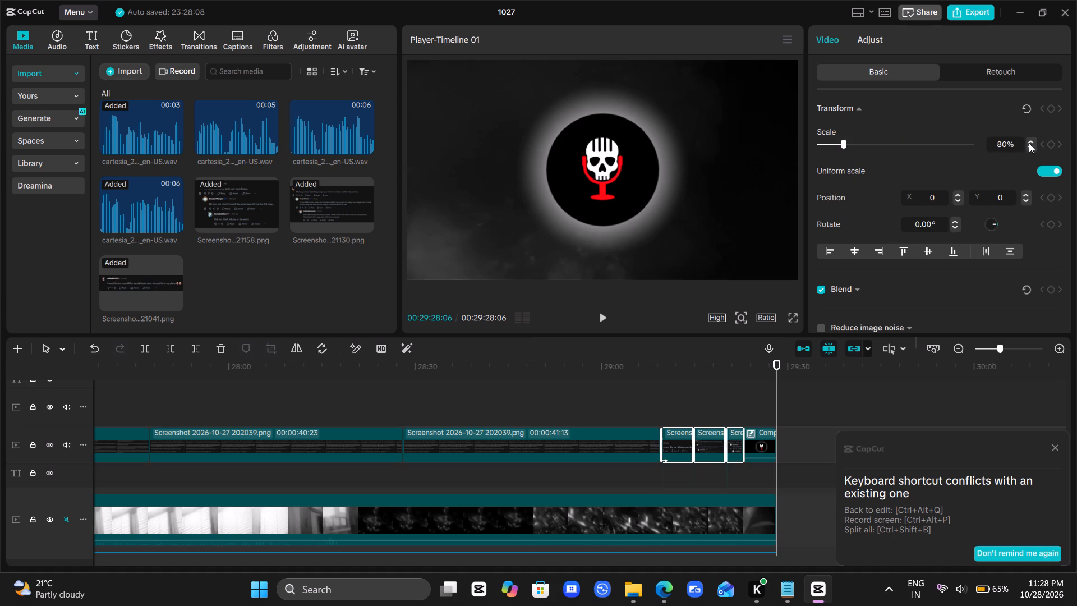
triple_click(1030, 146)
click(1030, 146)
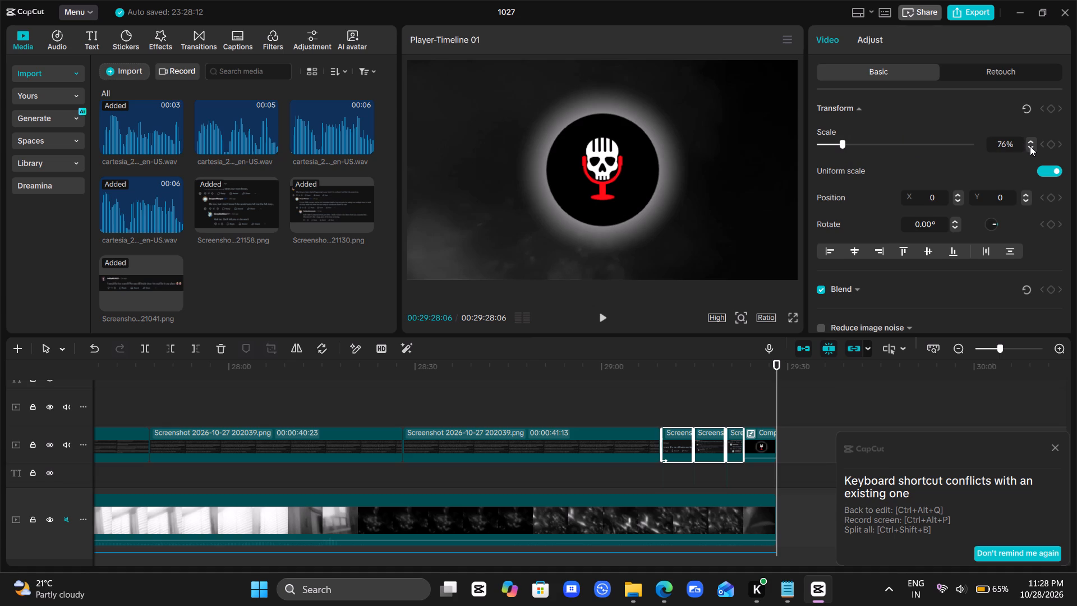
click(1030, 146)
Play back the ending from shortly before the first comment screenshot to check the resized comments against the narration.
click(661, 417)
drag(661, 417, 642, 418)
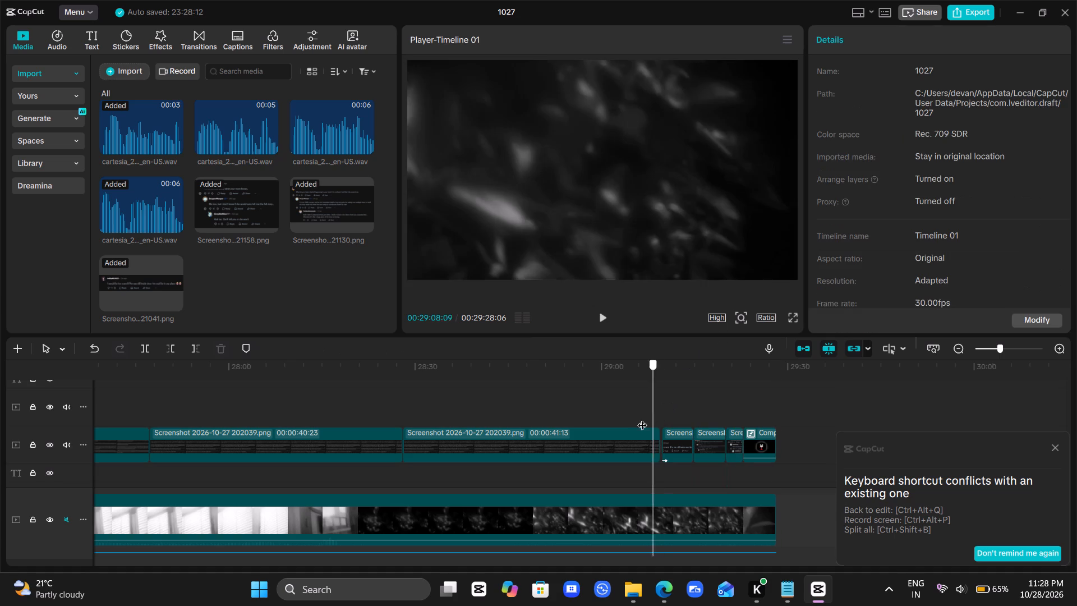
drag(642, 418, 623, 406)
key(space)
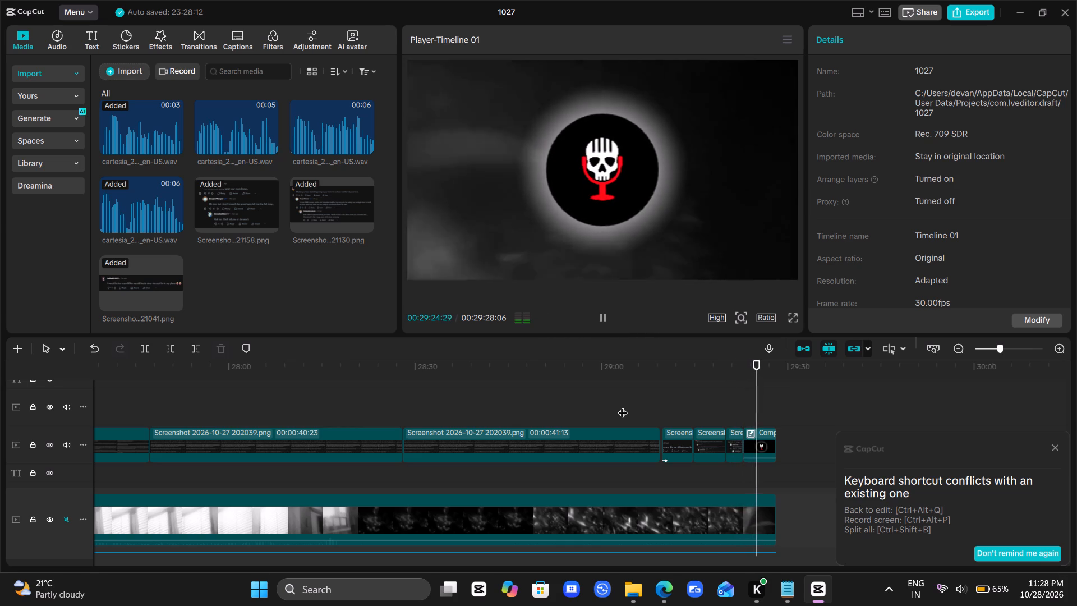
Shift the last four narration clips later together so the first starts at 29:10:00, during the first comment's fade-in.
scroll(748, 478, down, 2)
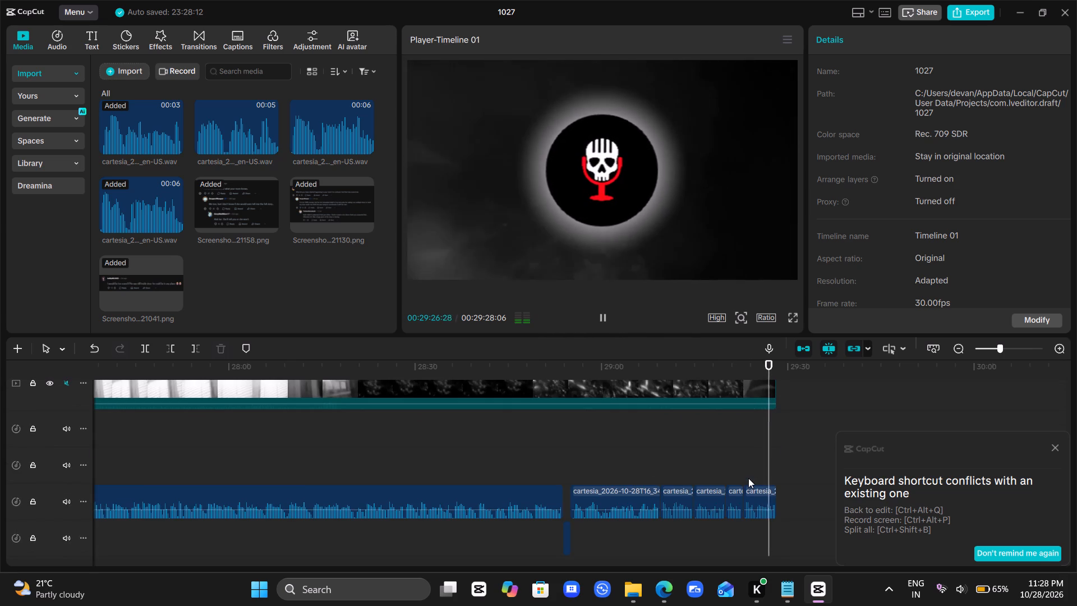
click(621, 456)
drag(621, 456, 656, 451)
key(space)
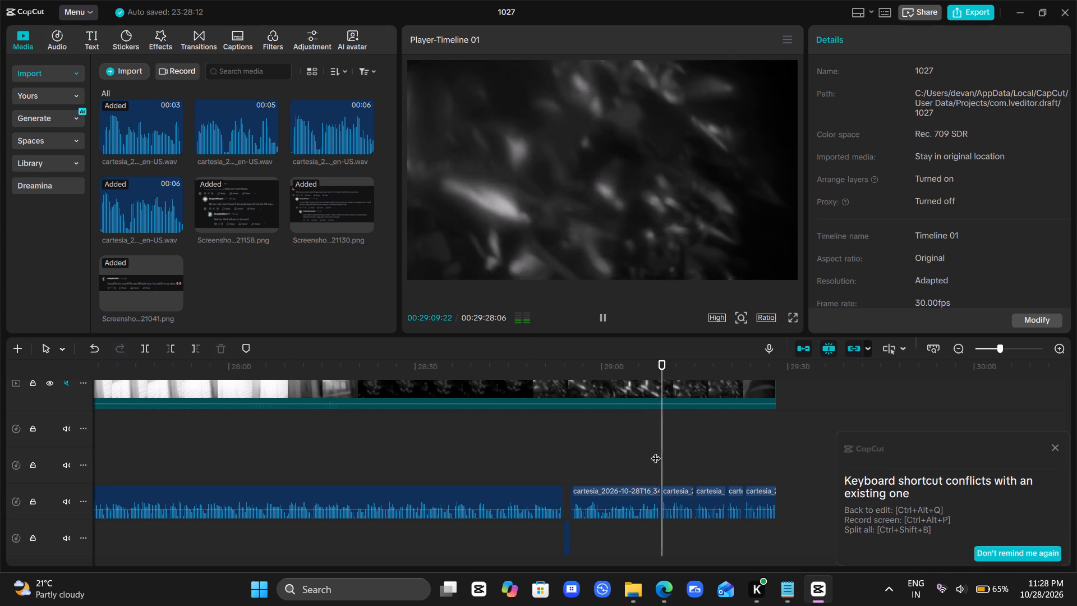
key(space)
ctrl+scroll(656, 451, up, 11)
scroll(656, 451, left, 1)
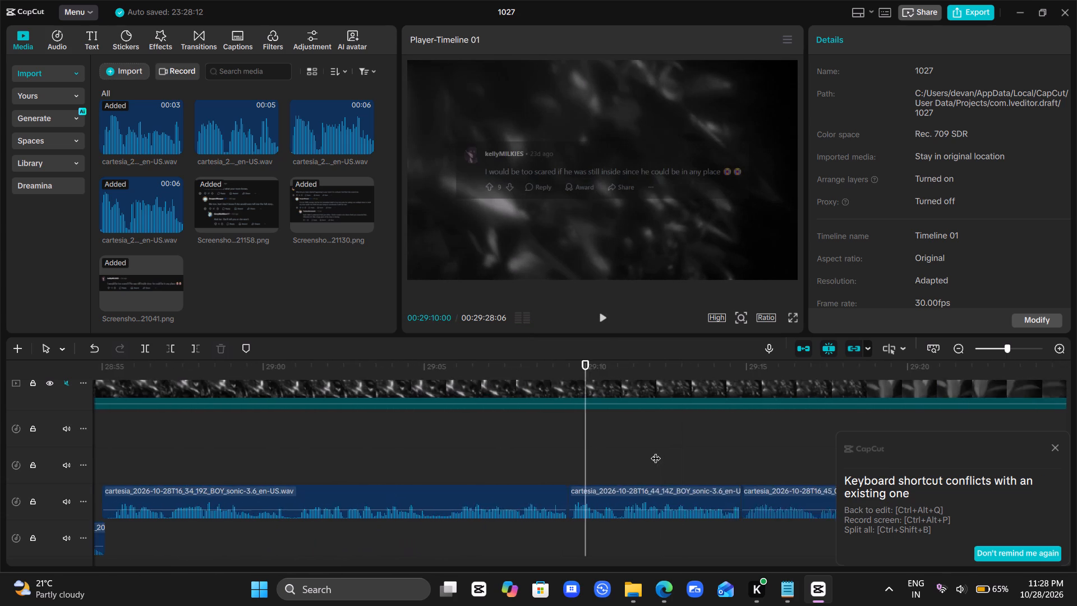
scroll(656, 451, left, 2)
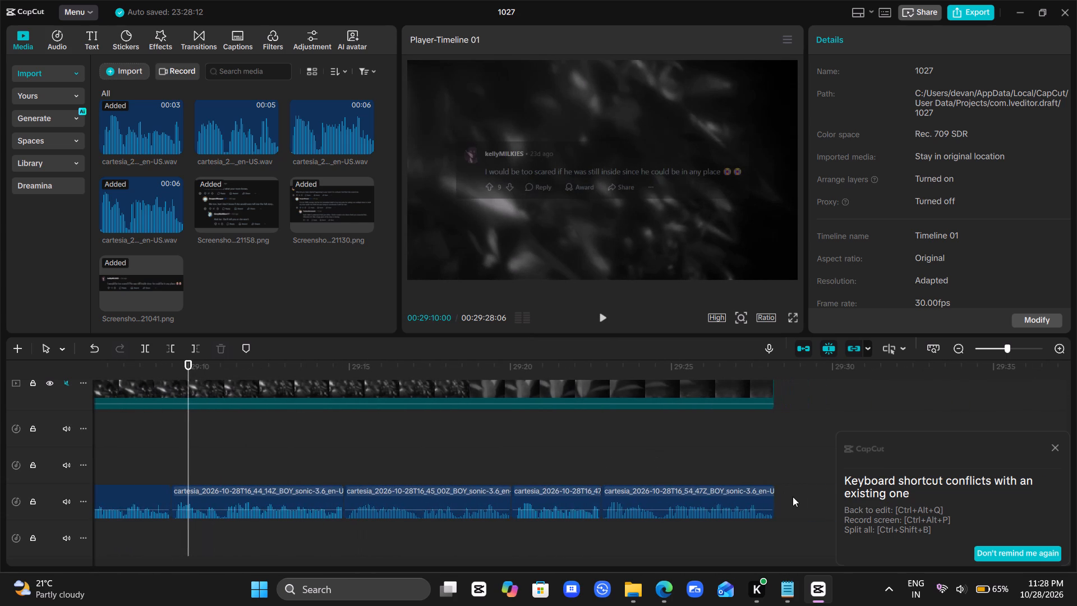
drag(793, 497, 311, 503)
drag(311, 503, 319, 503)
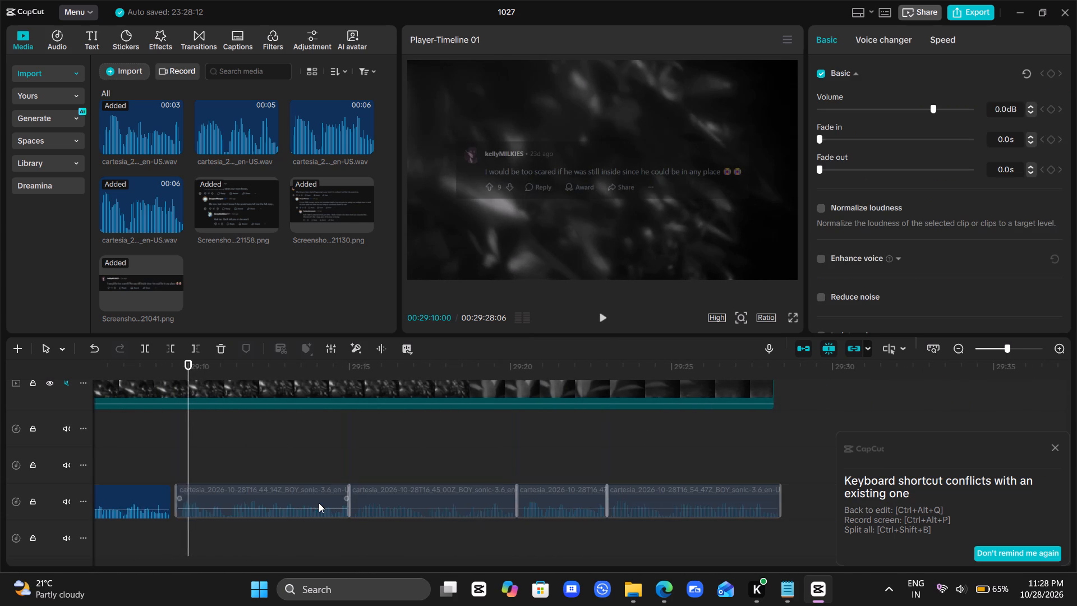
drag(319, 503, 330, 503)
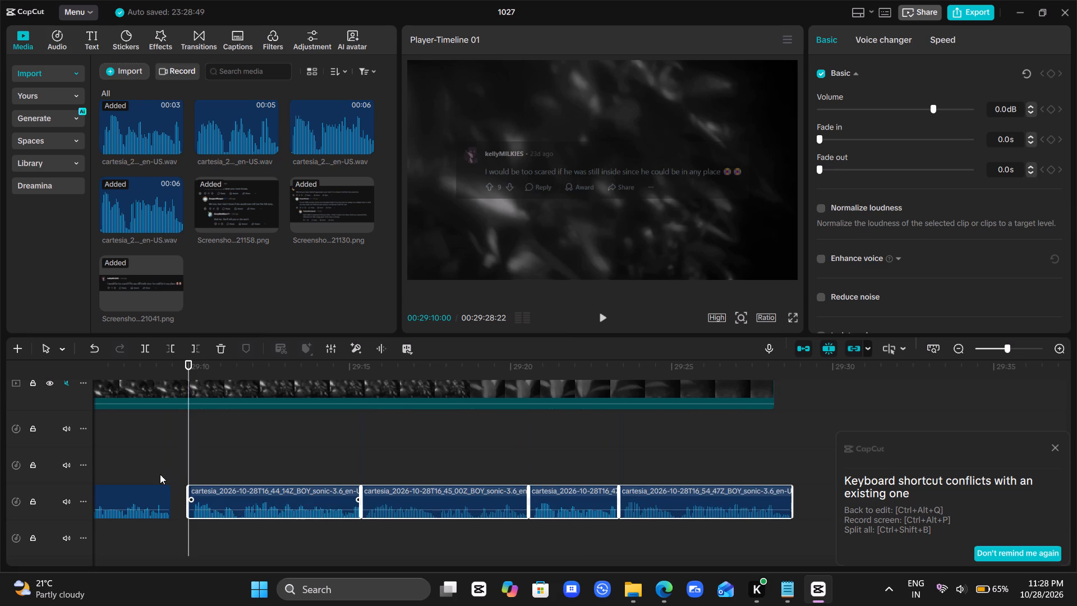
Shift the three comment screenshots and the closing skull-microphone clip later together so the first screenshot starts at 29:10:00 with the narration.
click(156, 474)
key(space)
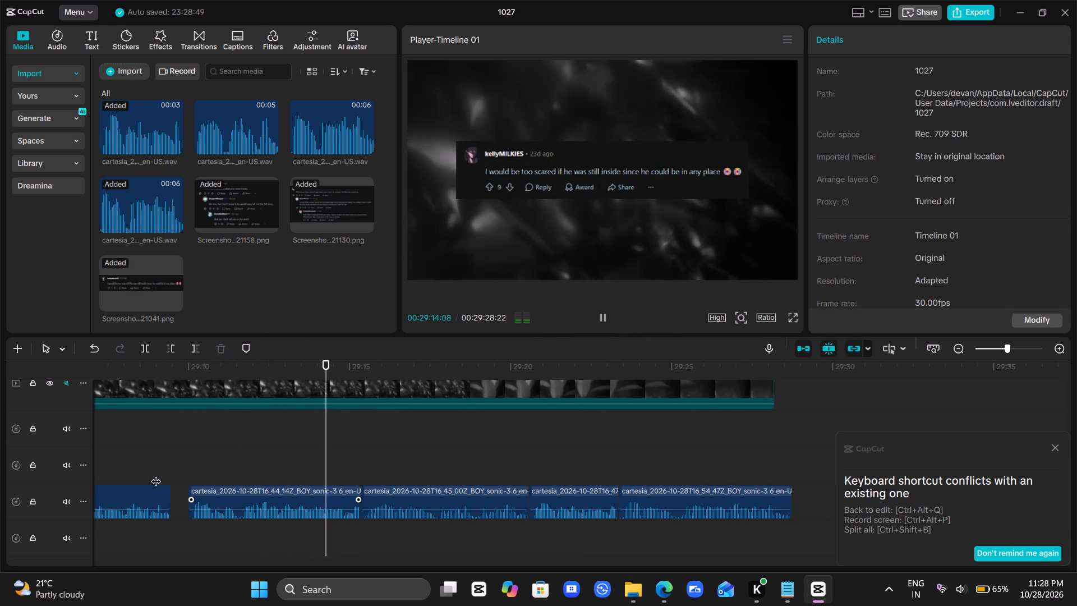
key(space)
scroll(156, 474, right, 1)
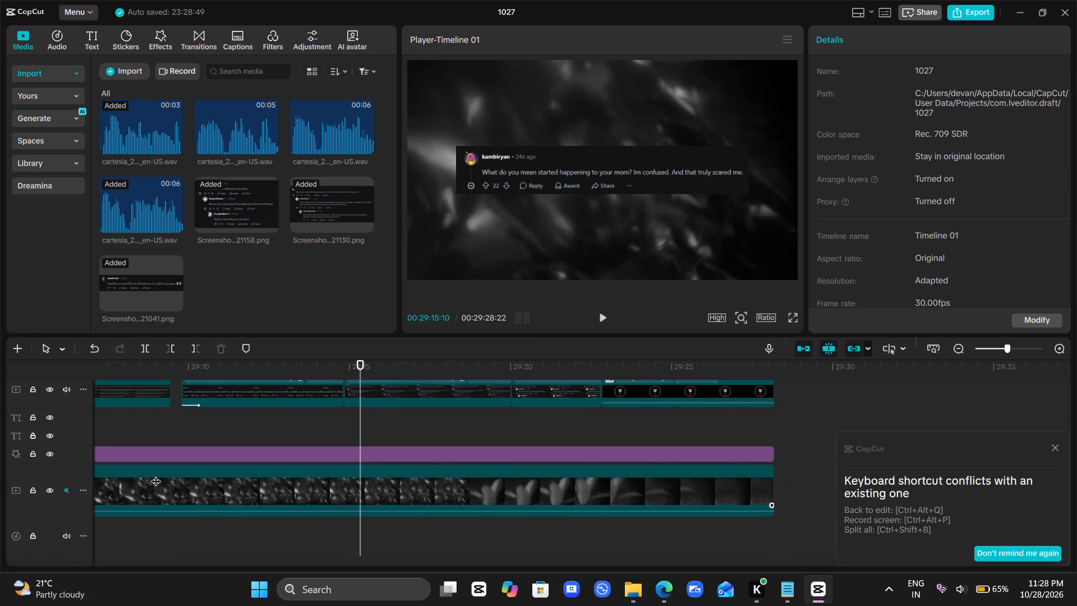
scroll(156, 474, right, 1)
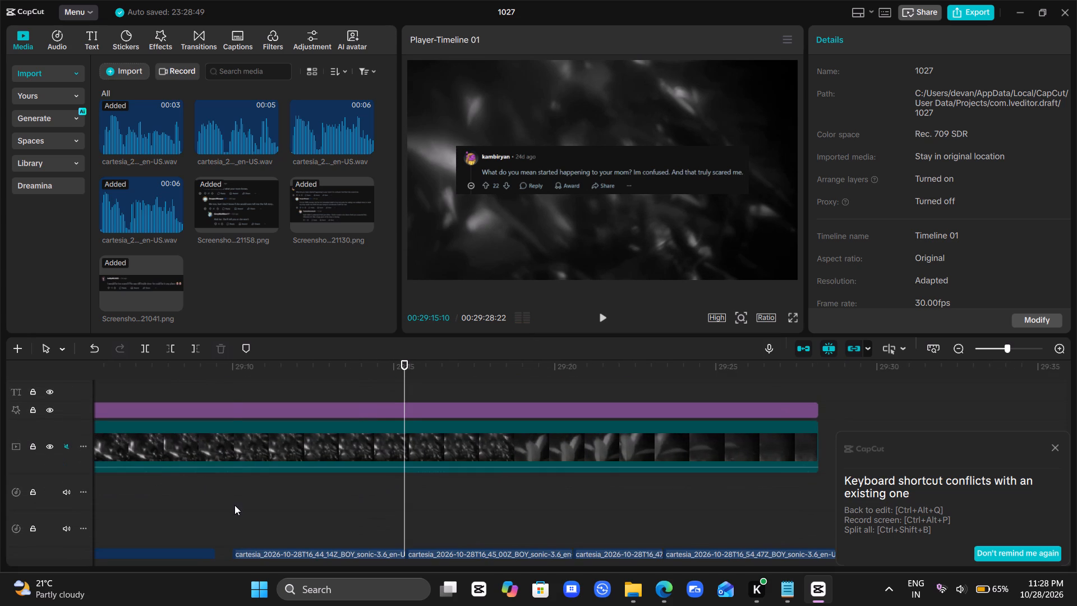
double_click(234, 505)
scroll(235, 505, up, 1)
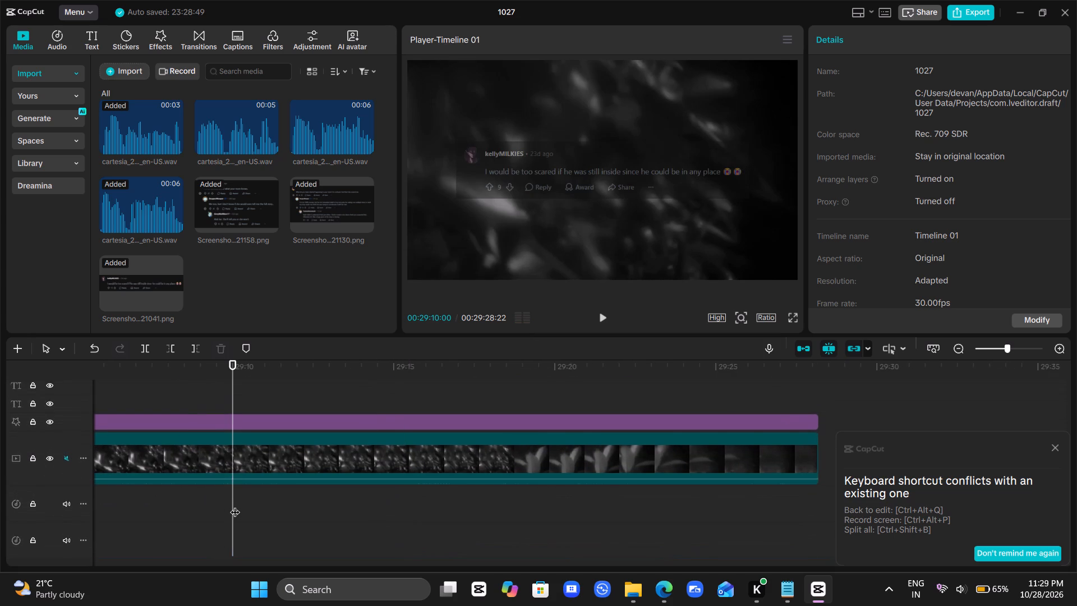
scroll(235, 505, up, 1)
click(284, 393)
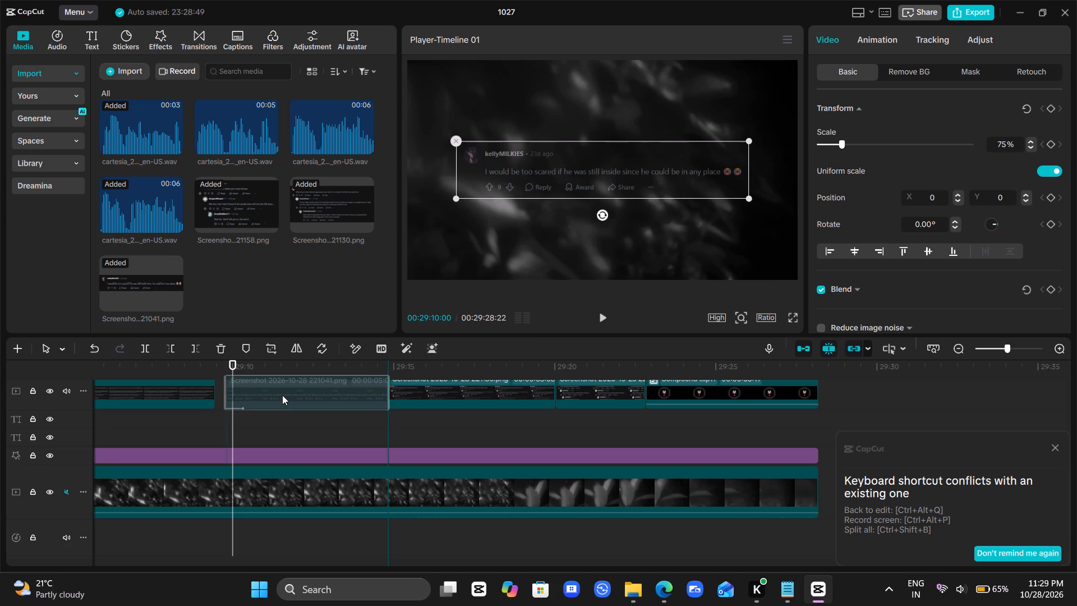
drag(843, 394, 710, 392)
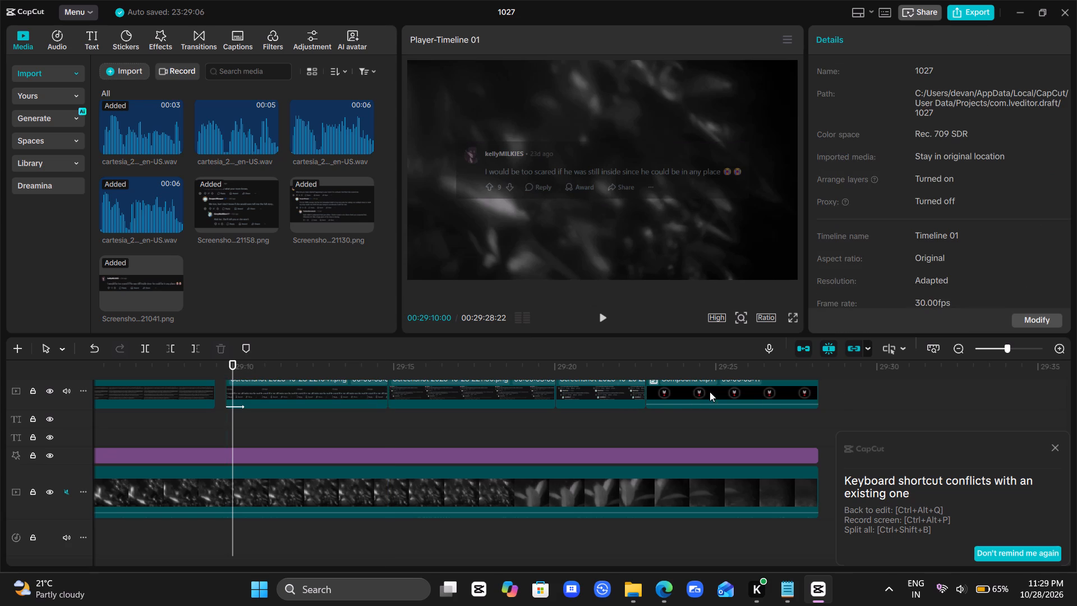
drag(710, 392, 339, 392)
click(339, 392)
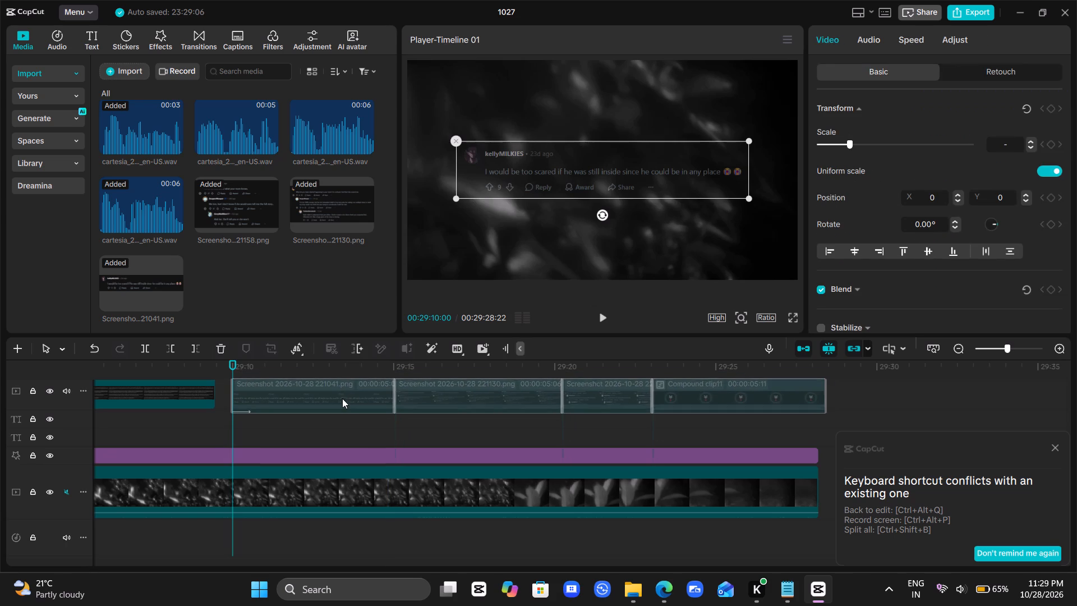
Play back the first comment's entrance and extend that screenshot's start earlier to 29:09:23, just before the narration begins.
click(223, 444)
drag(223, 444, 194, 431)
key(space)
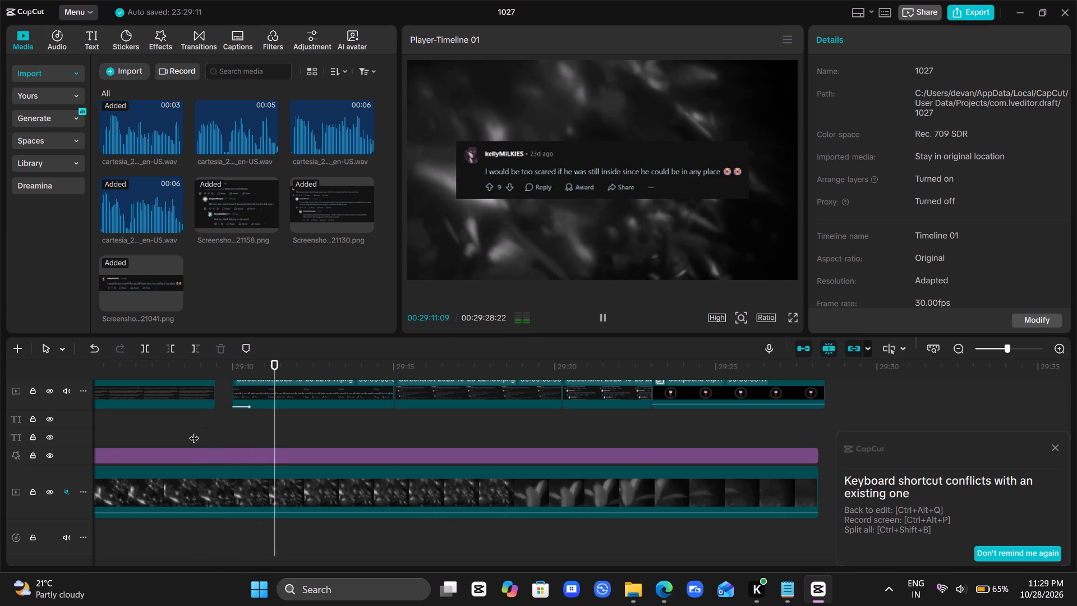
key(space)
click(259, 400)
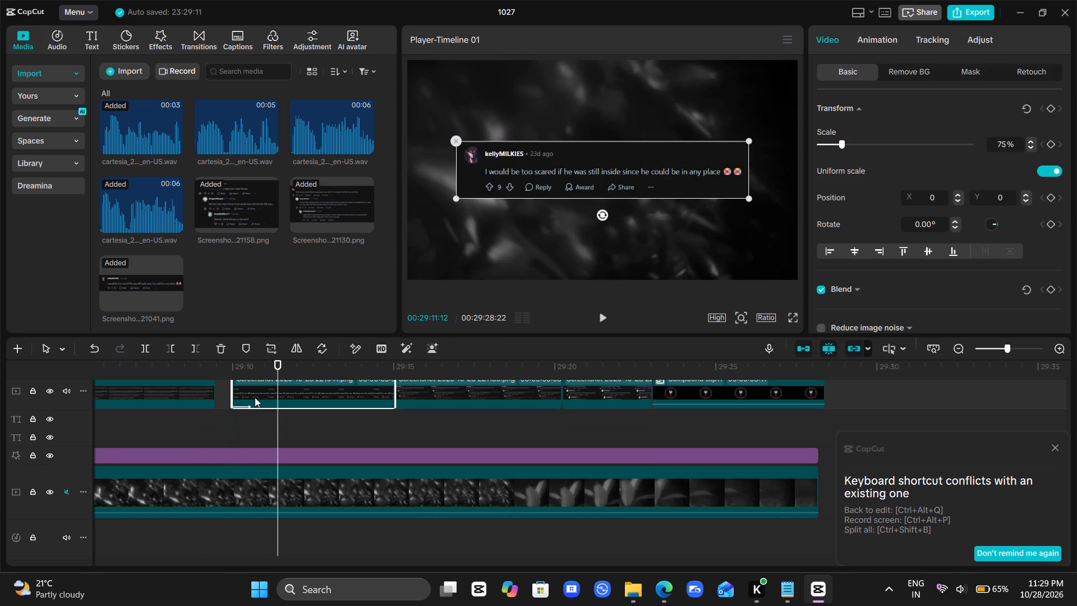
click(232, 392)
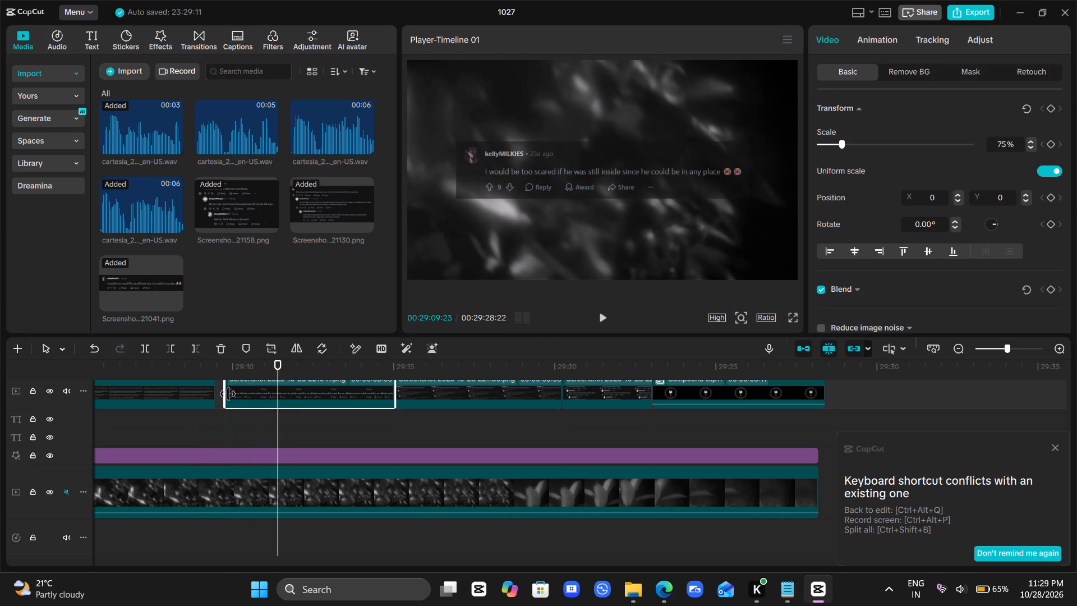
Play through the comments and extend the background video and effect layer together to 29:28:22, where the last narration clip ends.
click(199, 430)
key(space)
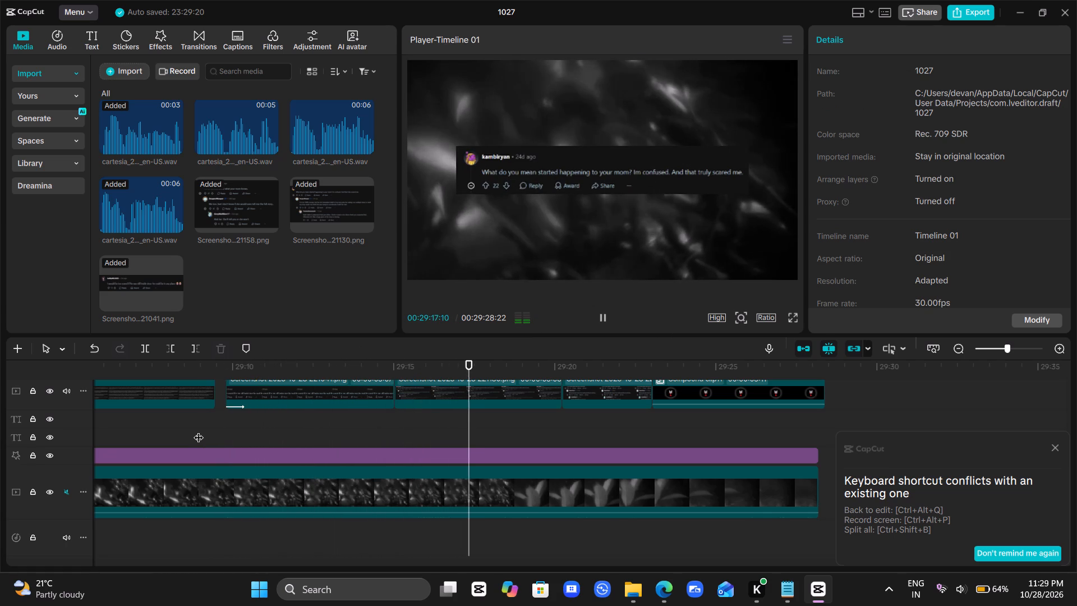
scroll(199, 430, left, 1)
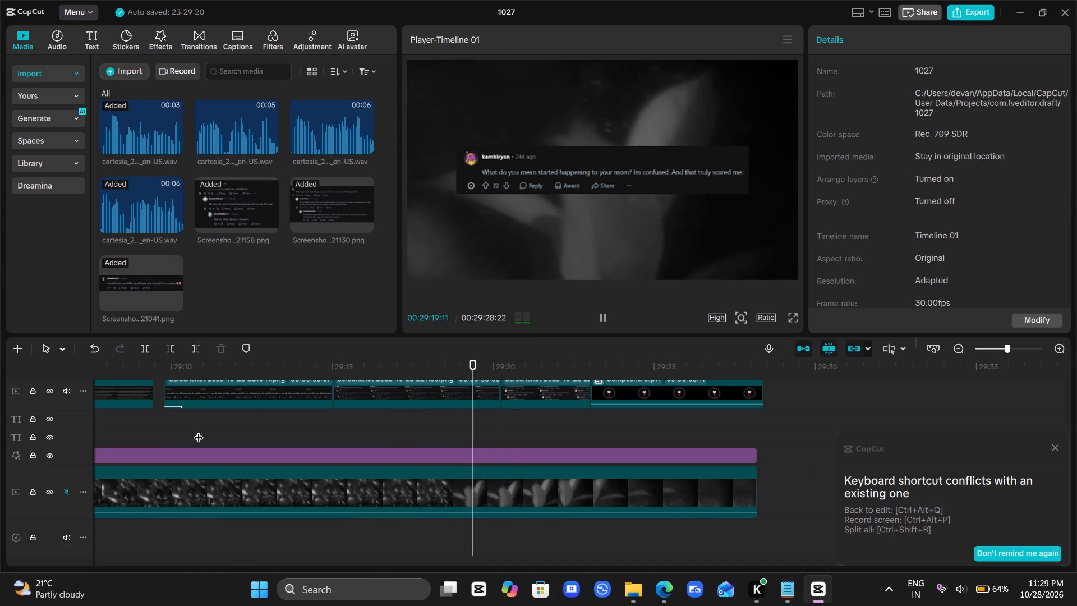
scroll(199, 430, left, 1)
scroll(516, 447, left, 1)
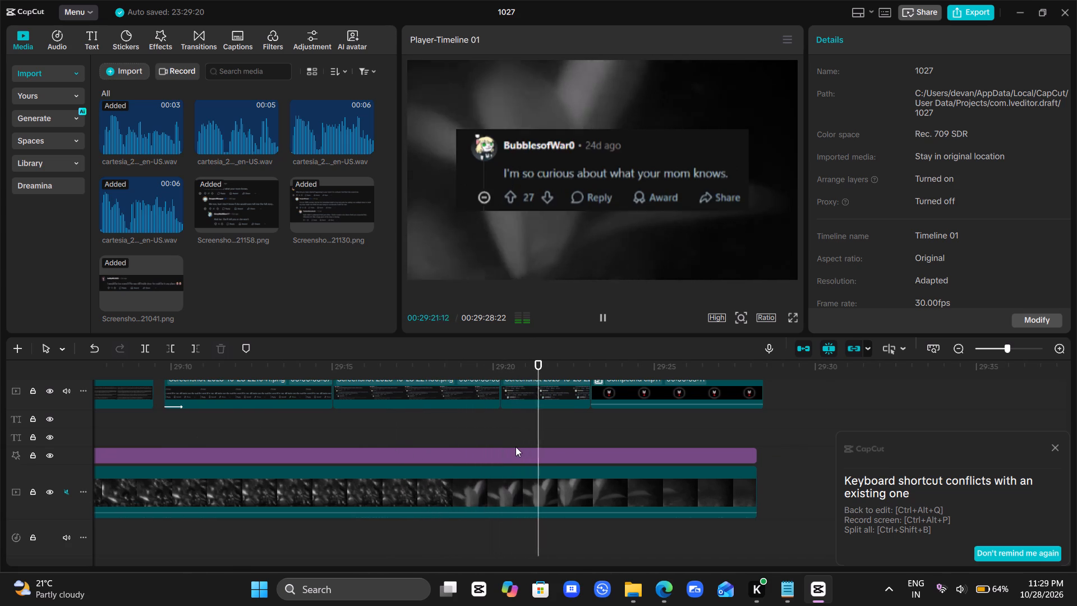
drag(769, 498, 731, 442)
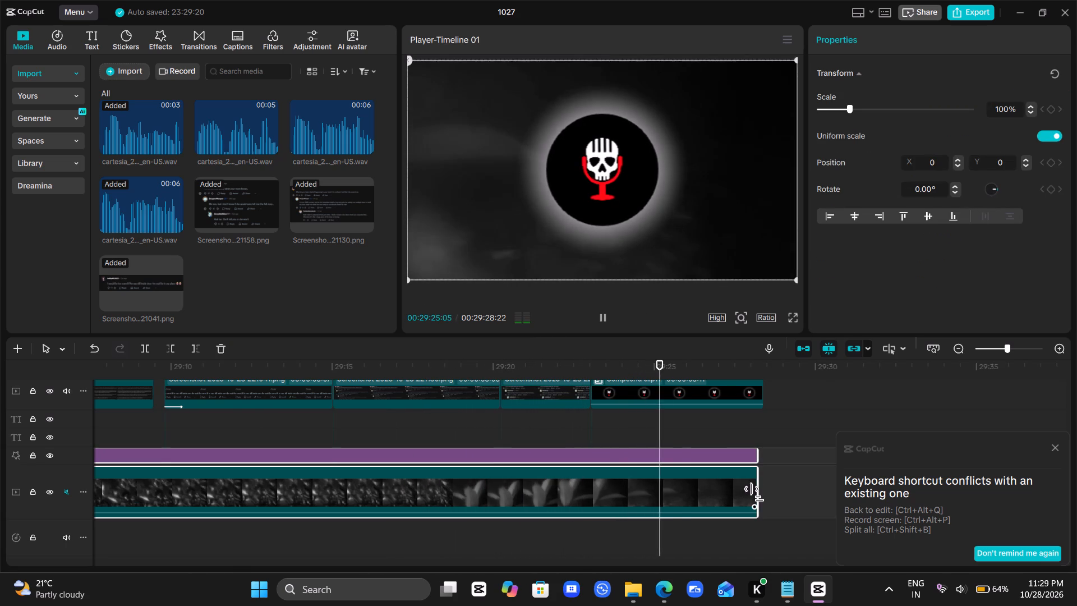
drag(760, 492, 766, 493)
key(space)
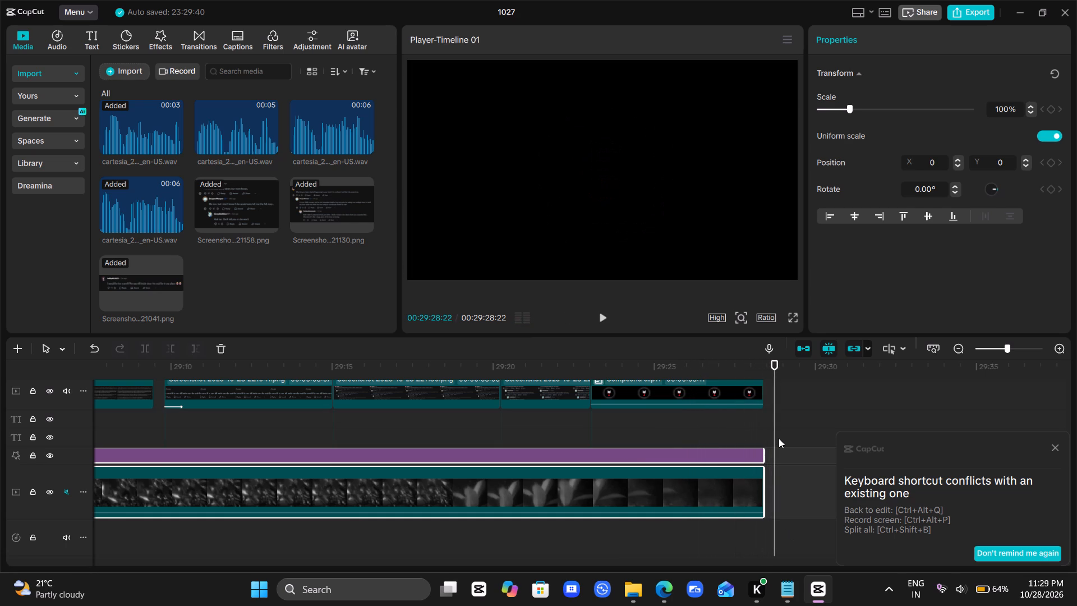
scroll(771, 481, down, 1)
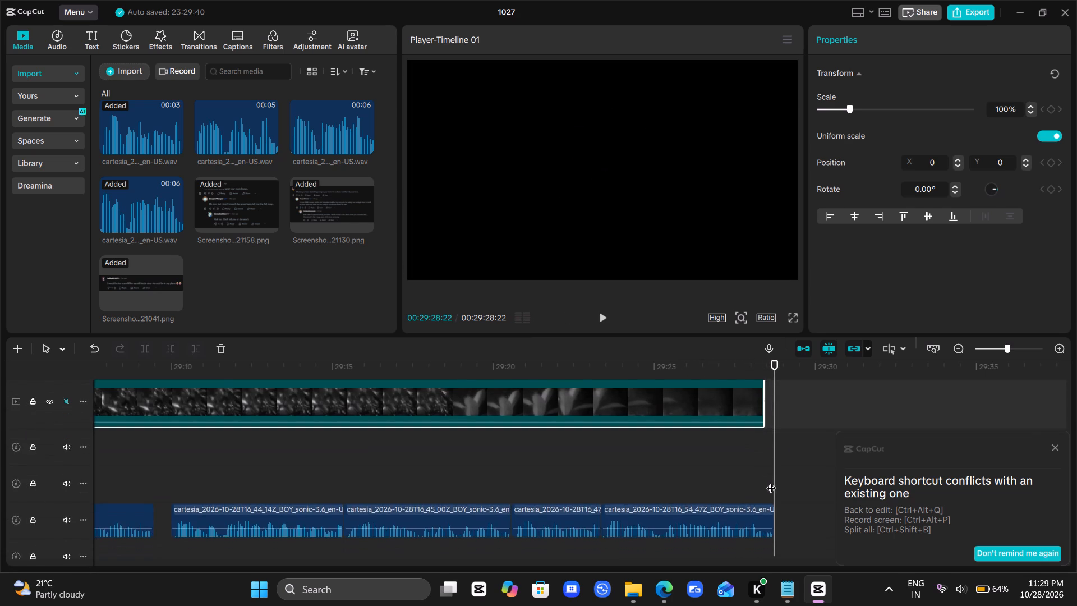
scroll(771, 481, down, 1)
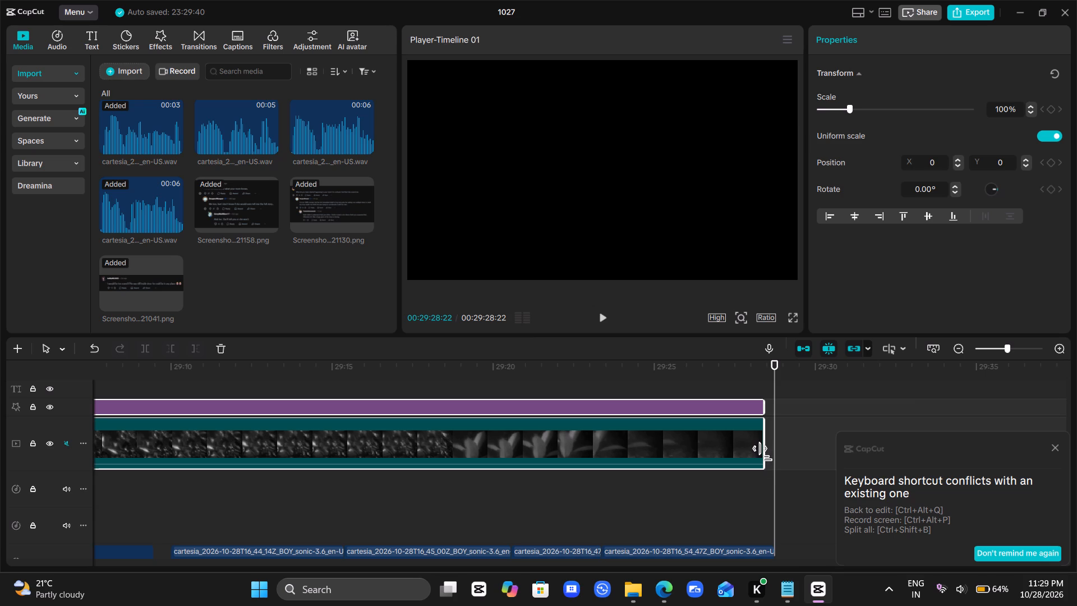
drag(765, 453, 772, 453)
Extend the closing skull-microphone compound clip's end to 29:28:22, matching the background video and narration.
scroll(772, 453, up, 1)
click(739, 388)
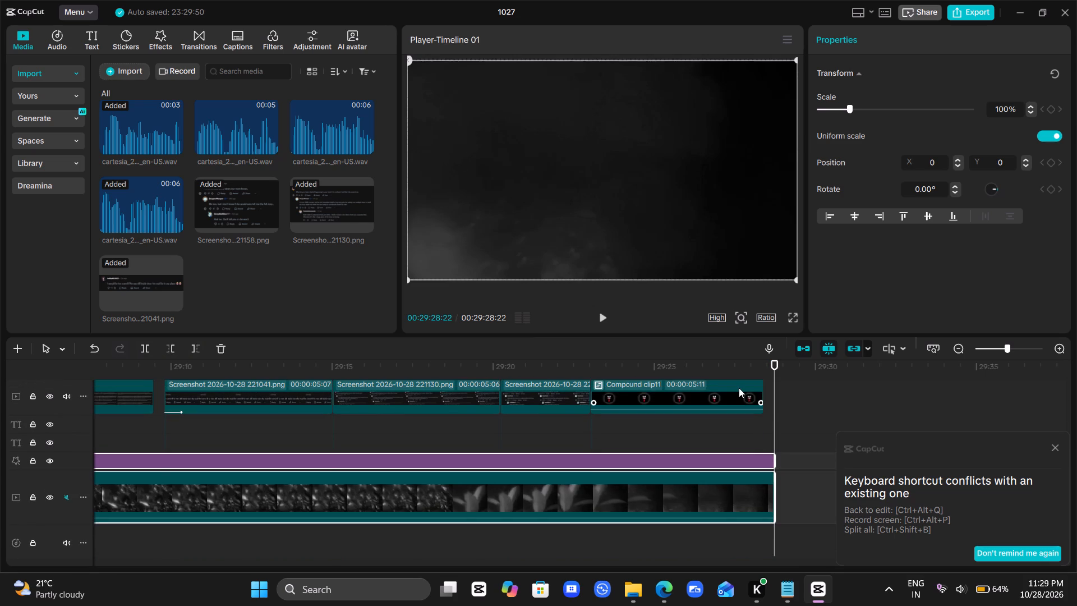
drag(764, 395, 770, 396)
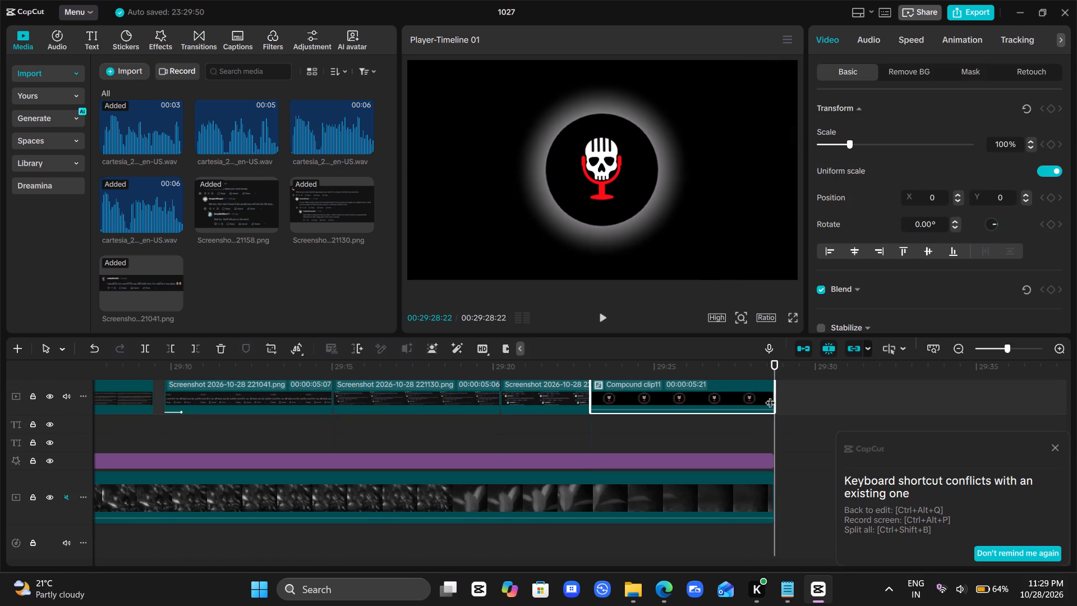
Play back the transition from the last comment screenshot into the skull-microphone outro.
click(586, 431)
key(space)
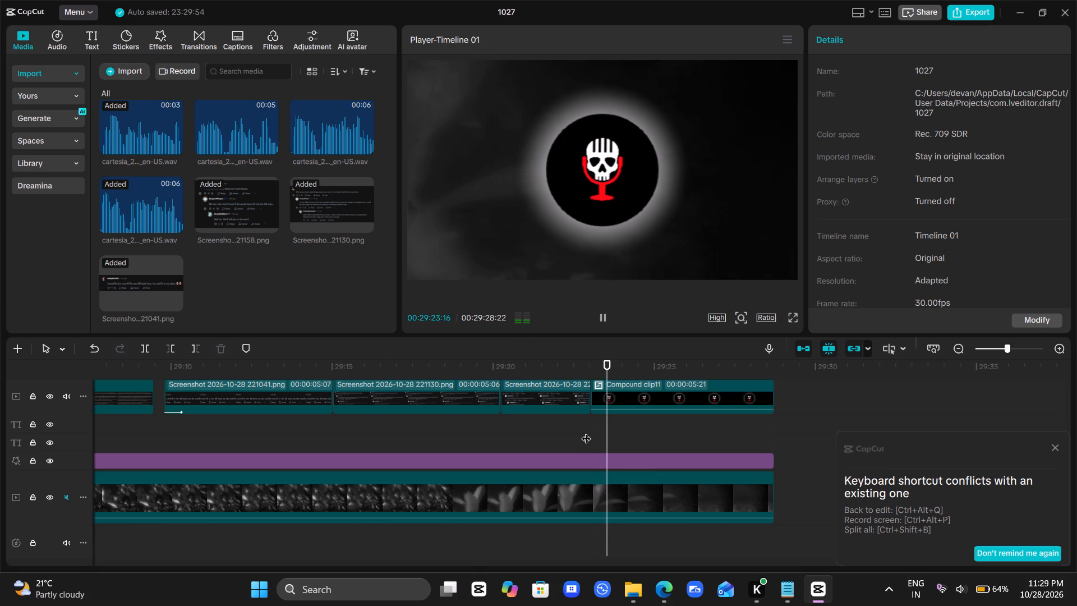
key(space)
click(586, 431)
drag(586, 431, 564, 426)
key(space)
key(space)
key(space)
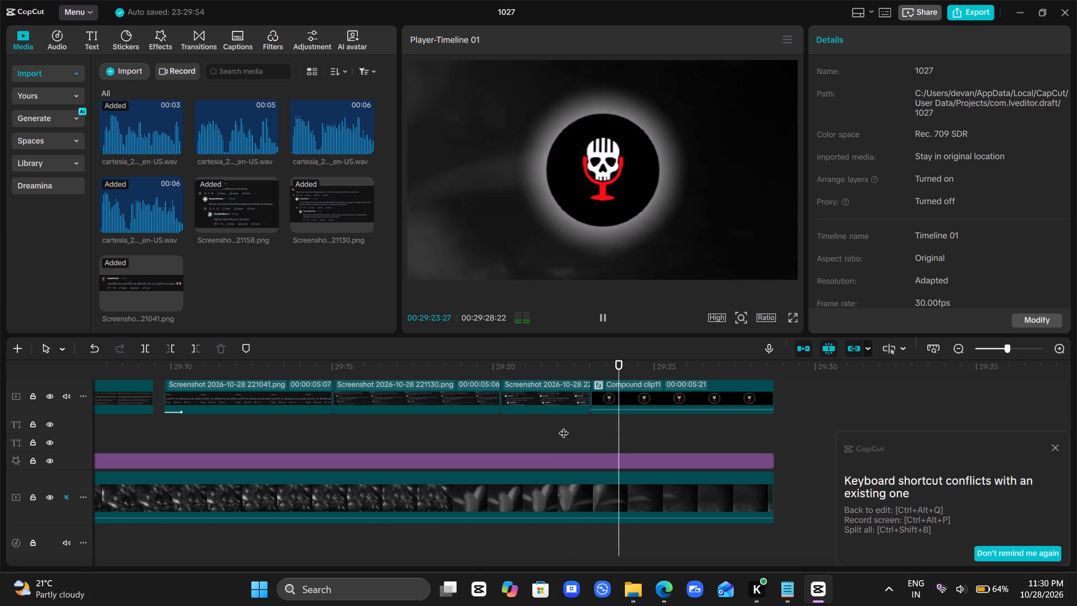
Review the full-length timeline across its overlay, text, effect, background video and audio tracks.
scroll(564, 426, right, 1)
ctrl+scroll(564, 426, down, 6)
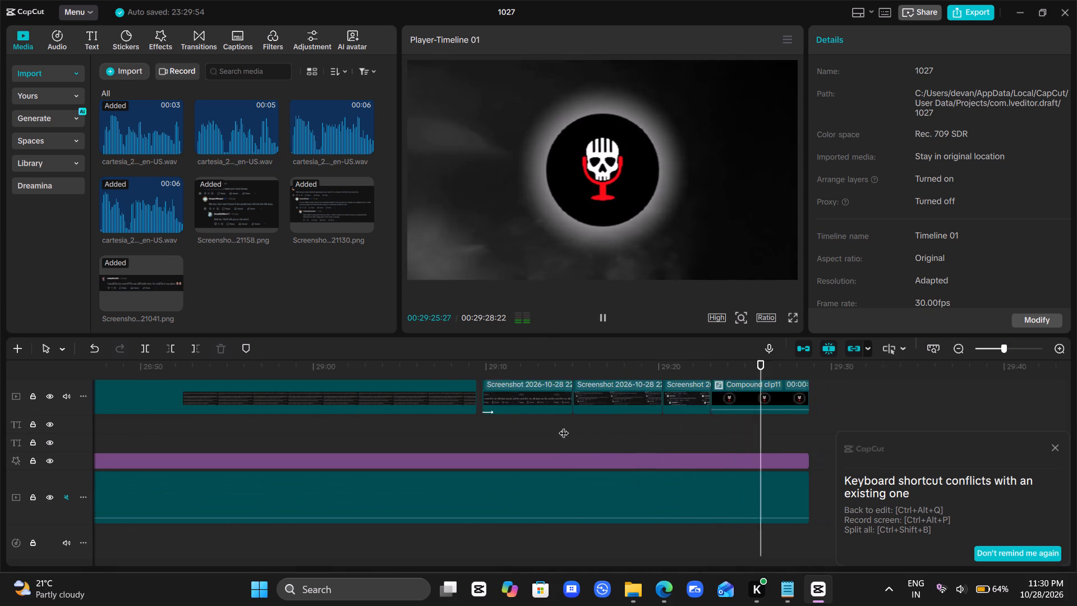
ctrl+scroll(564, 426, down, 15)
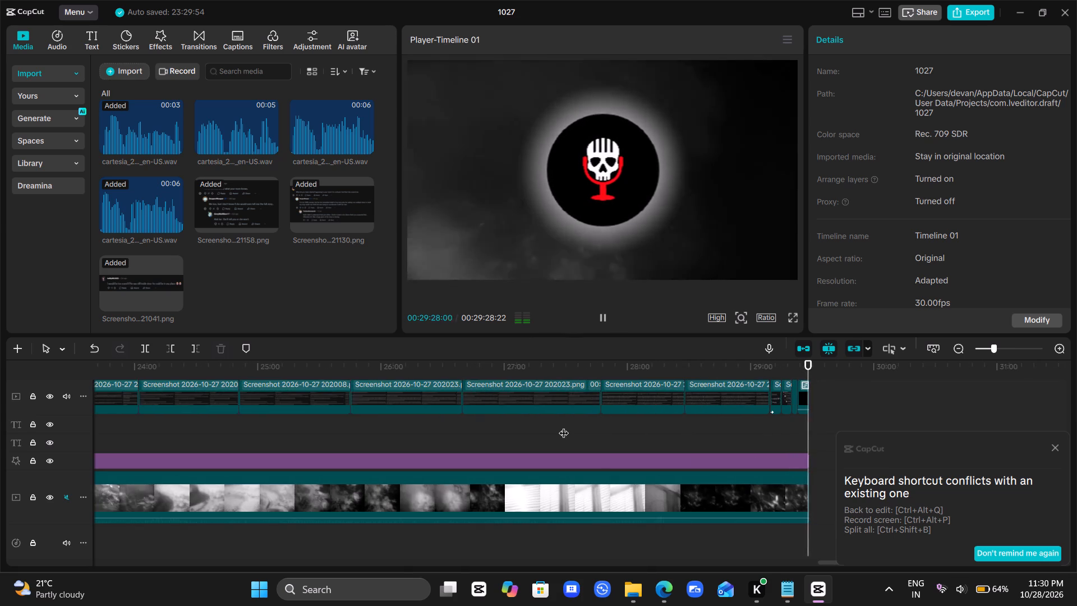
ctrl+scroll(564, 426, down, 14)
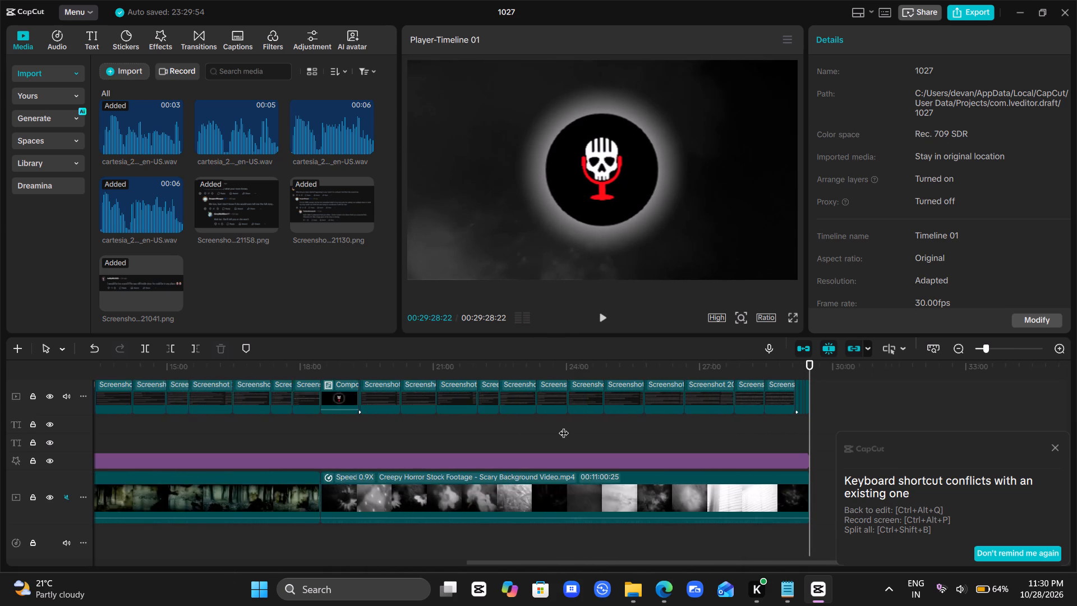
ctrl+scroll(564, 426, down, 10)
scroll(564, 426, right, 1)
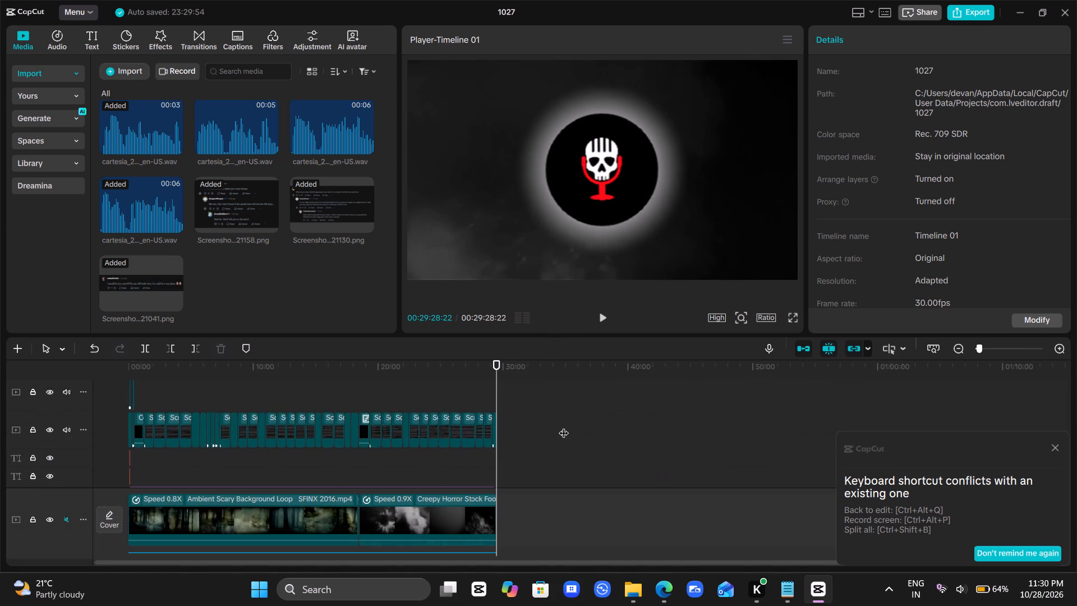
scroll(564, 426, right, 1)
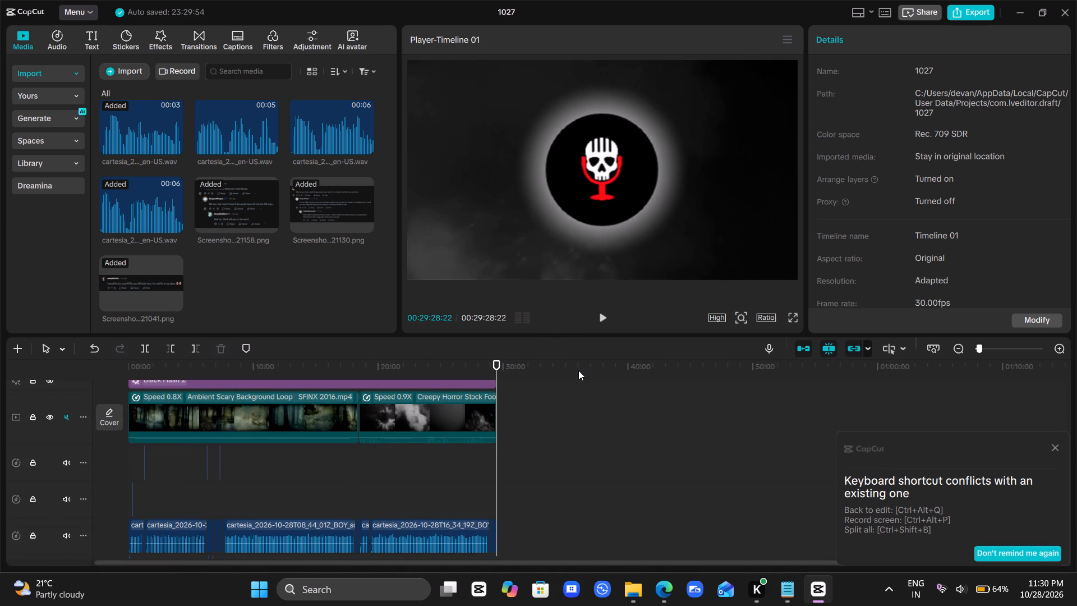
scroll(530, 483, down, 4)
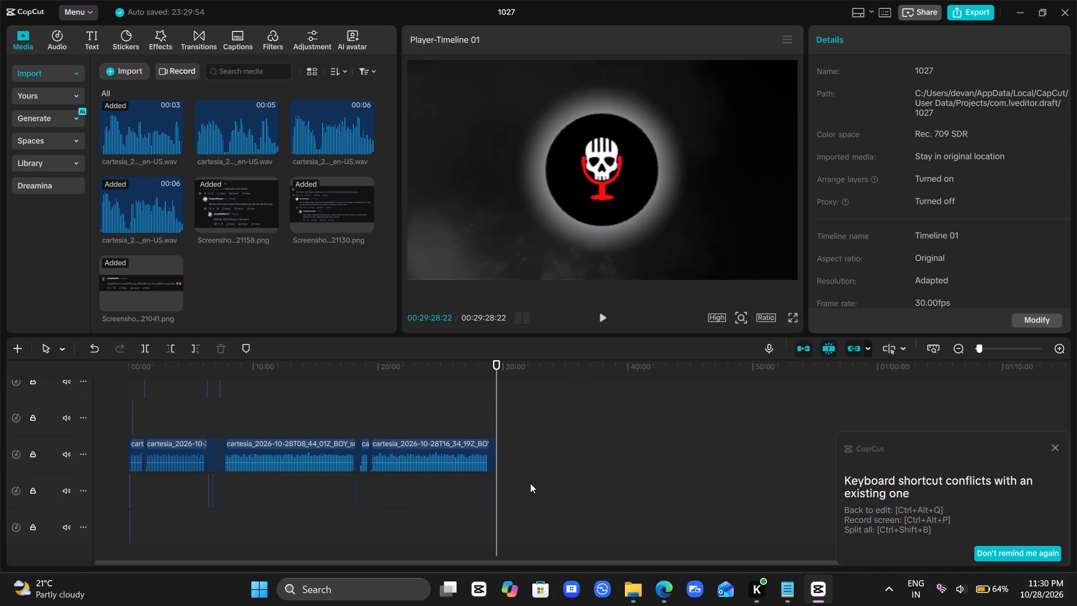
Play the video back from the very beginning at 00:00:00:00.
click(254, 418)
drag(254, 418, 0, 476)
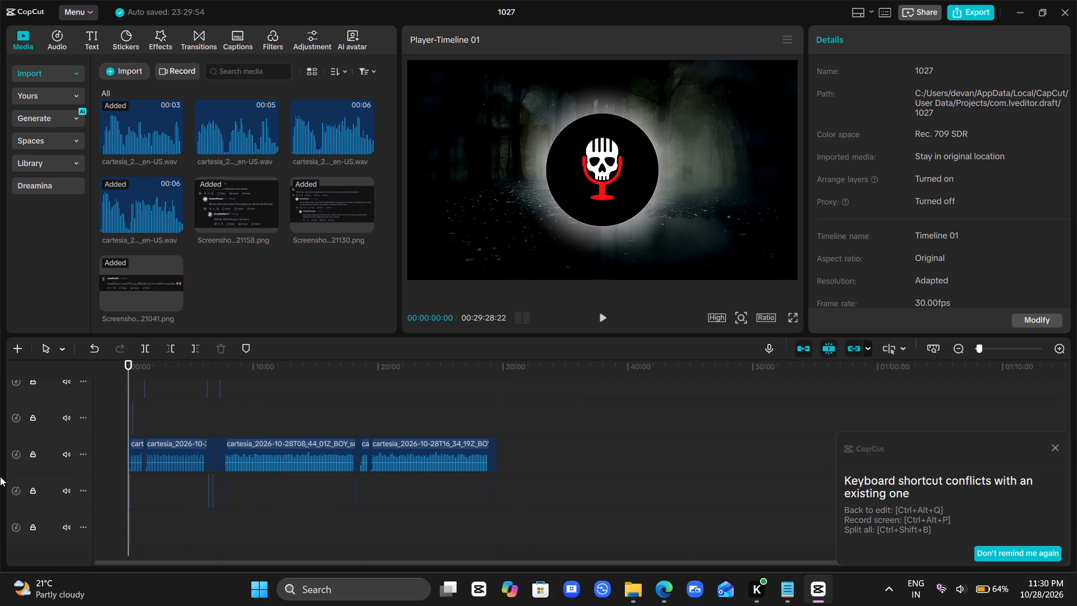
key(space)
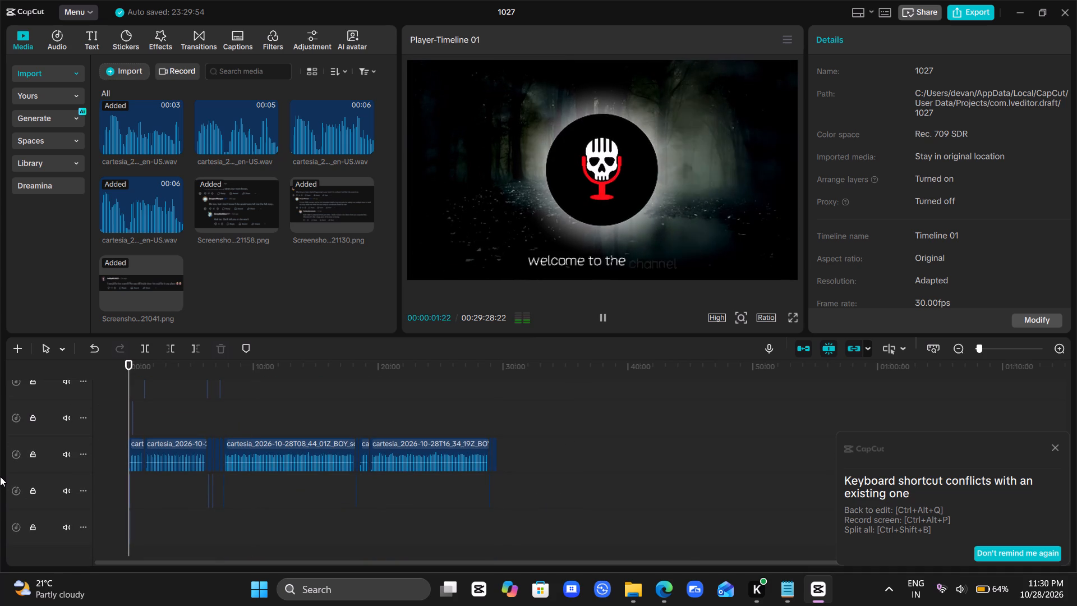
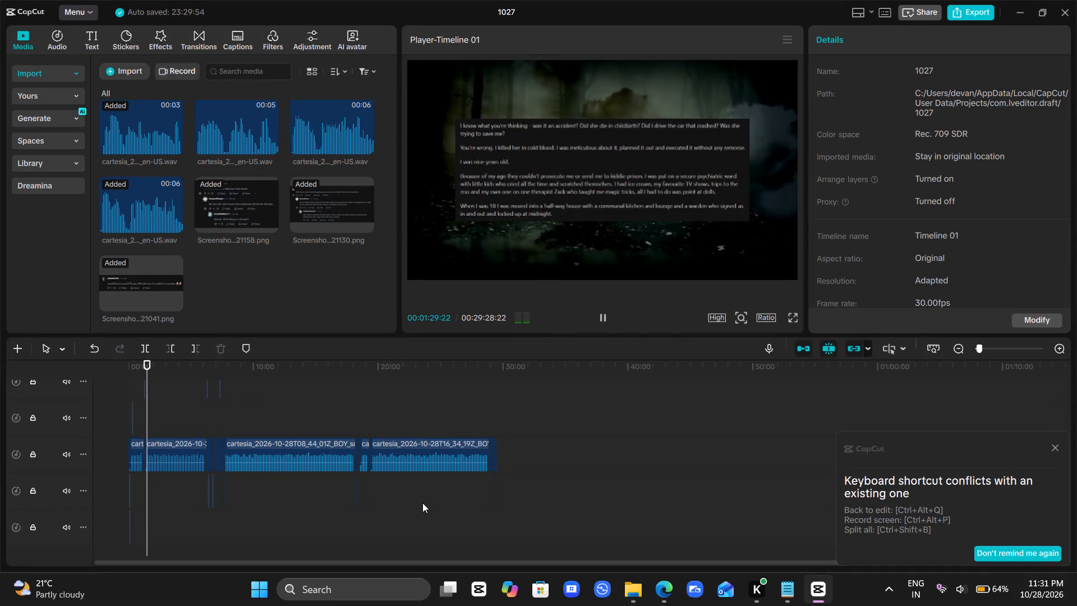
Review the audio, overlay, text, effect and background video tracks while the first story plays.
scroll(422, 503, up, 2)
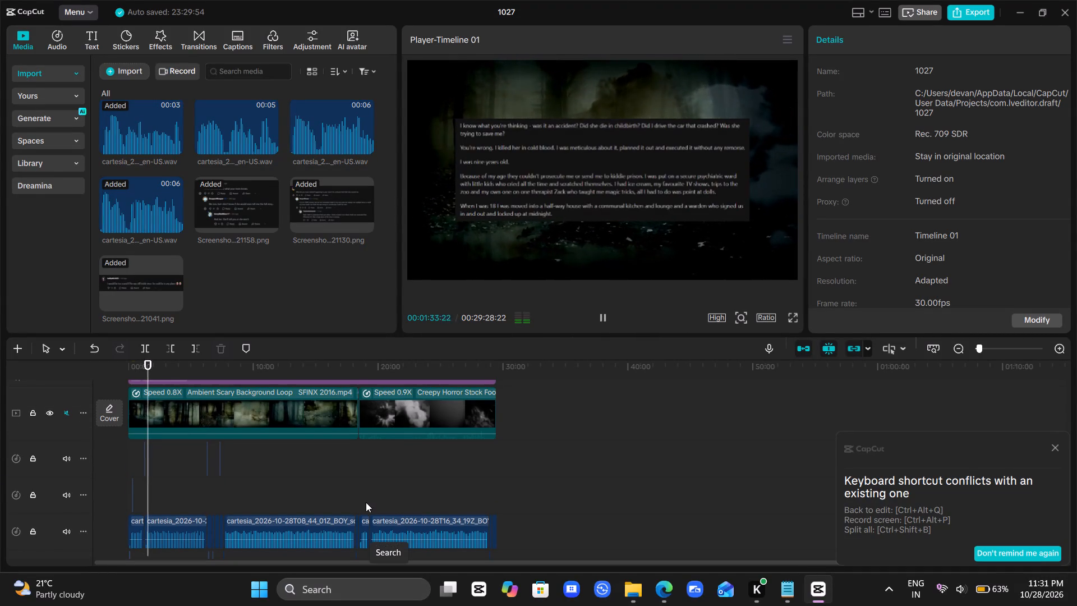
scroll(366, 502, up, 4)
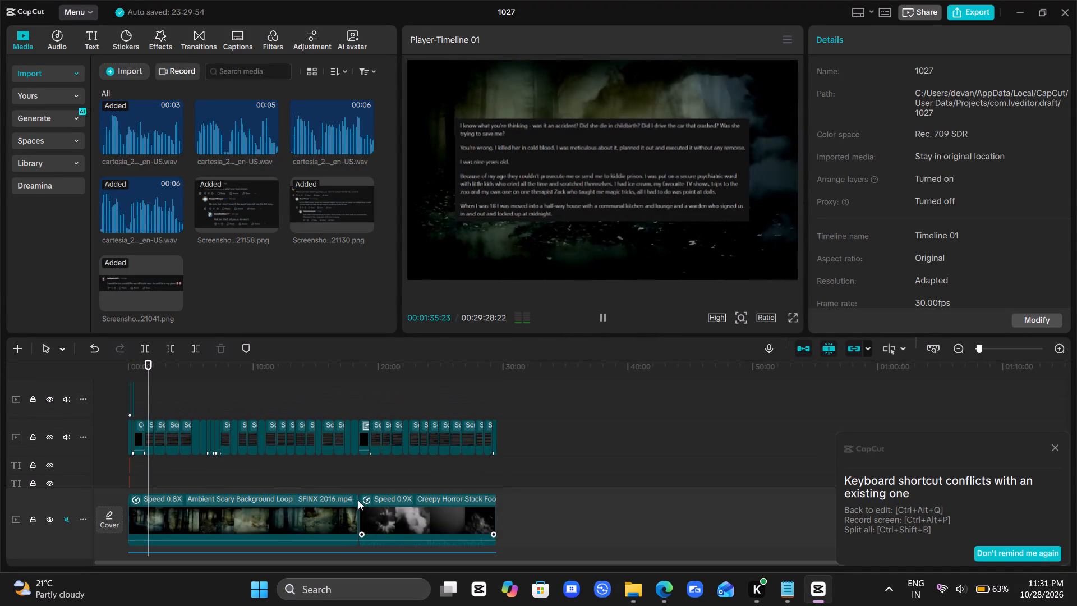
scroll(221, 485, right, 1)
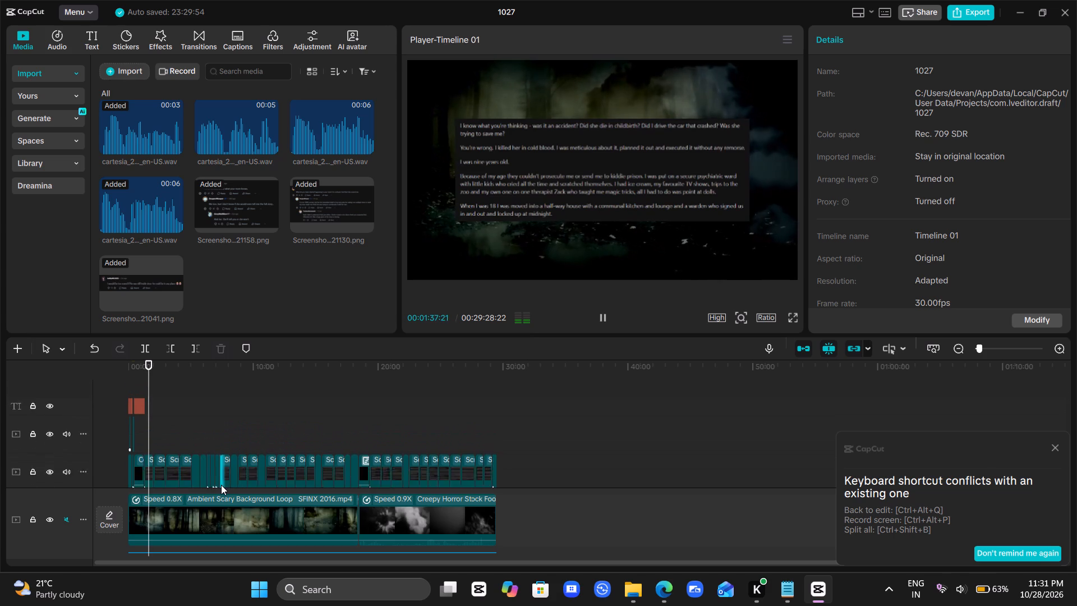
scroll(221, 485, right, 1)
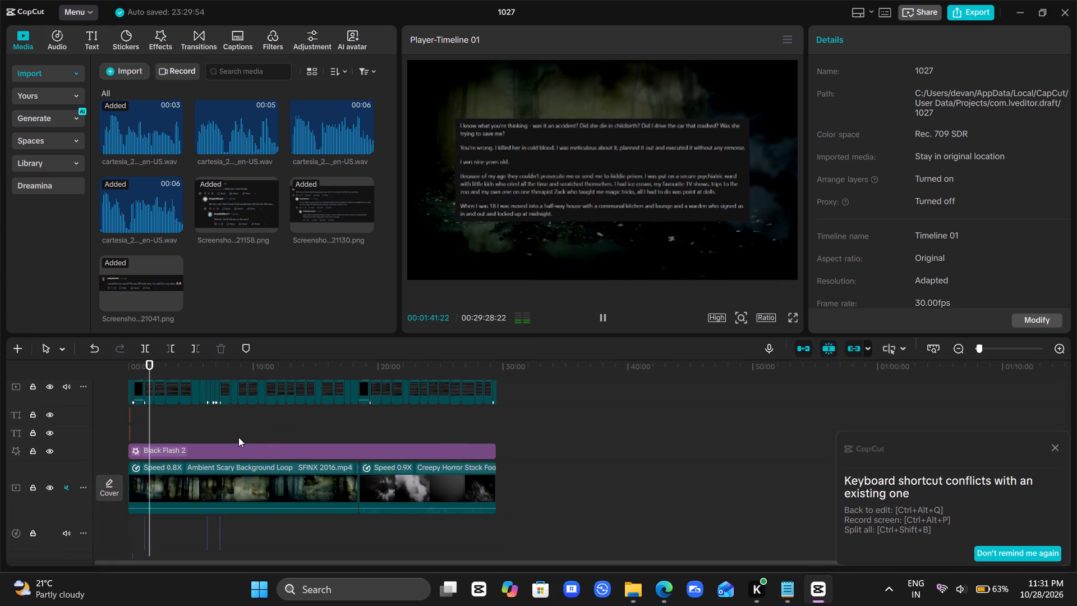
Play back the end of the first story from about 00:06:08 into the skull-microphone interlude.
ctrl+scroll(238, 437, up, 9)
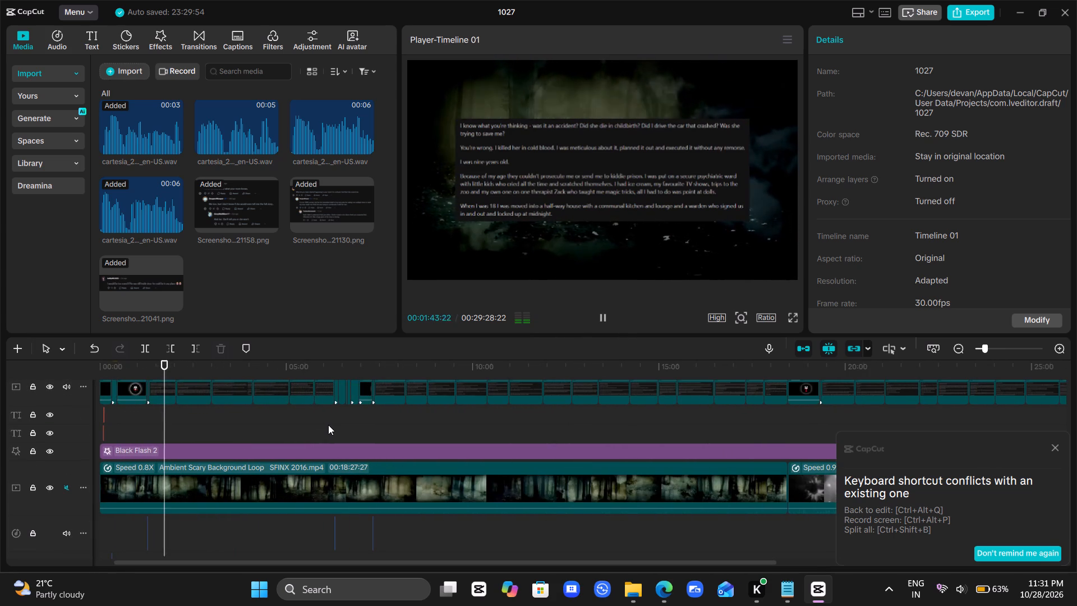
click(328, 425)
key(space)
scroll(328, 425, left, 1)
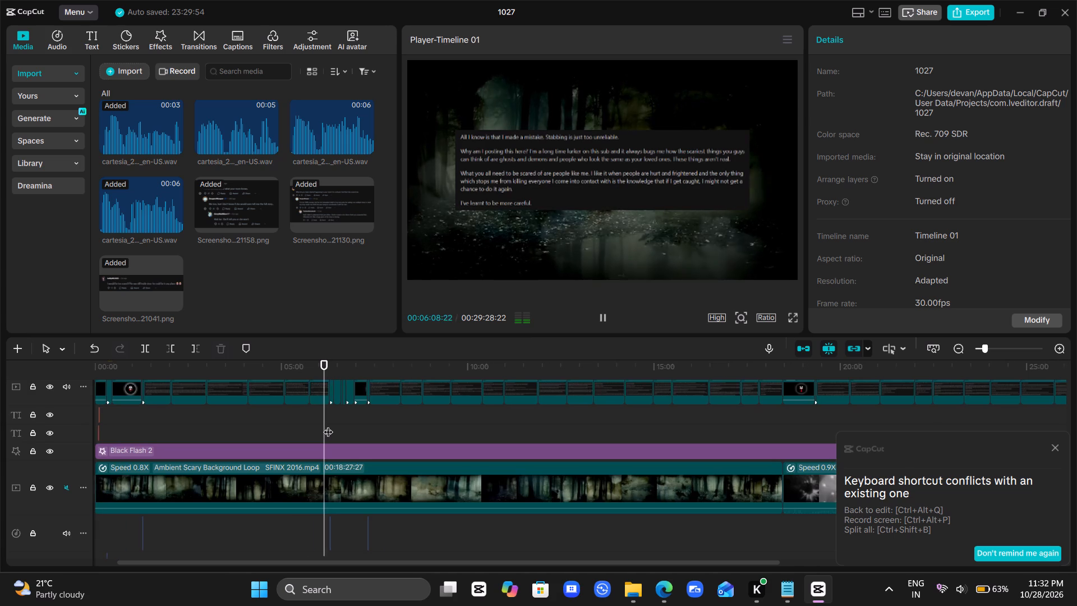
scroll(328, 425, left, 1)
ctrl+scroll(328, 425, up, 10)
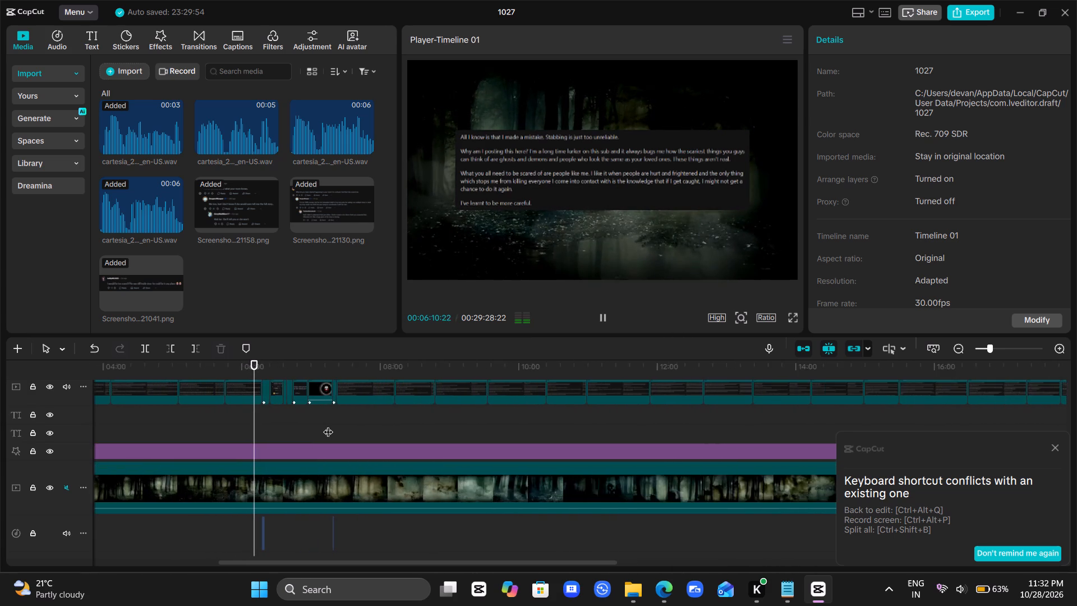
ctrl+scroll(328, 425, up, 3)
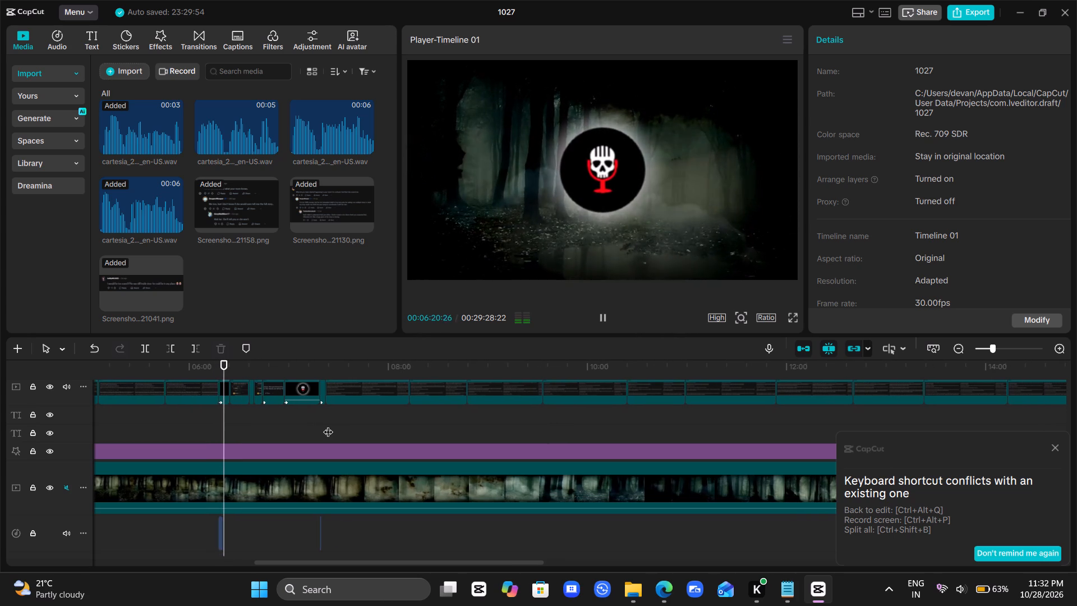
Watch the first story's comment screenshots play through, checking their timing up to the longer skull-microphone clip.
scroll(328, 425, down, 1)
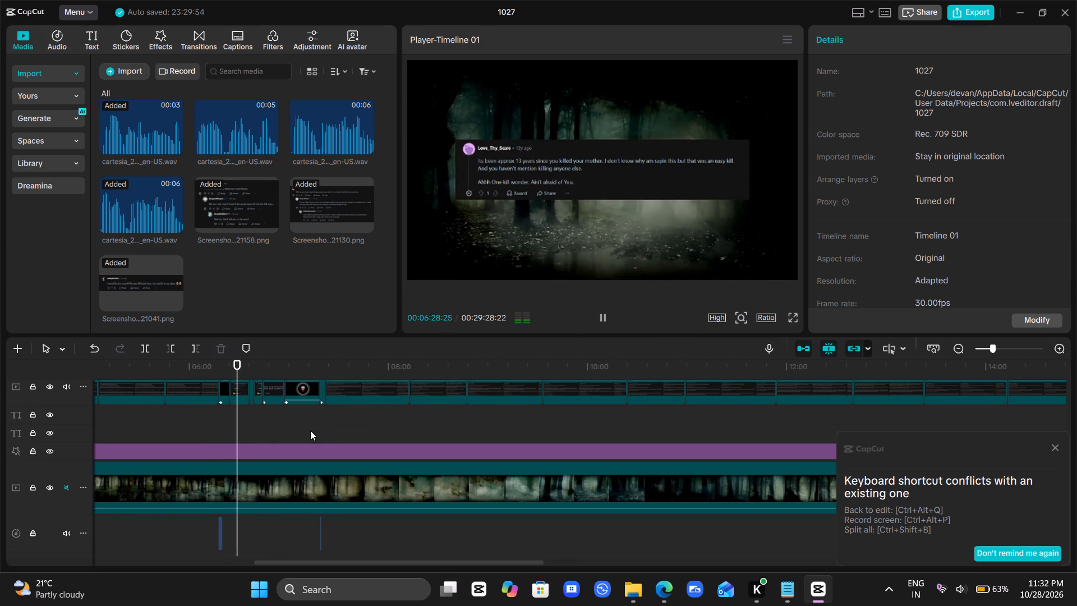
scroll(310, 430, left, 1)
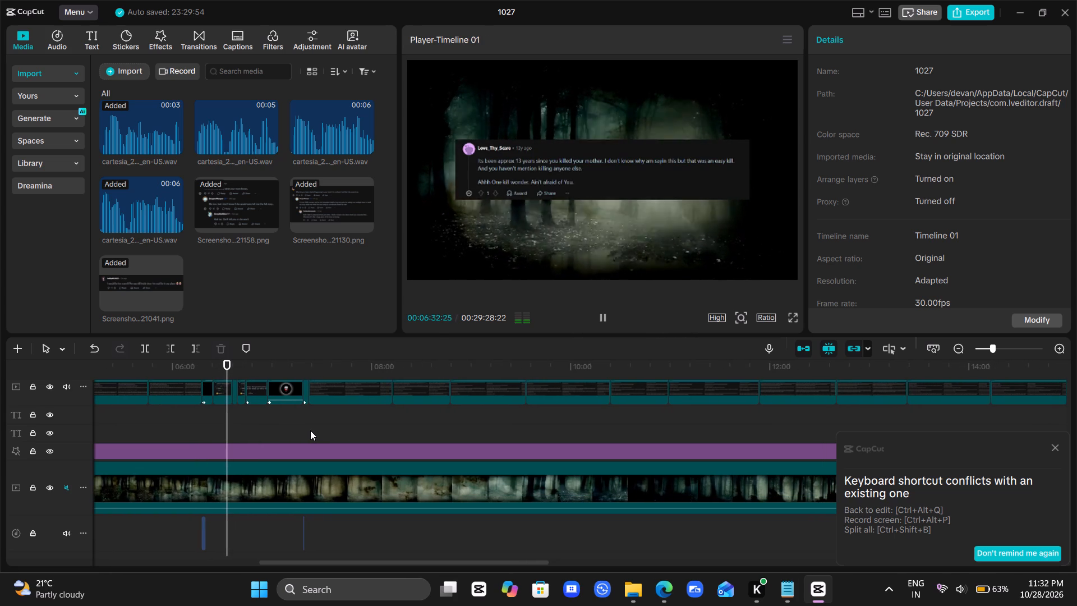
scroll(310, 430, left, 1)
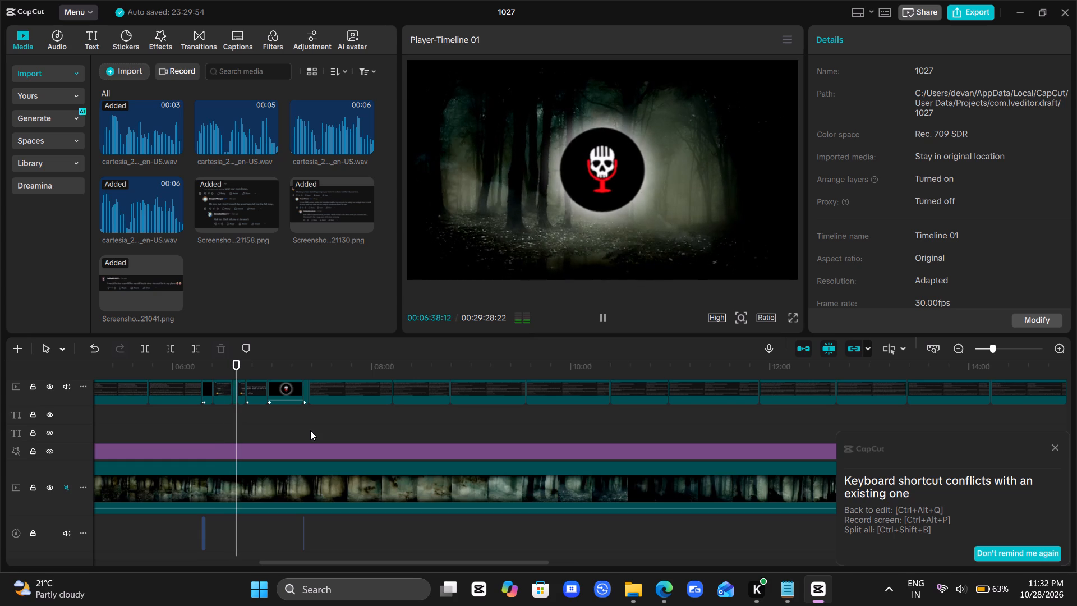
scroll(310, 430, left, 2)
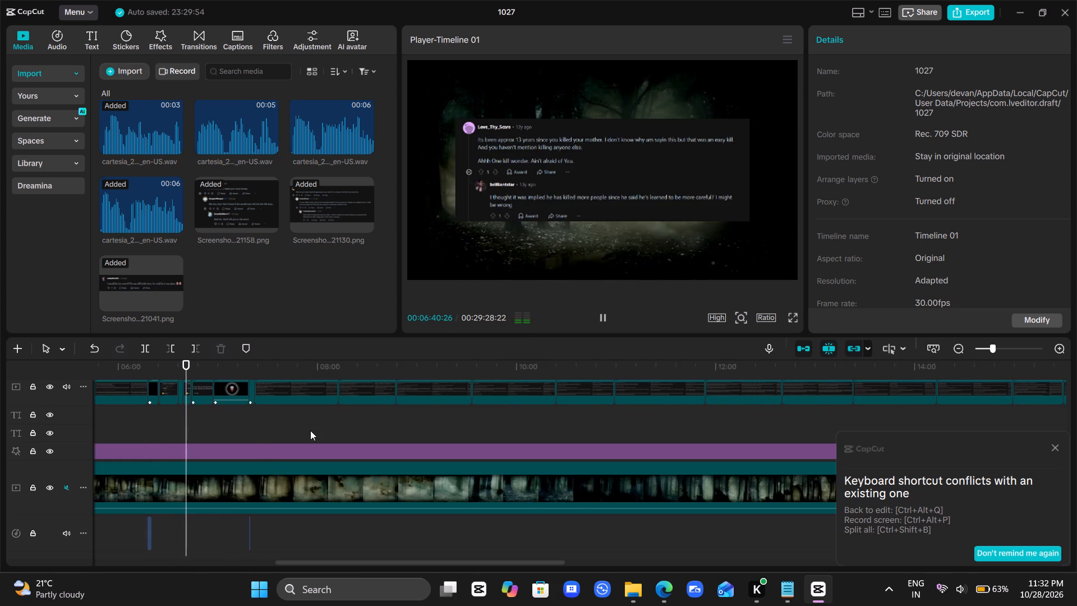
scroll(310, 430, left, 1)
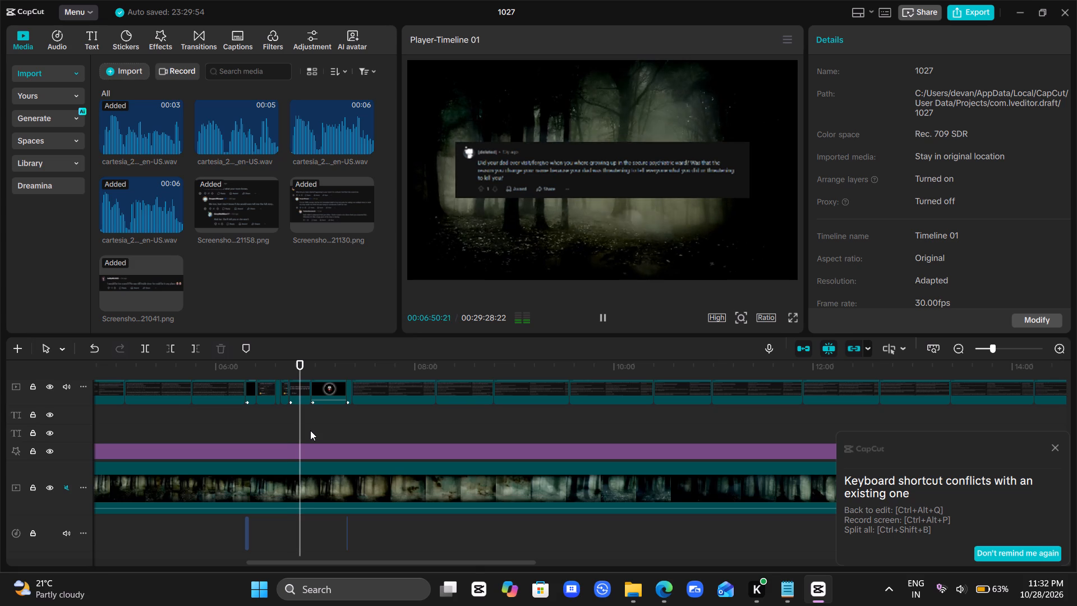
scroll(310, 430, left, 1)
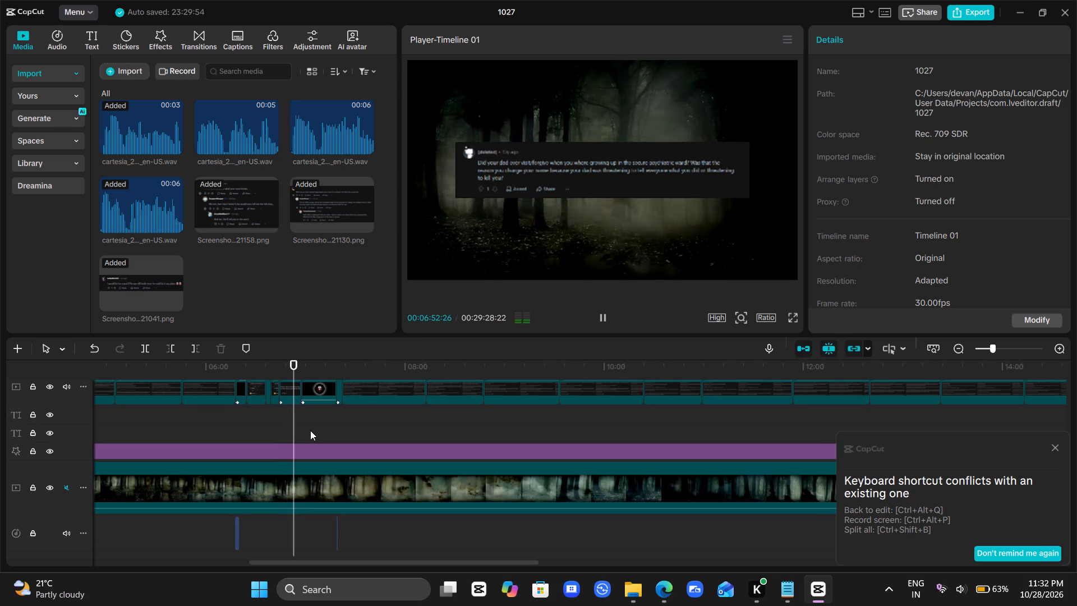
scroll(310, 430, left, 2)
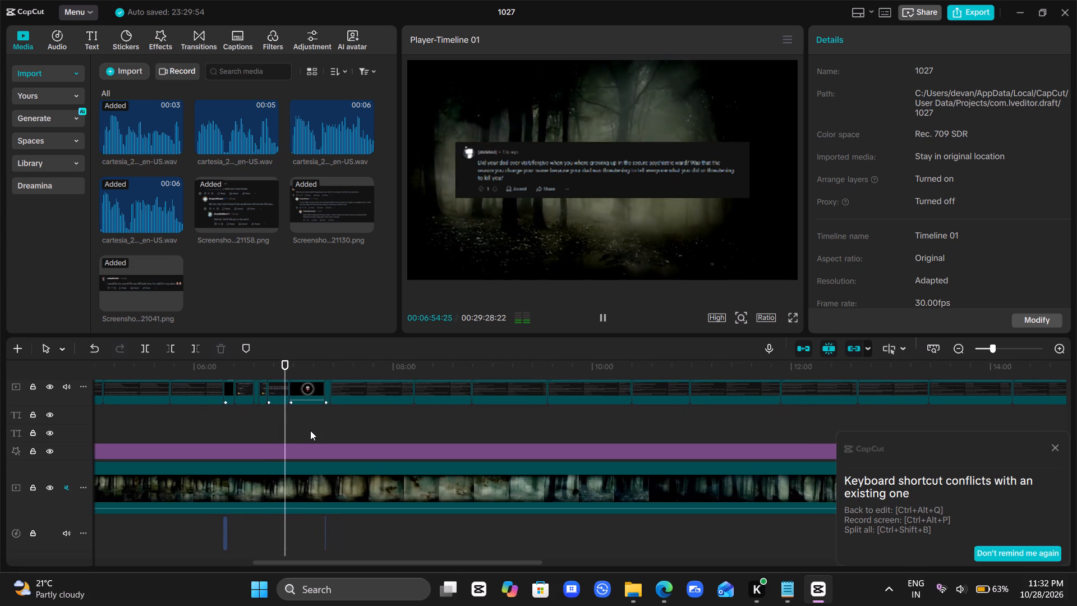
scroll(310, 430, left, 2)
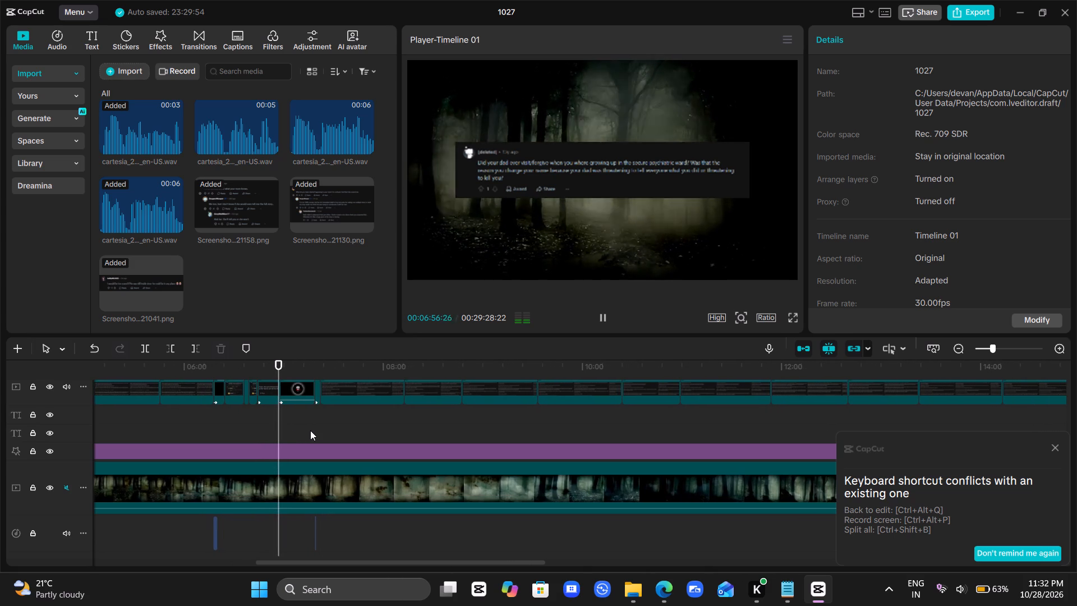
scroll(310, 430, left, 2)
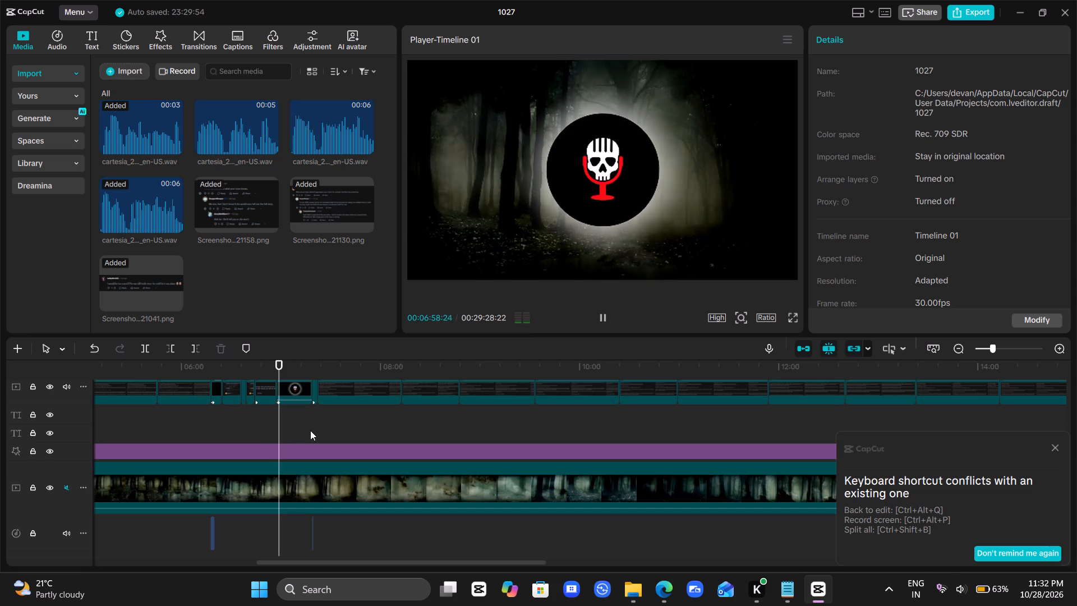
Watch the skull-microphone clip that follows the comments and its transition into the second story's opening screenshot.
scroll(310, 430, left, 2)
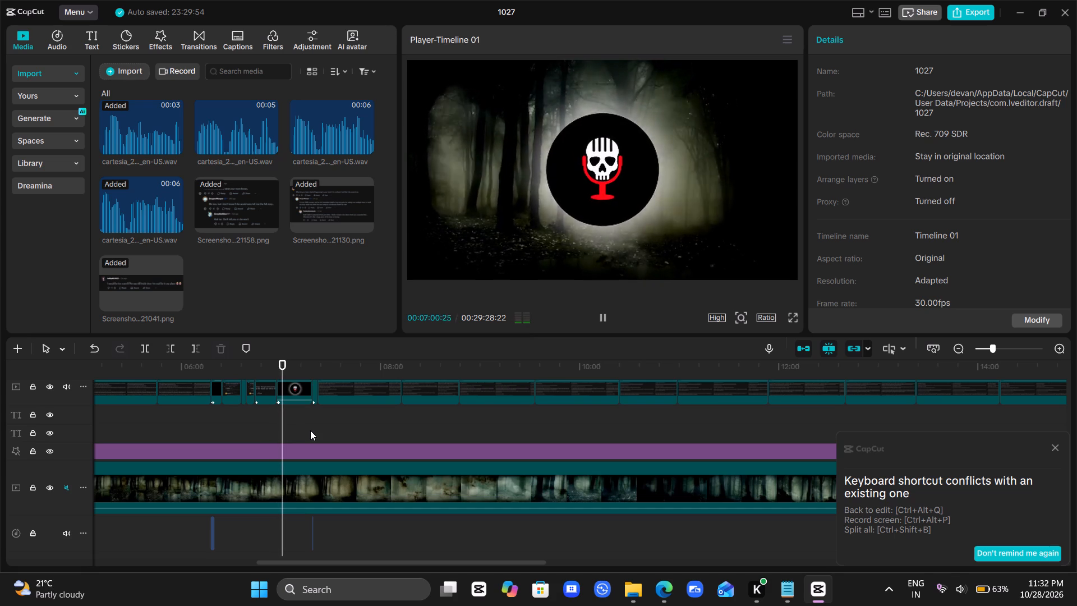
scroll(310, 430, left, 2)
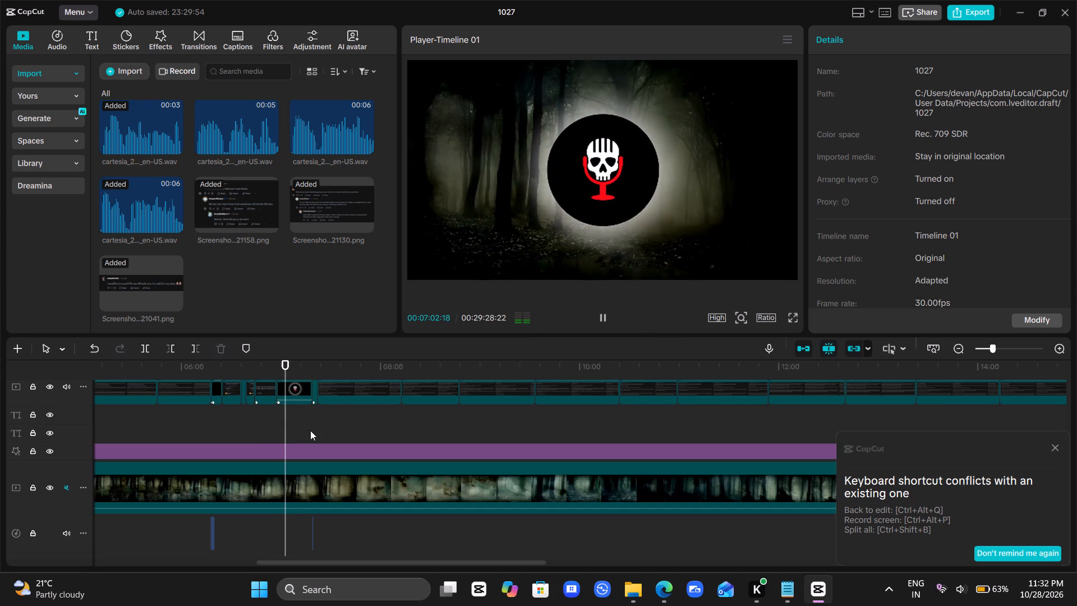
scroll(310, 430, left, 1)
scroll(310, 430, right, 1)
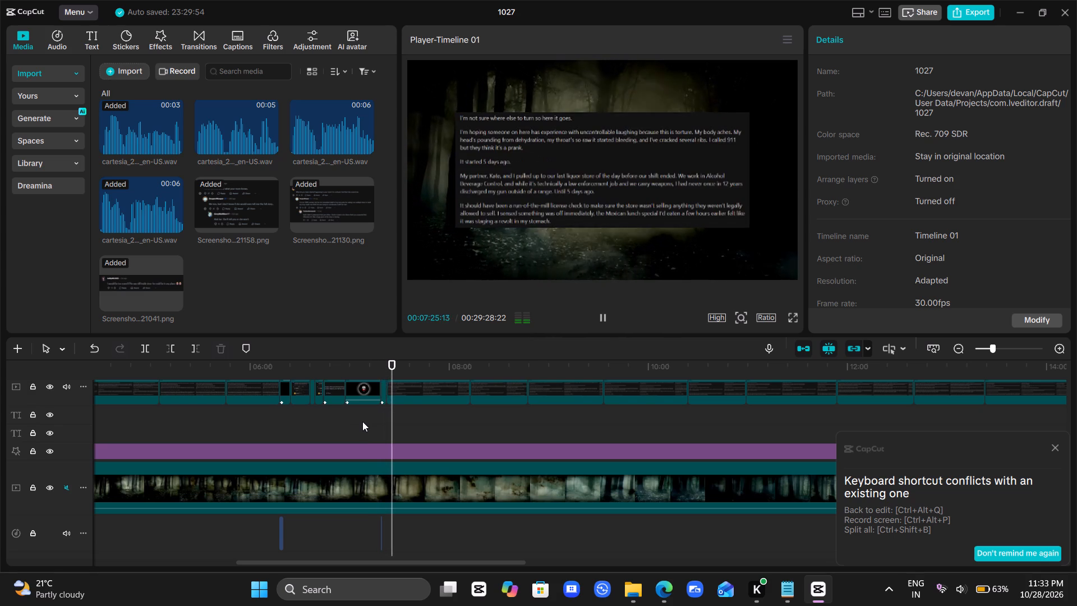
scroll(451, 426, left, 1)
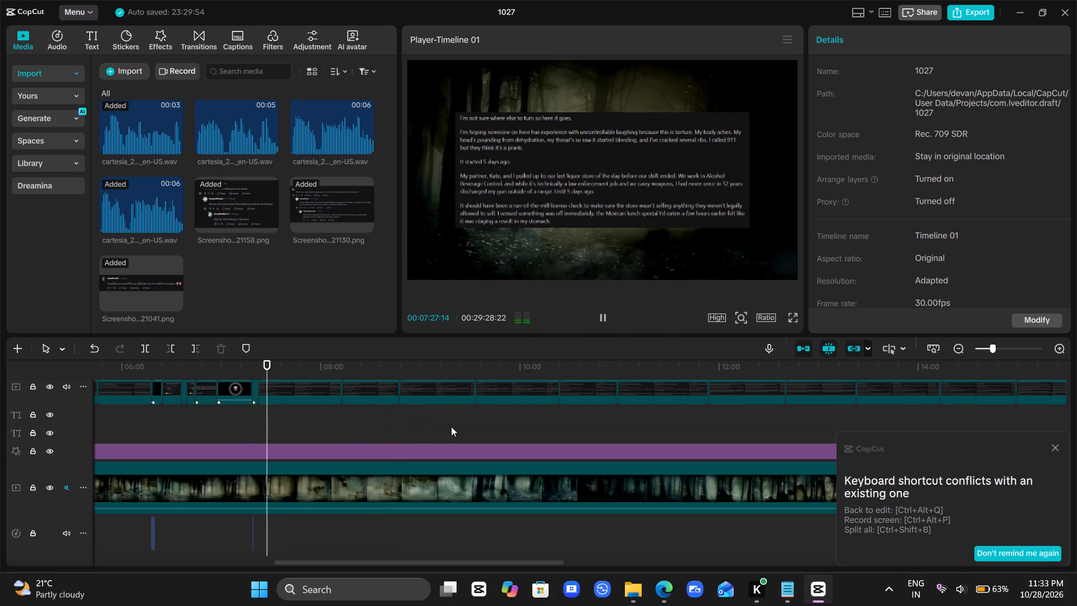
scroll(574, 434, left, 1)
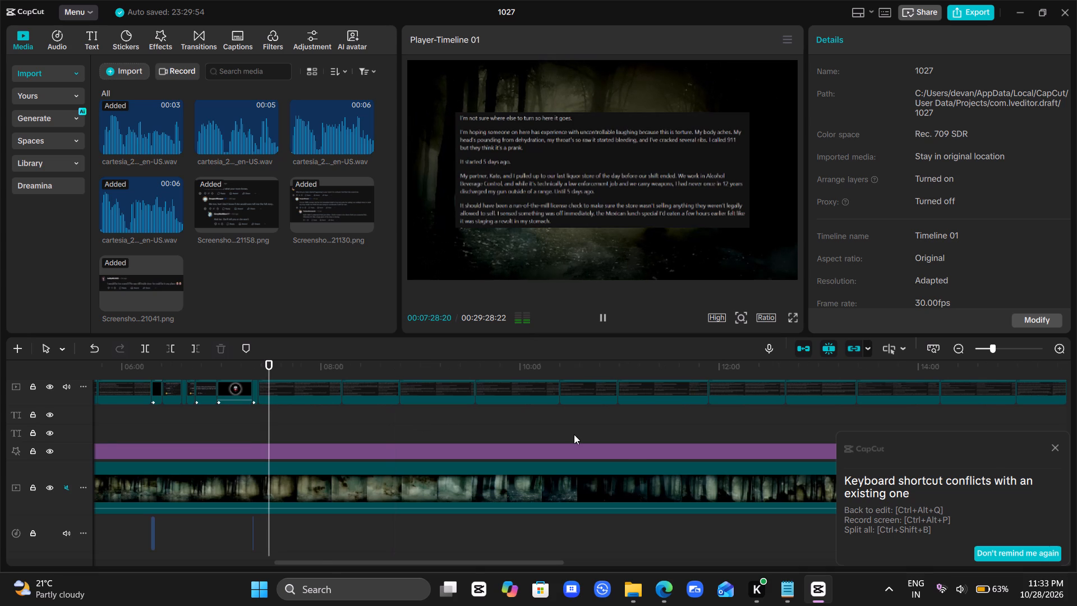
Play from about 00:18:15 to check the second story's ending, the skull-microphone compound clip and the background video change.
scroll(574, 434, left, 1)
click(574, 434)
scroll(574, 434, left, 1)
click(574, 434)
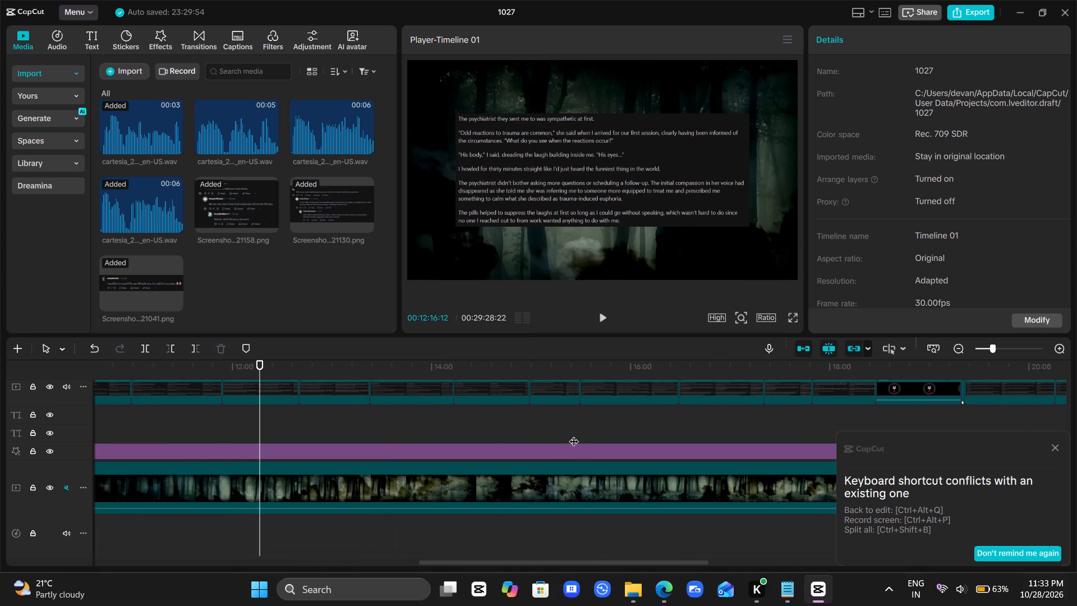
scroll(574, 434, left, 2)
click(539, 424)
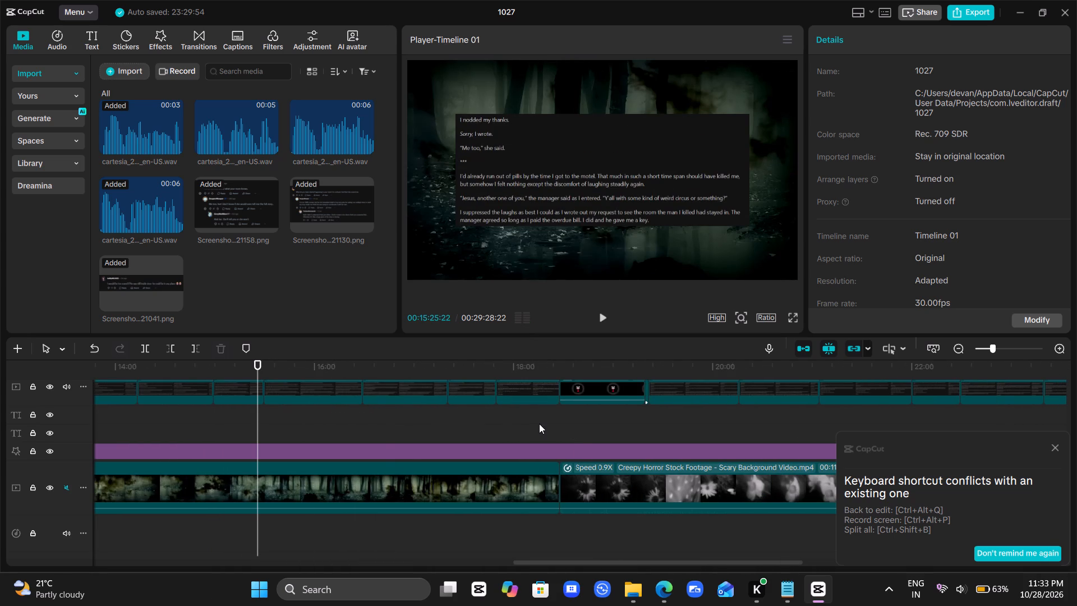
key(space)
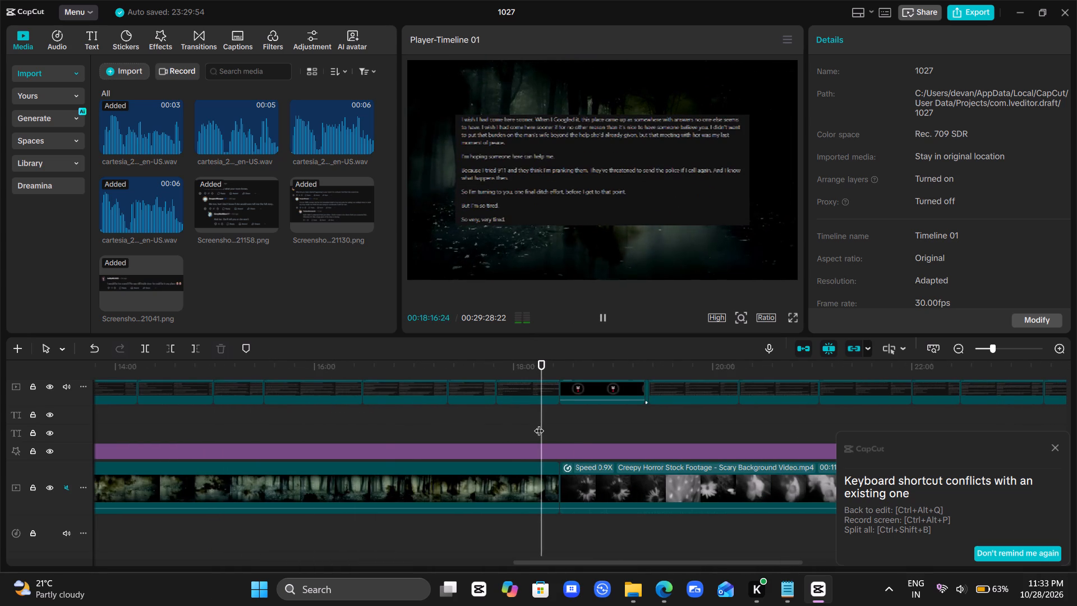
scroll(539, 424, up, 2)
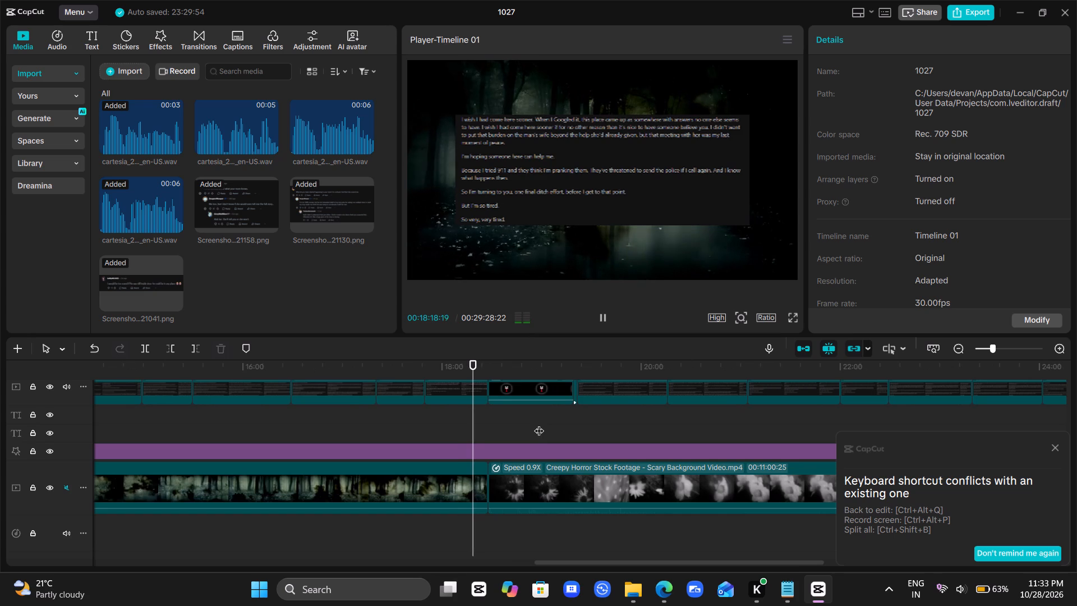
scroll(539, 424, up, 2)
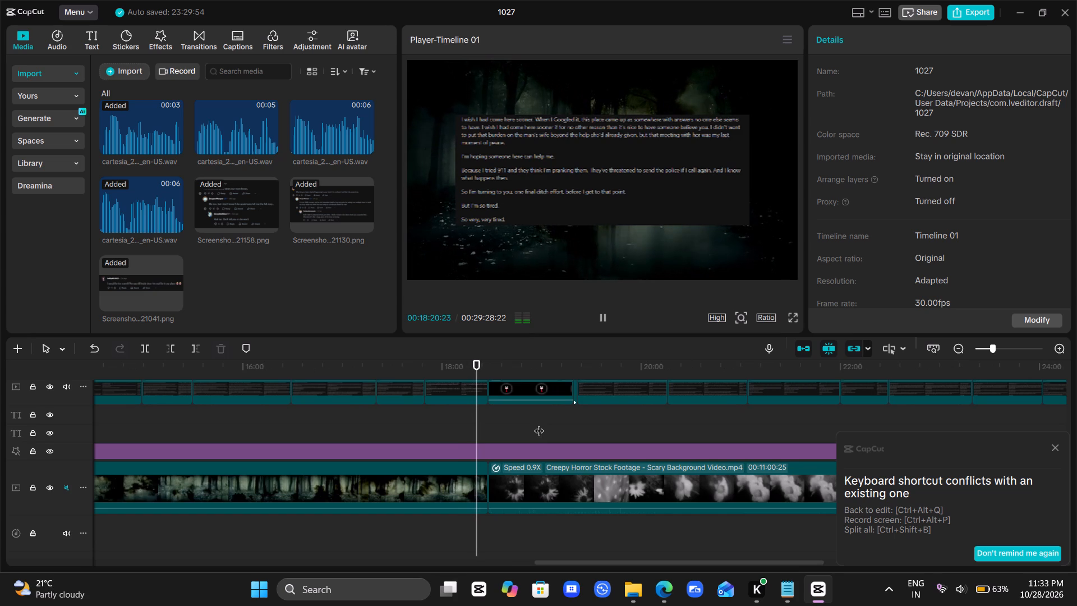
scroll(539, 424, up, 2)
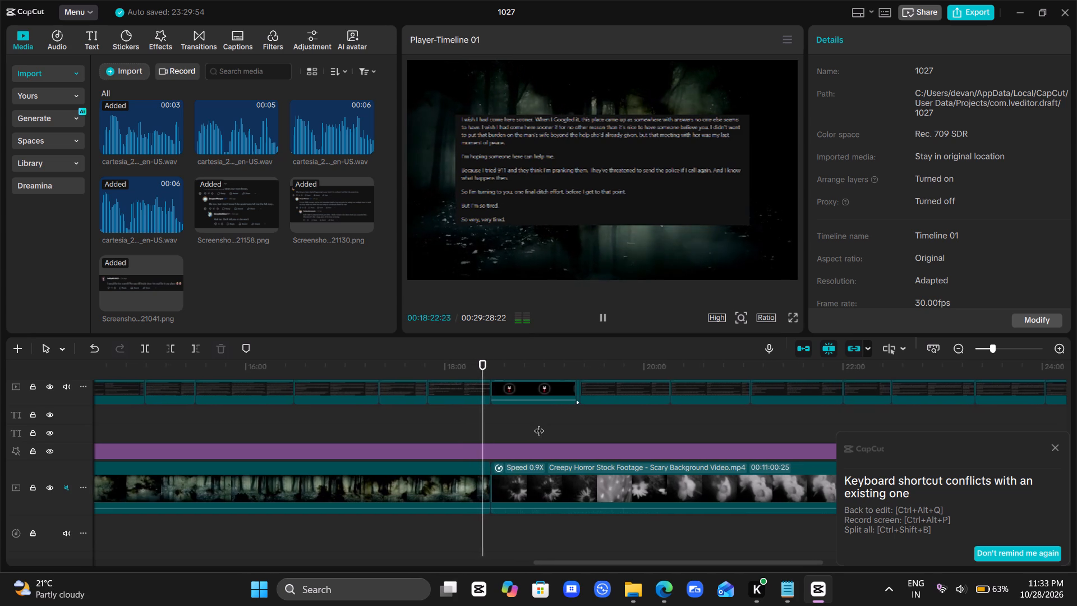
scroll(539, 424, up, 1)
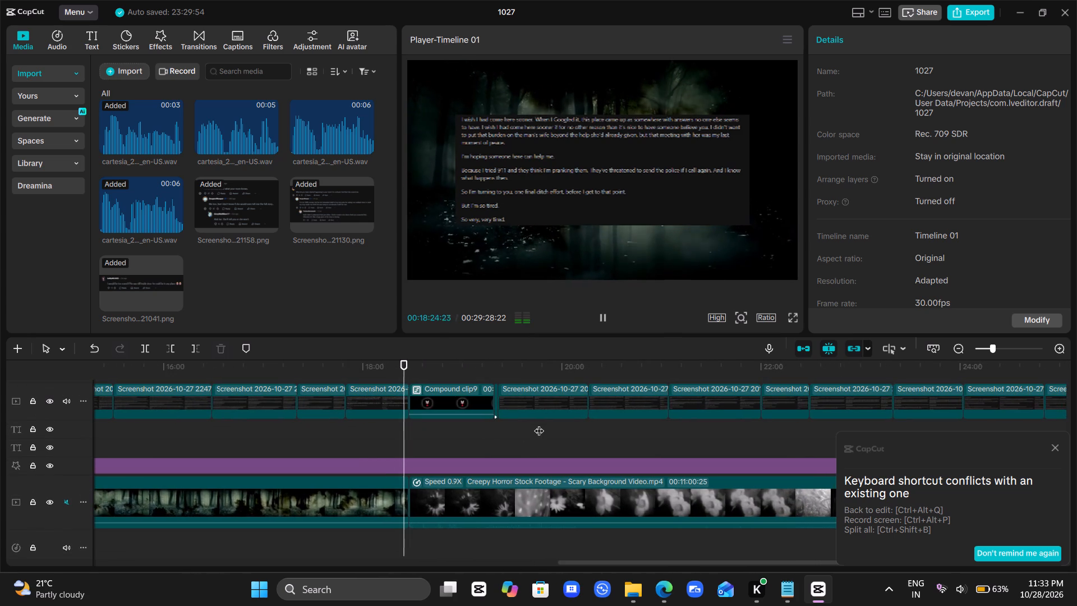
scroll(539, 424, left, 1)
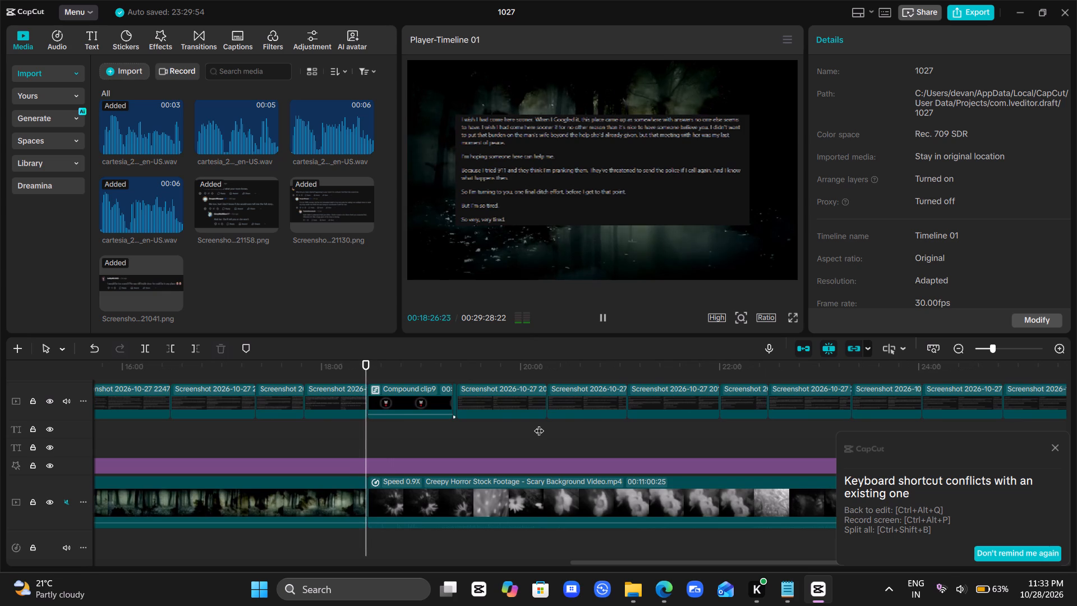
scroll(539, 424, left, 1)
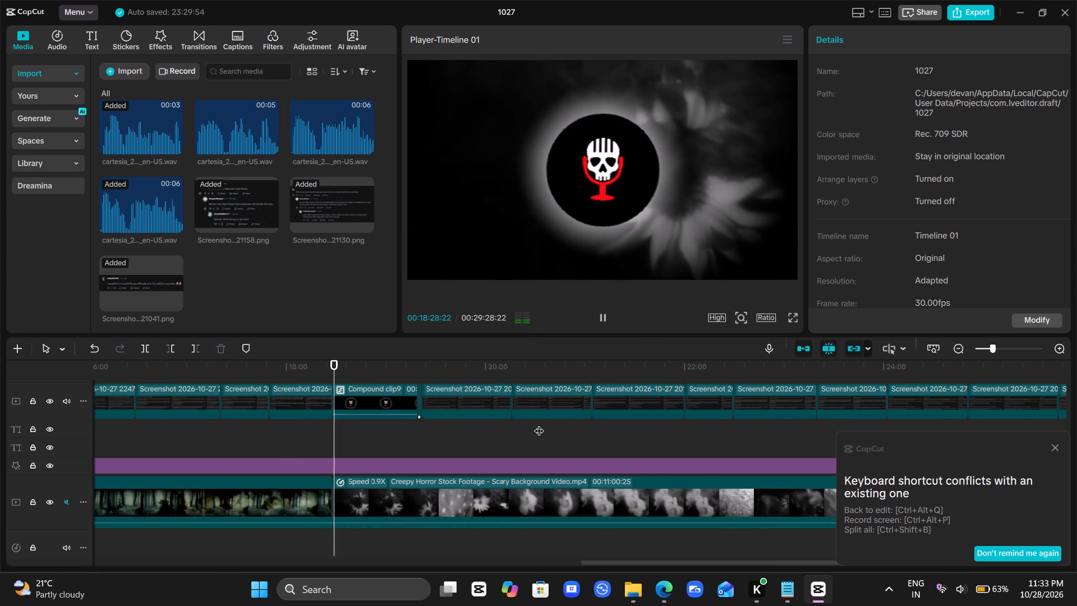
Examine how the overlay, background video and narration tracks line up around the skull-microphone compound clip near 00:18:30.
scroll(539, 424, up, 1)
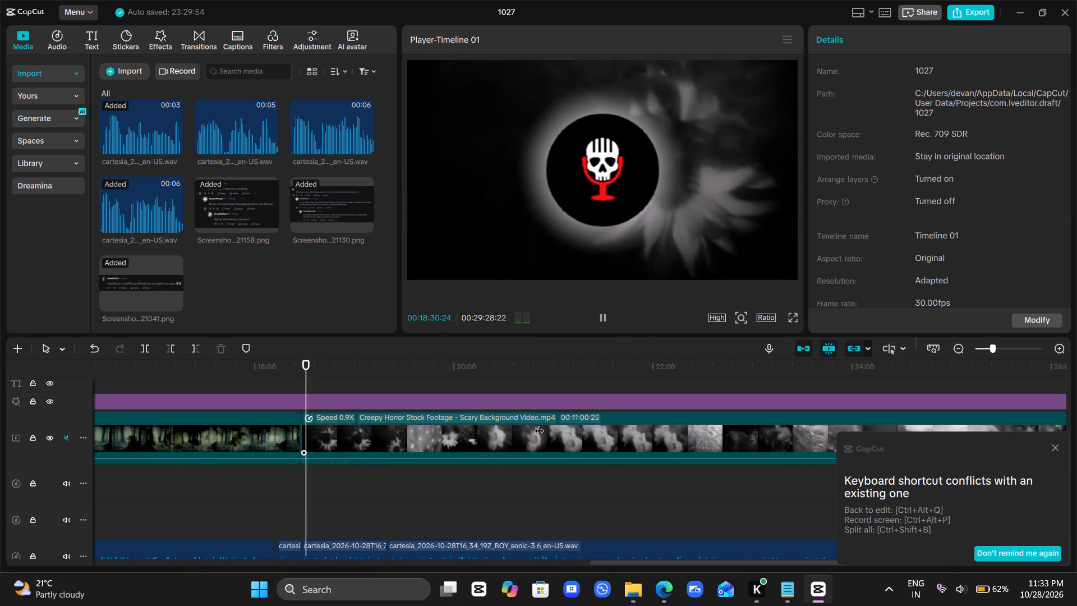
scroll(539, 424, up, 1)
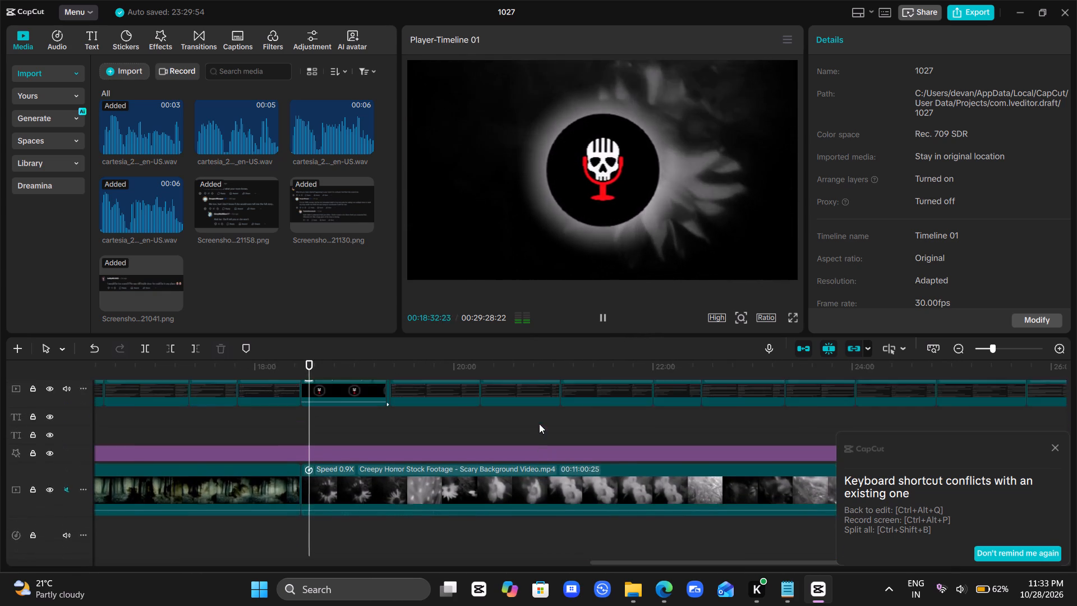
scroll(539, 424, up, 2)
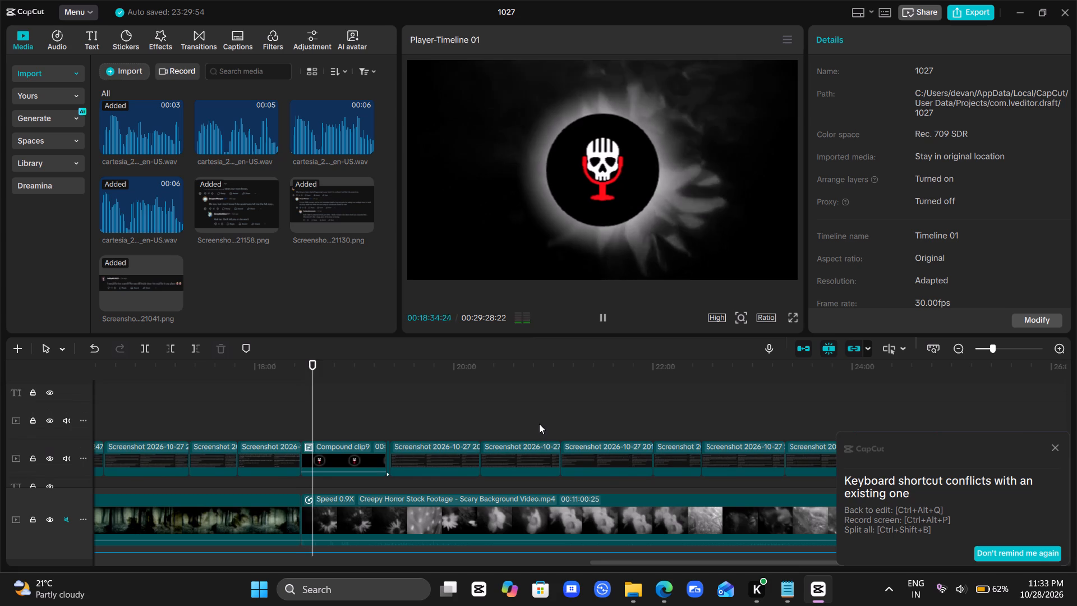
scroll(539, 424, down, 2)
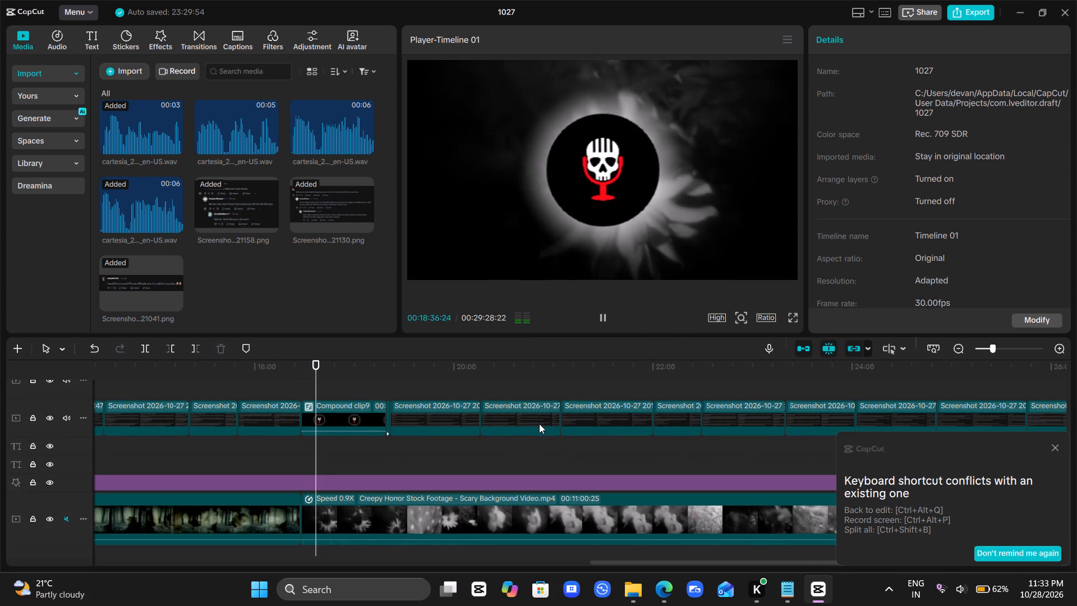
Watch the skull-microphone compound clip from about 00:18:36 through its transition into the third story's opening screenshot.
scroll(539, 424, down, 2)
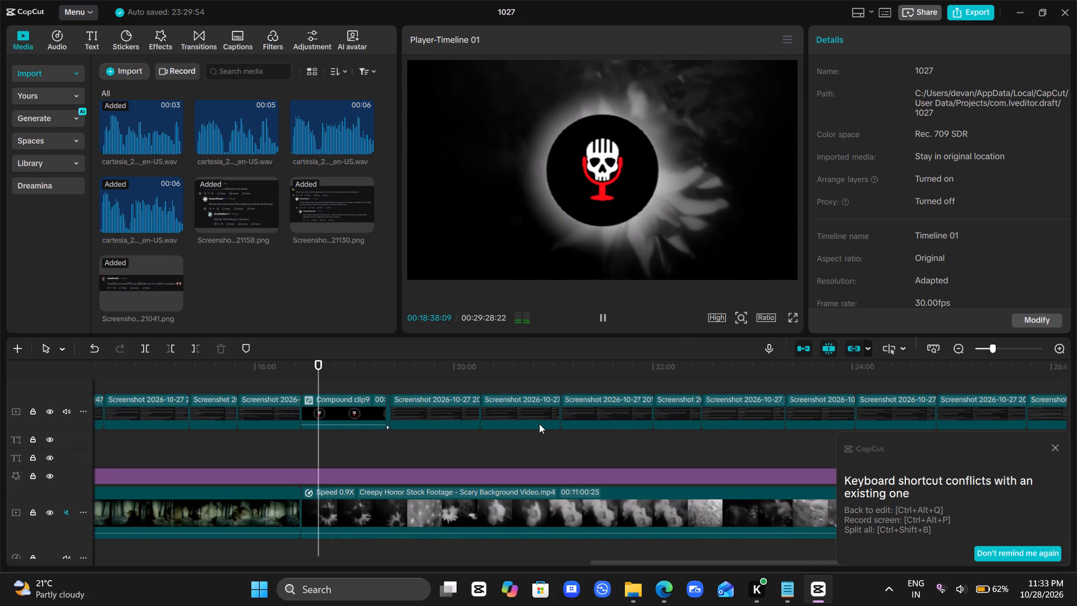
scroll(539, 424, down, 1)
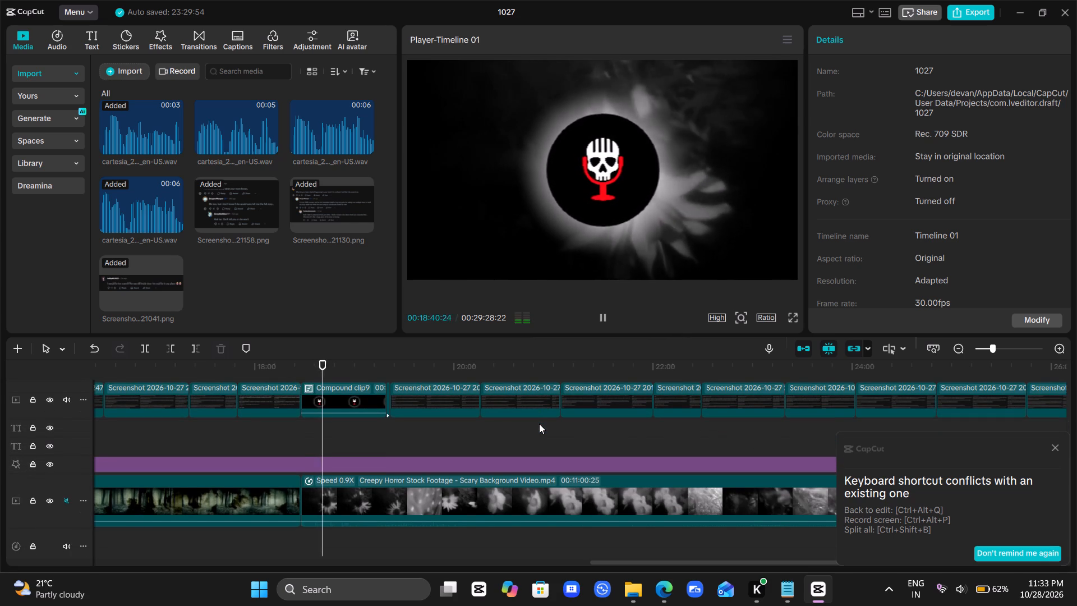
scroll(539, 424, down, 1)
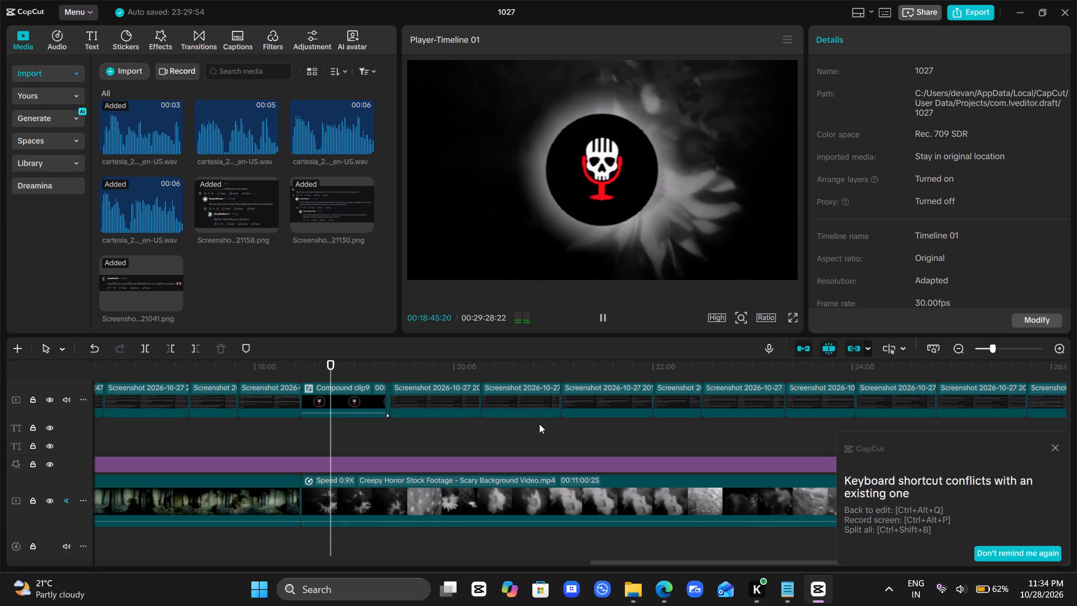
scroll(539, 424, down, 2)
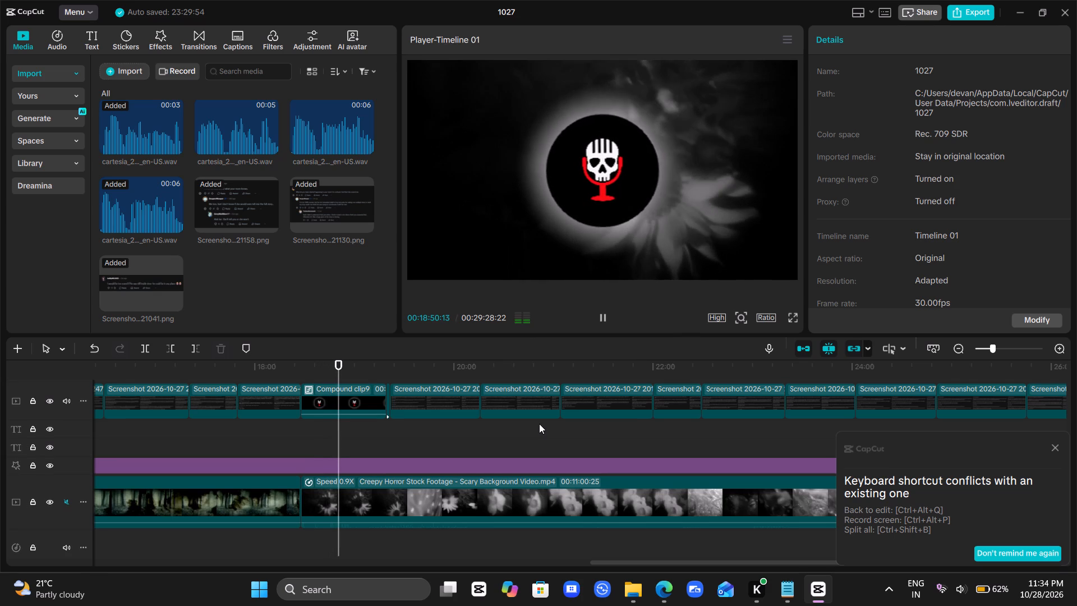
scroll(539, 424, down, 1)
scroll(539, 424, left, 1)
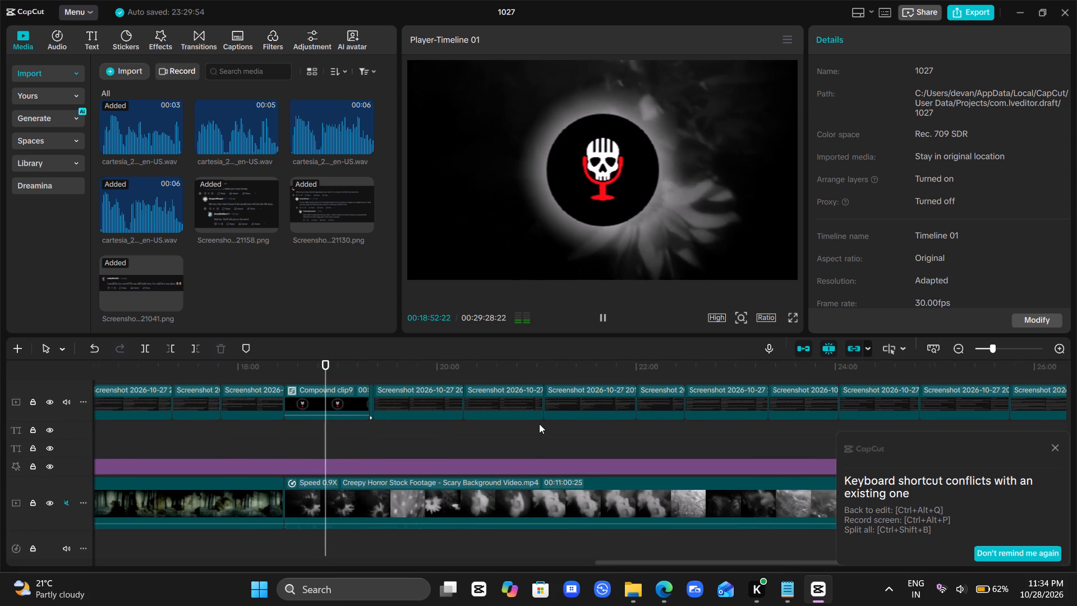
scroll(539, 424, left, 1)
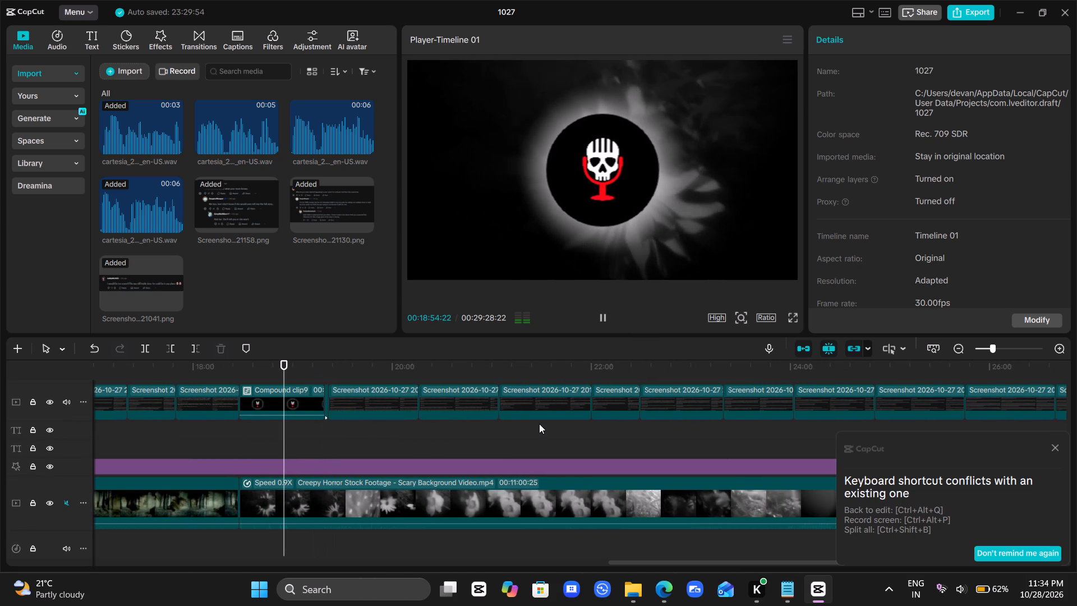
scroll(539, 424, left, 1)
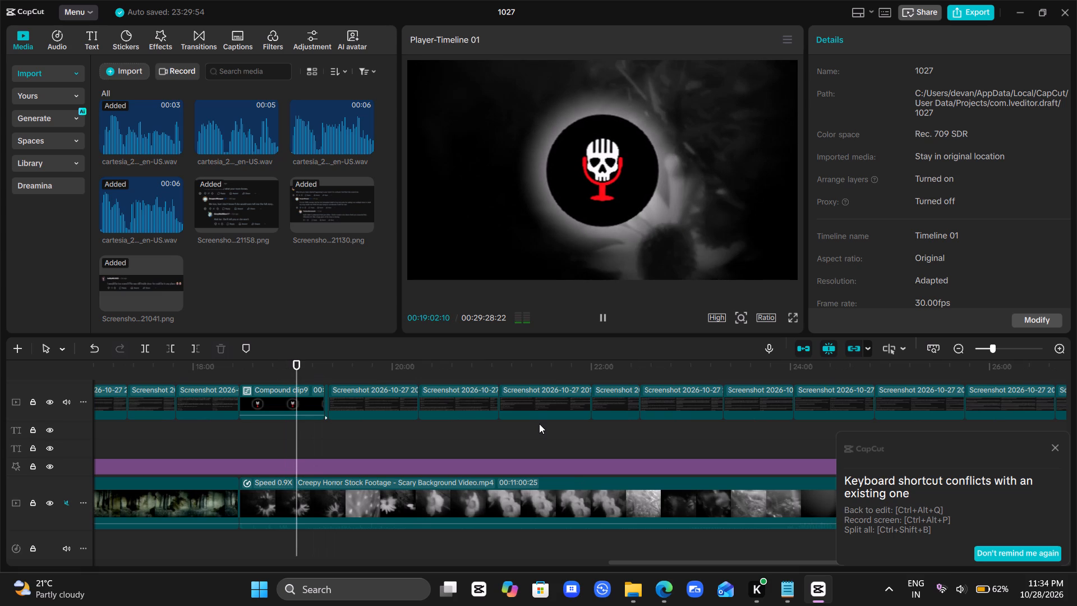
scroll(539, 424, left, 1)
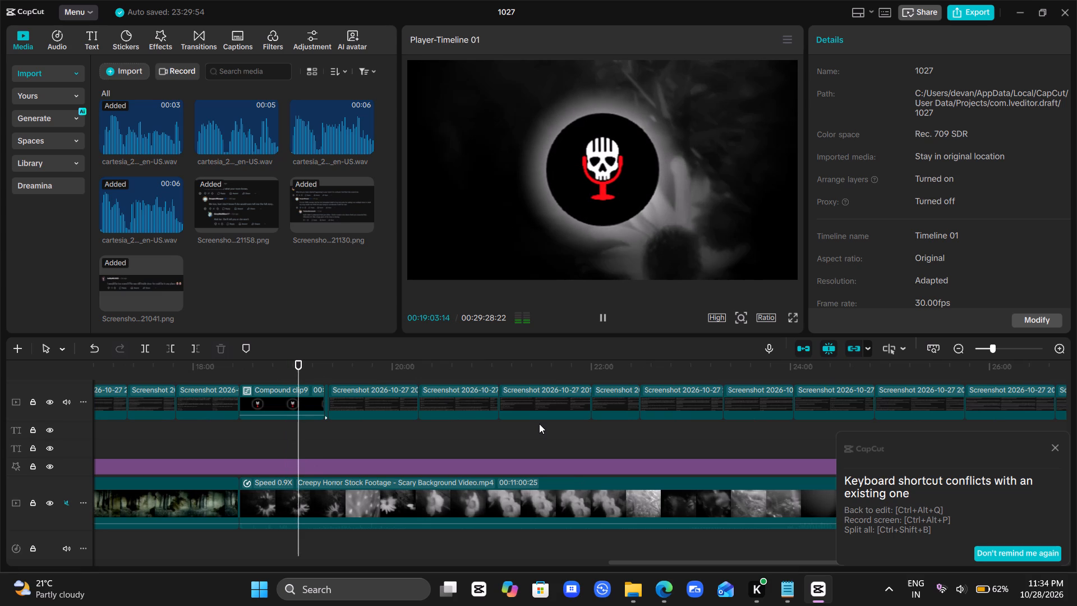
scroll(539, 424, left, 1)
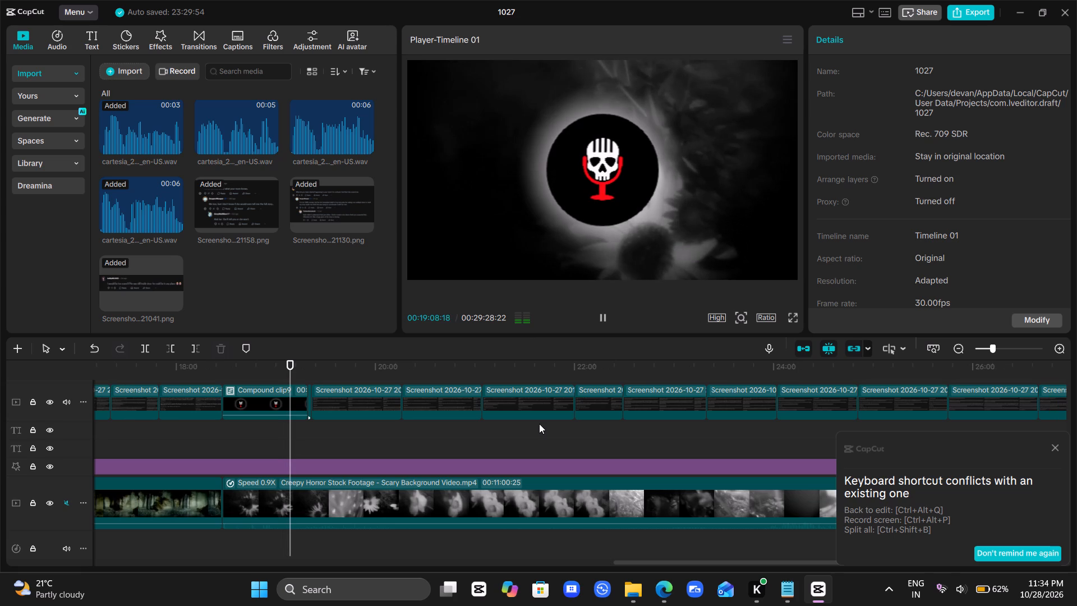
scroll(539, 424, left, 1)
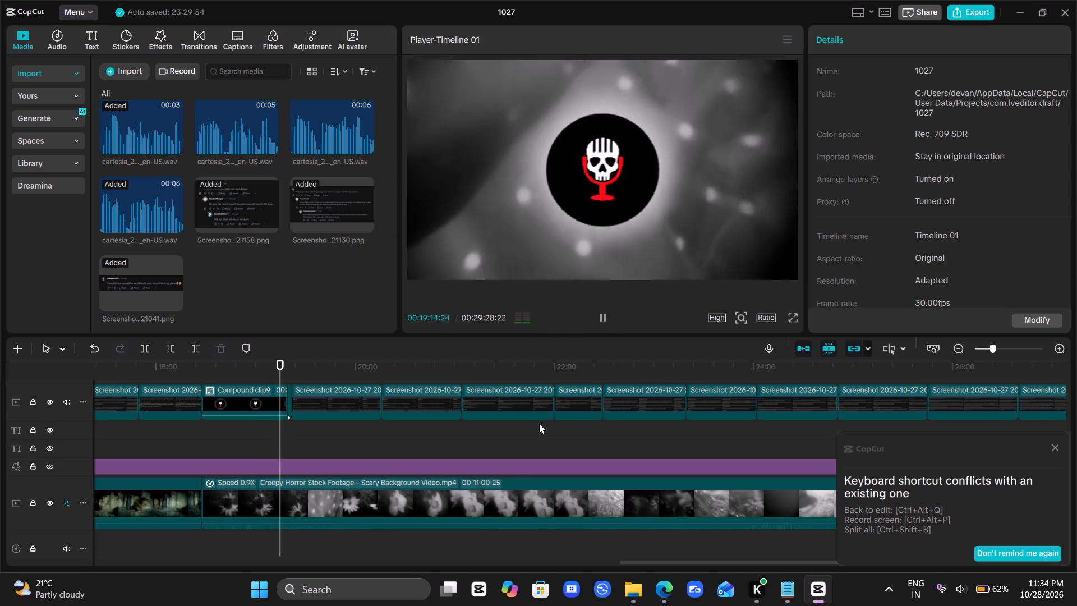
scroll(539, 424, left, 1)
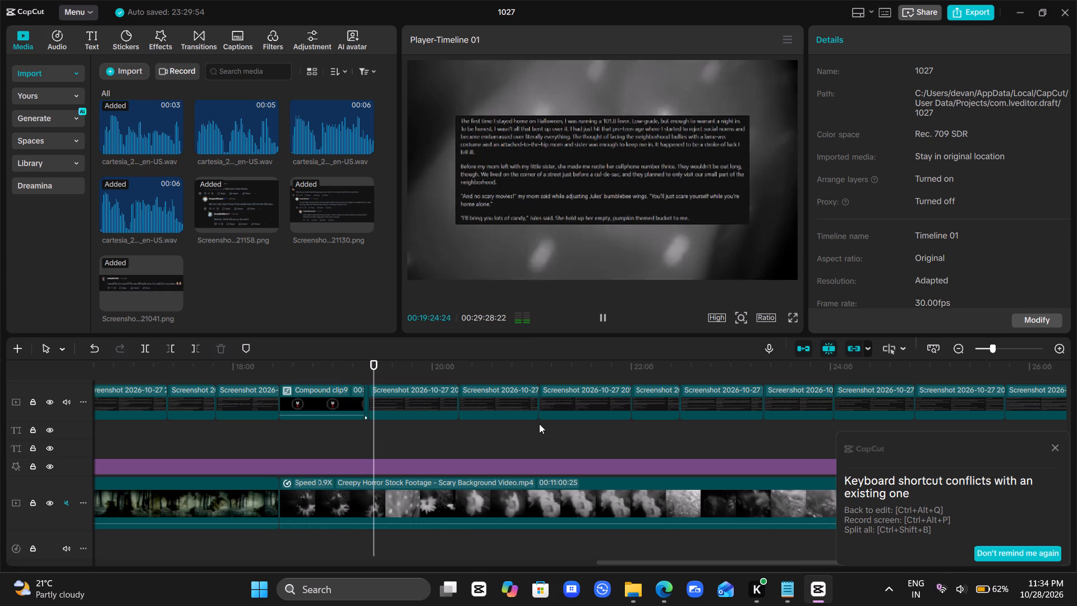
key(space)
Replay the transition from the end of the compound clip into the third story's opening screenshot.
scroll(539, 424, left, 2)
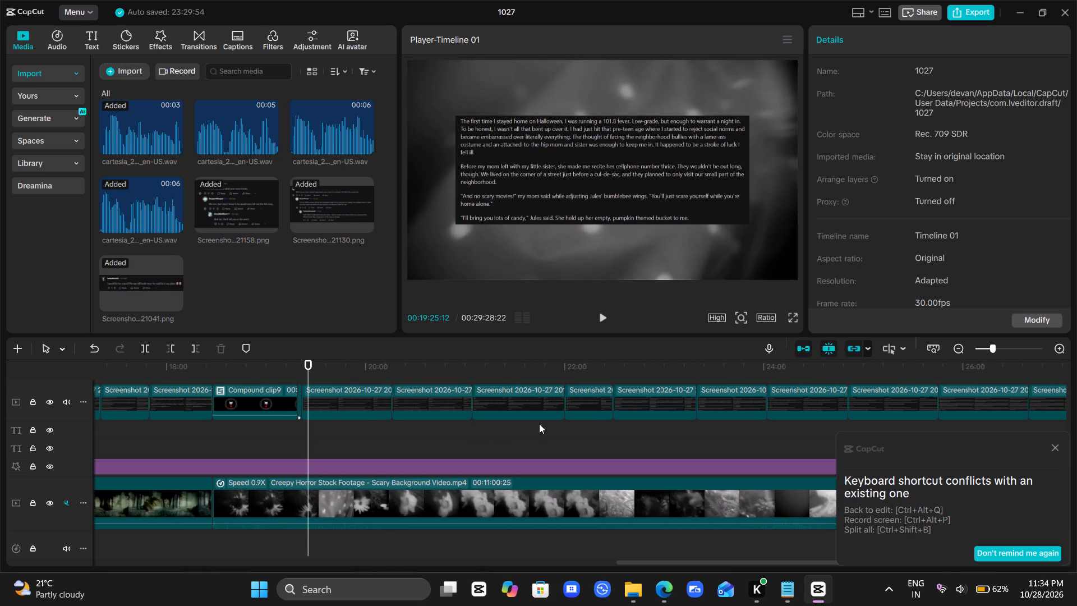
scroll(500, 440, left, 1)
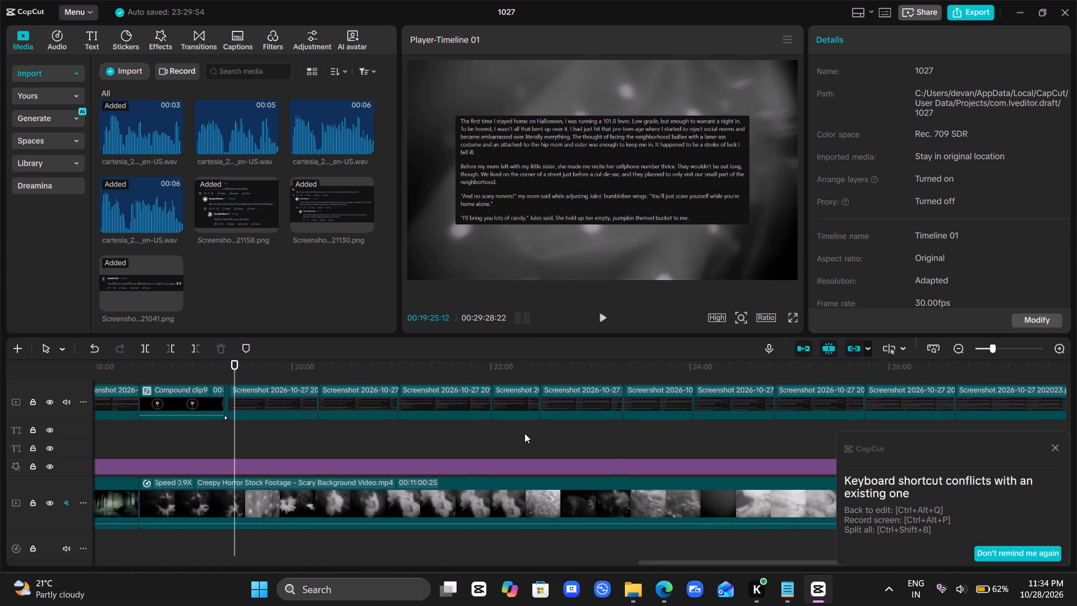
drag(222, 440, 213, 440)
click(213, 440)
key(space)
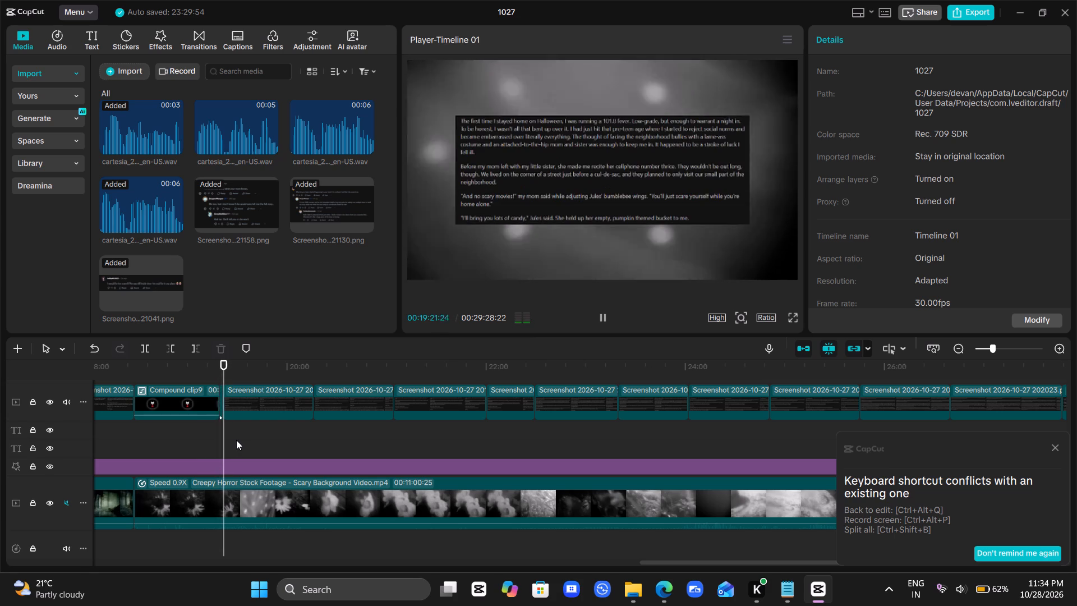
Play from about 00:29:06 to check the third story's last screenshot, the comments and the closing skull-microphone clip to the end.
scroll(335, 437, left, 2)
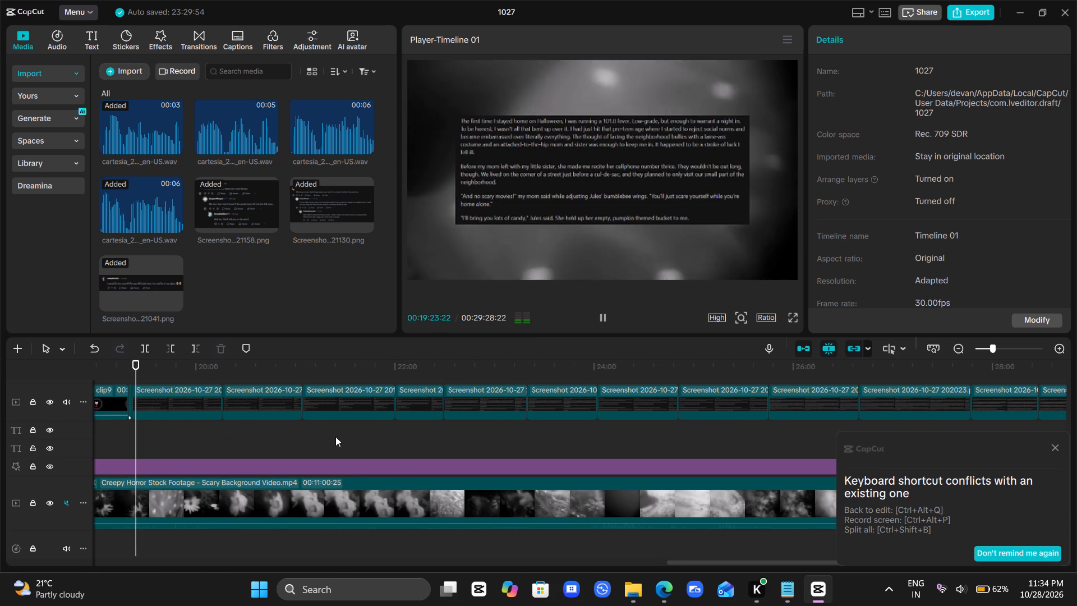
scroll(335, 437, left, 1)
click(472, 450)
scroll(472, 450, left, 1)
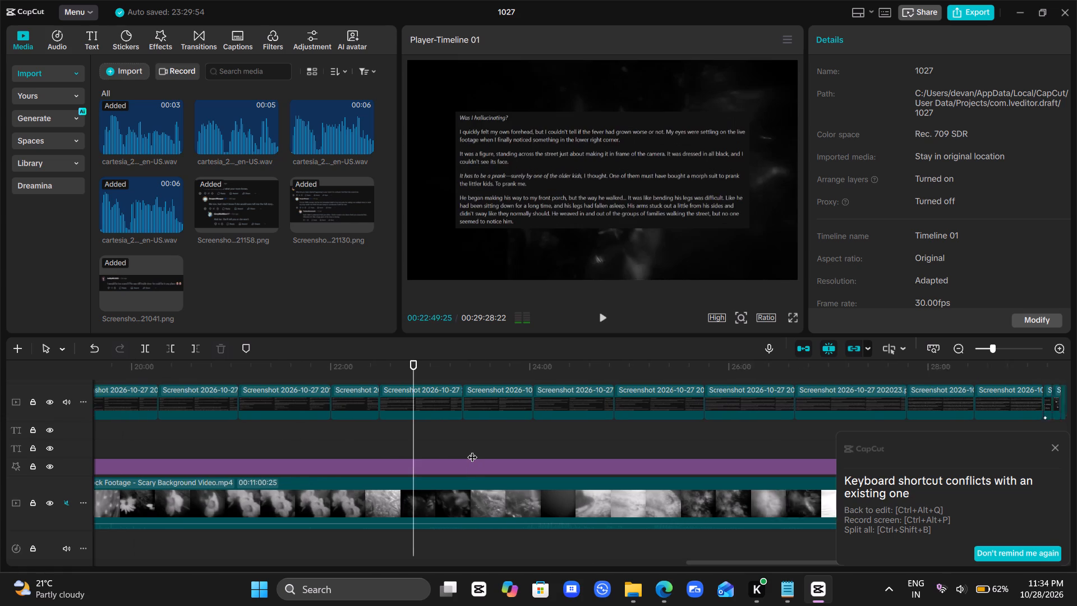
scroll(472, 450, left, 2)
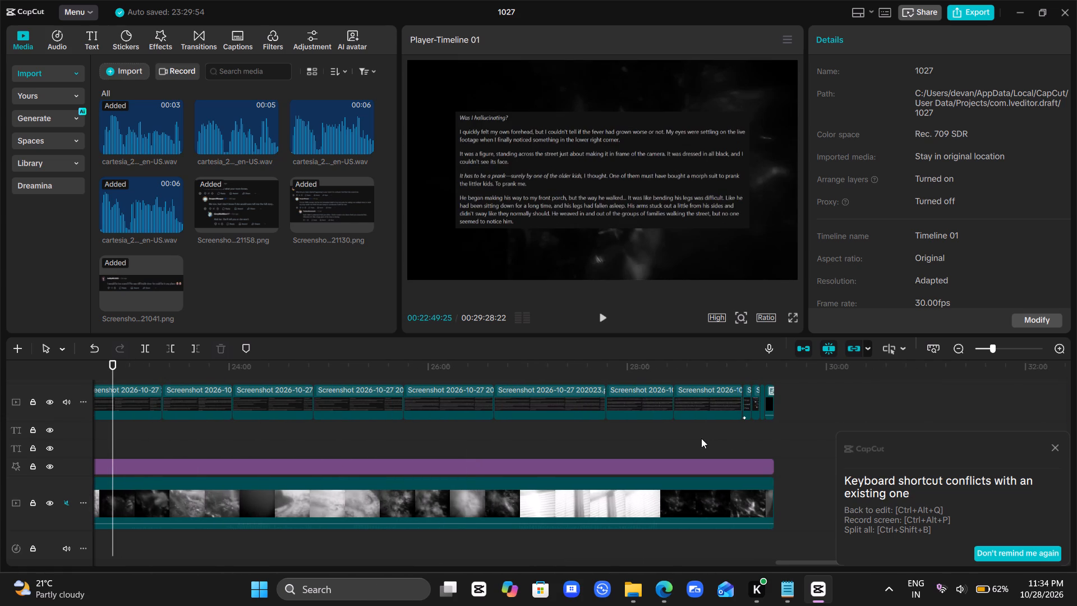
click(701, 438)
drag(701, 438, 733, 439)
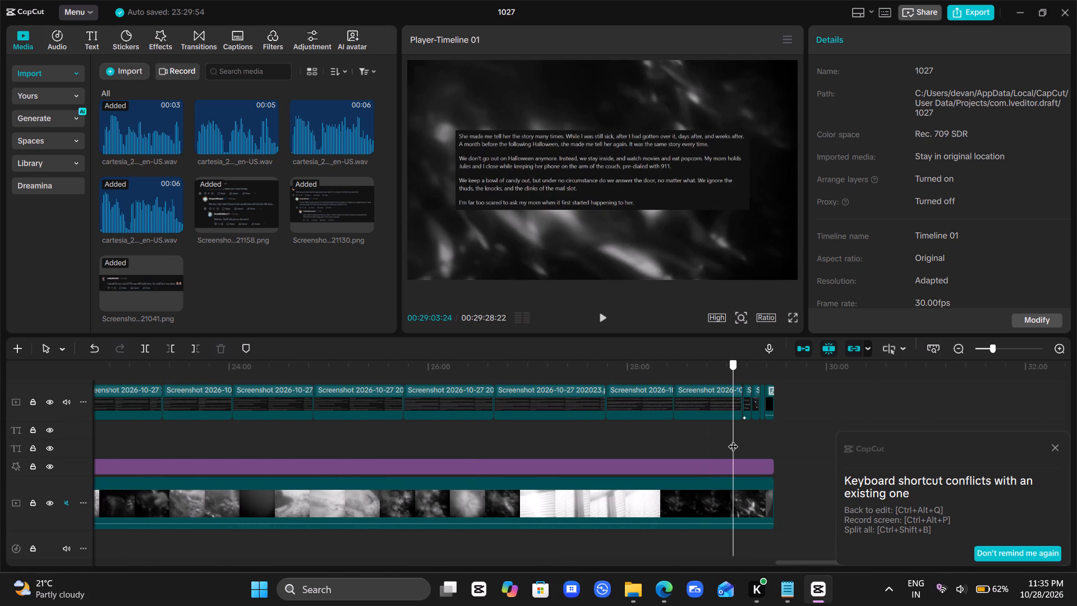
drag(733, 439, 738, 440)
key(space)
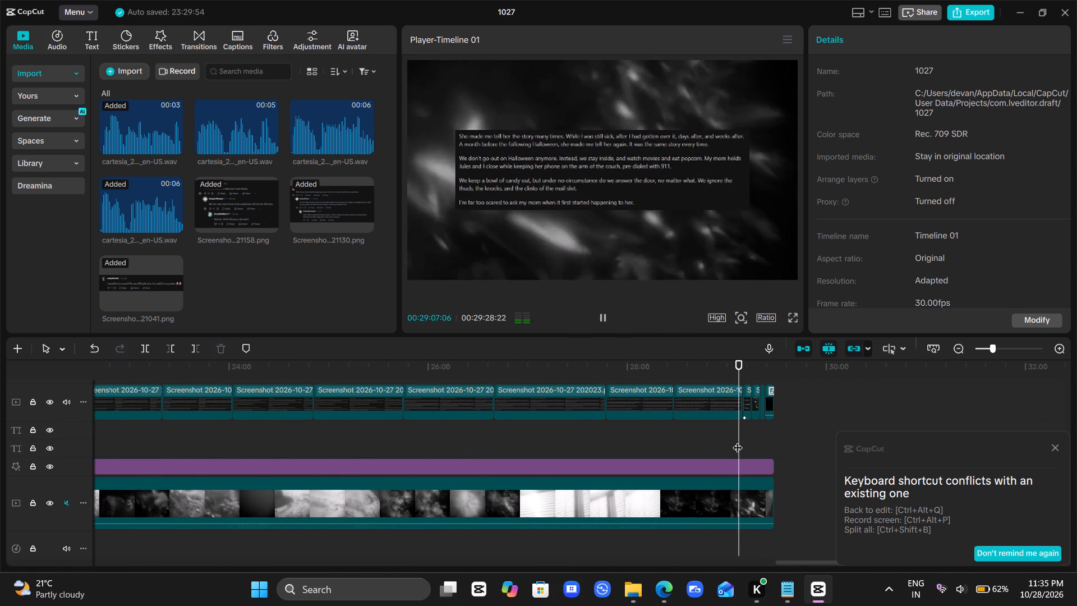
scroll(738, 440, left, 1)
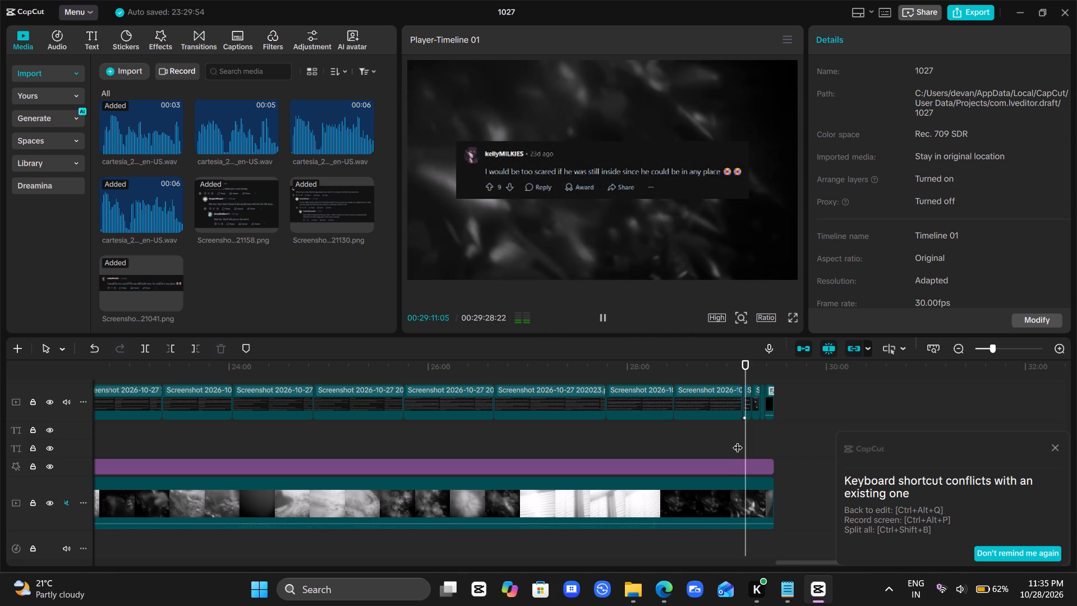
scroll(738, 440, left, 2)
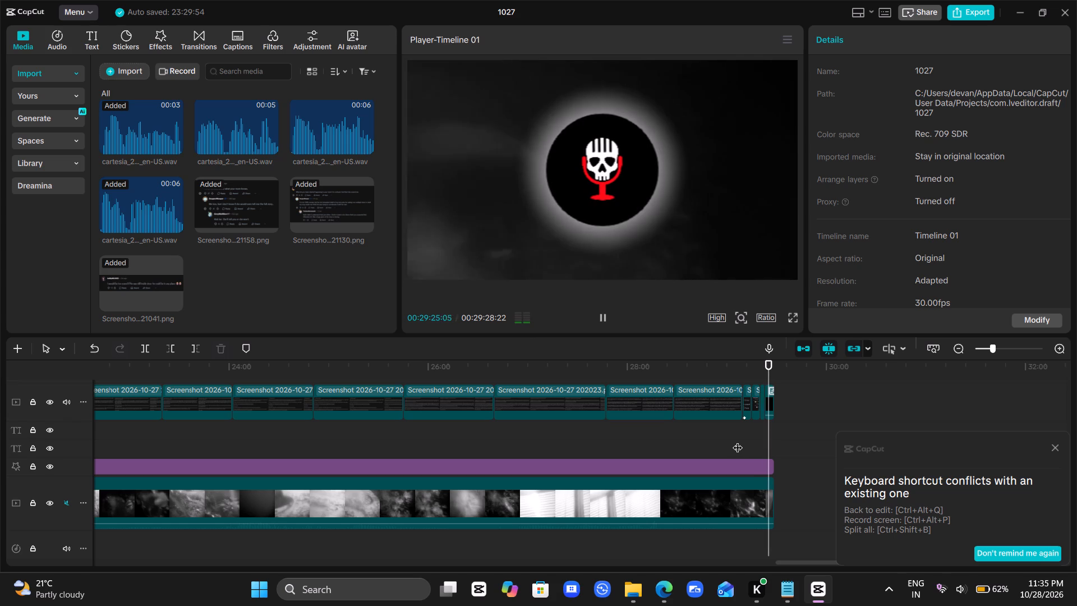
scroll(738, 440, left, 2)
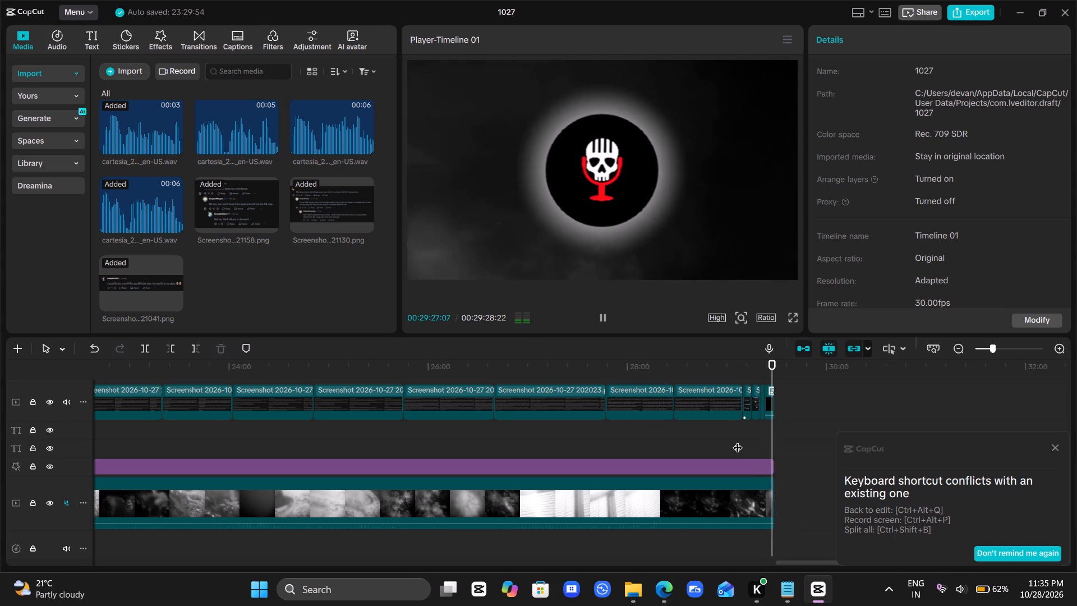
scroll(738, 440, left, 1)
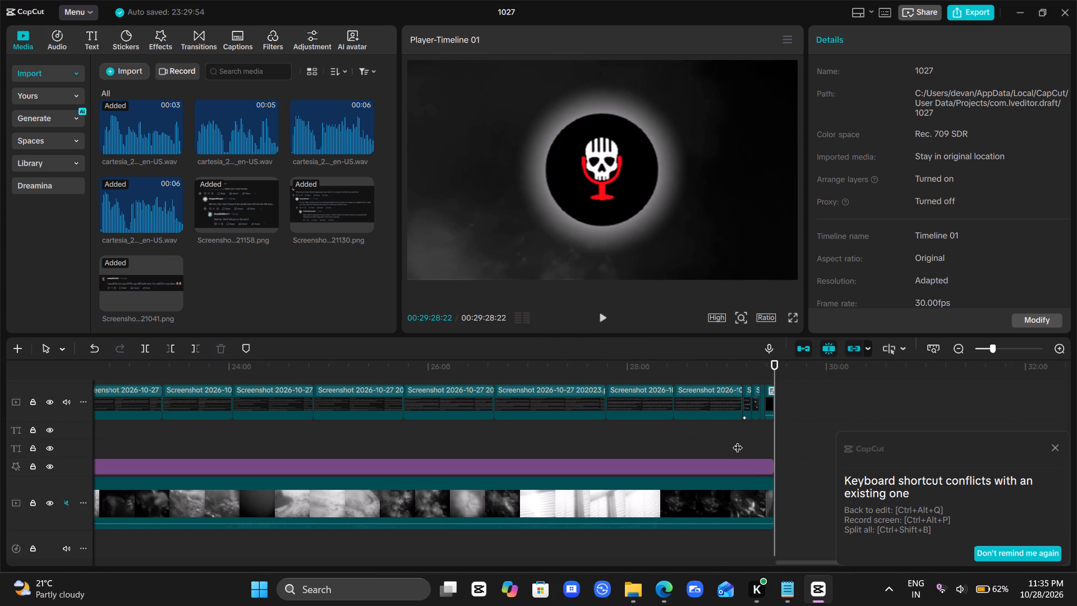
Skim back across the whole timeline and return the playhead to its start at 00:00:00.
ctrl+scroll(738, 440, down, 16)
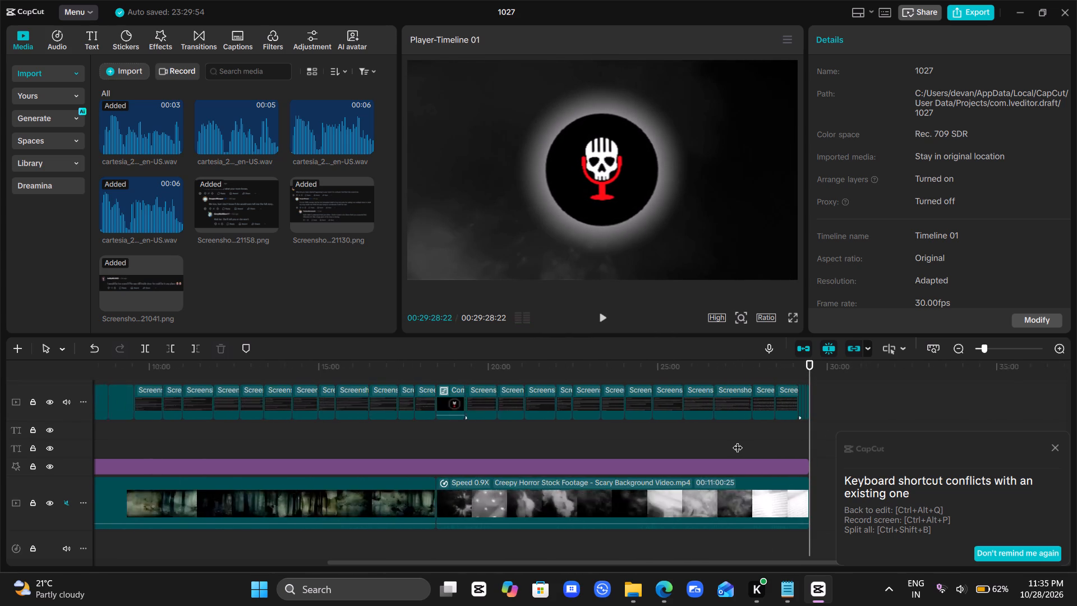
ctrl+scroll(738, 440, down, 7)
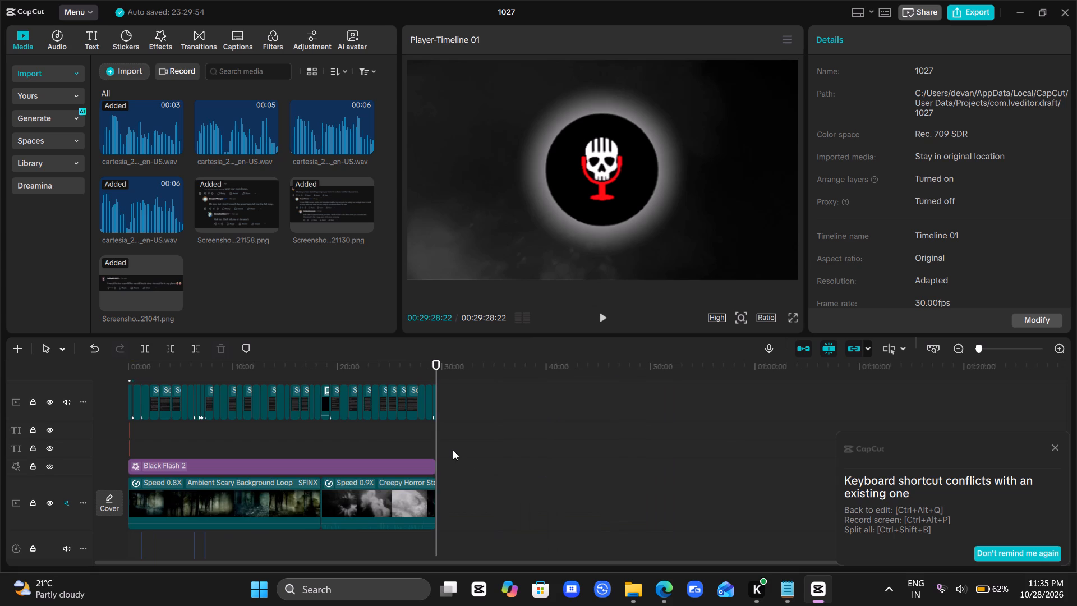
ctrl+scroll(453, 450, down, 1)
click(283, 439)
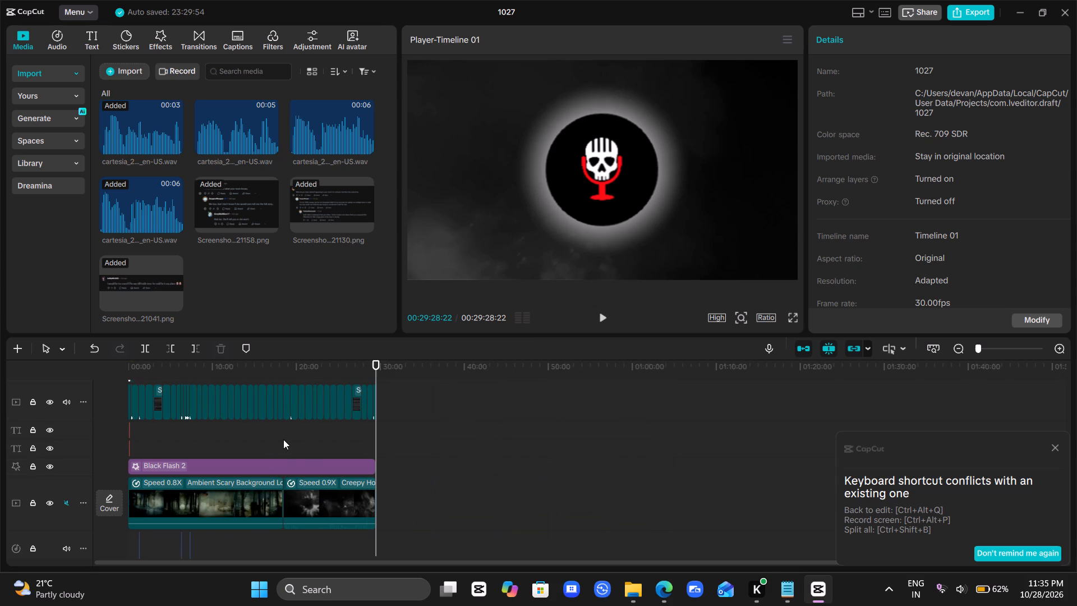
drag(283, 439, 44, 401)
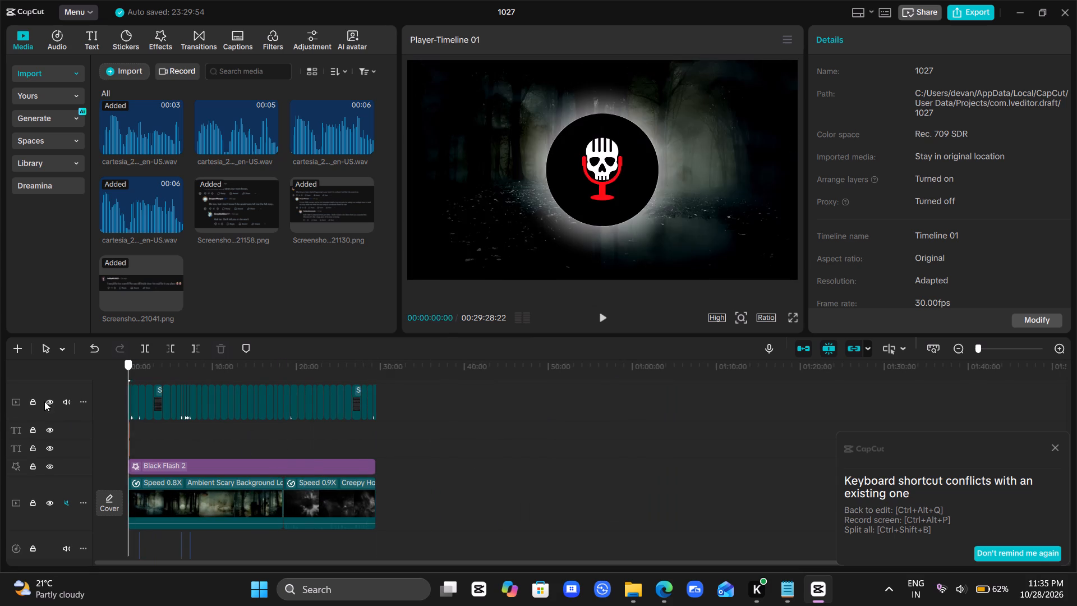
drag(44, 401, 183, 435)
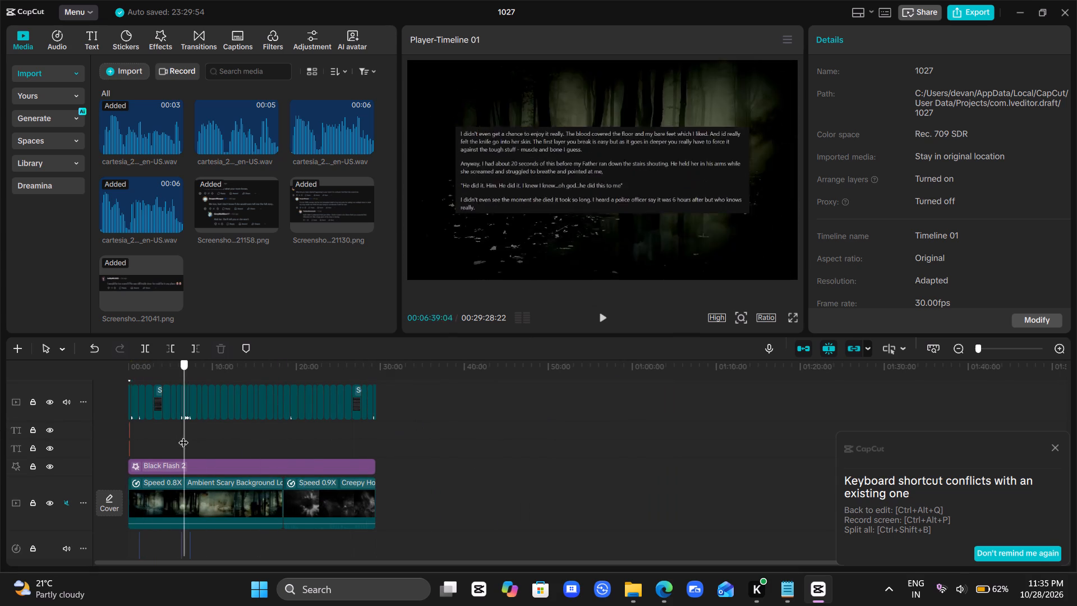
drag(183, 435, 80, 458)
scroll(268, 462, down, 2)
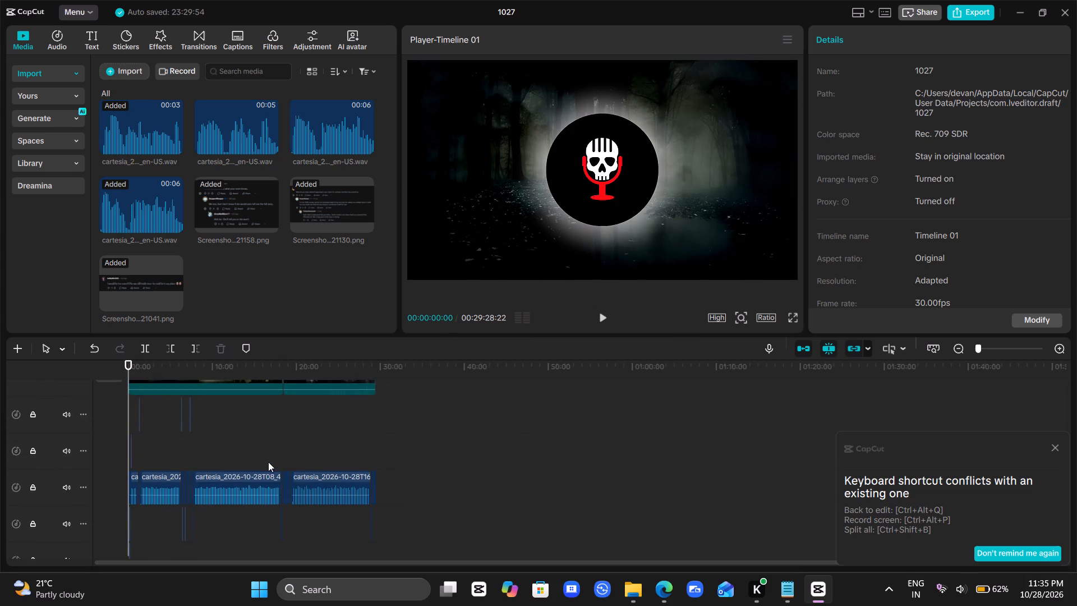
Reload the audio library, check the network connection, and search the music for "horror background music".
scroll(268, 462, down, 2)
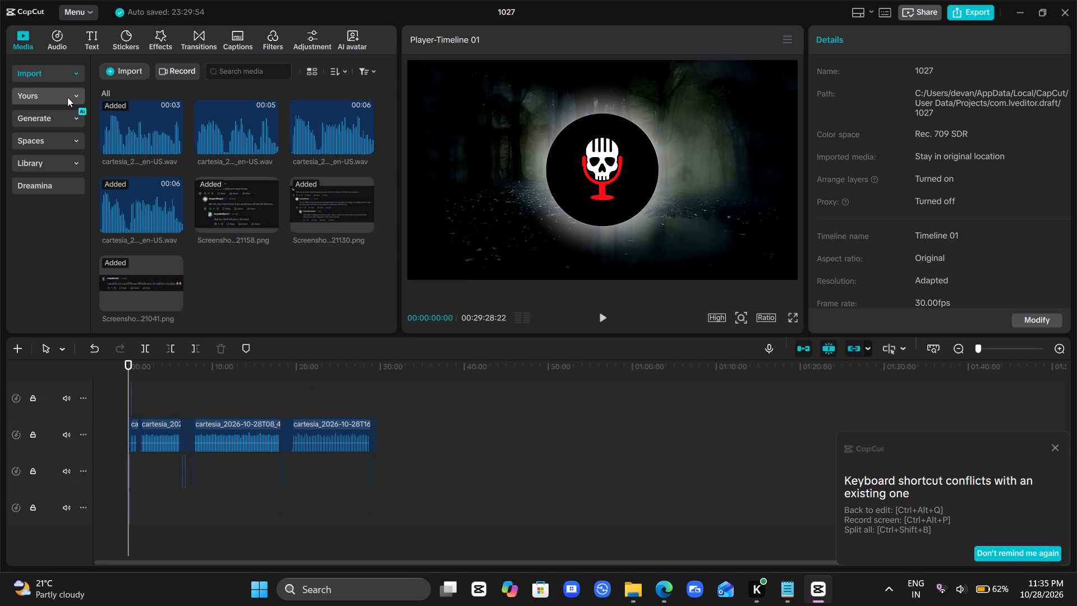
click(61, 31)
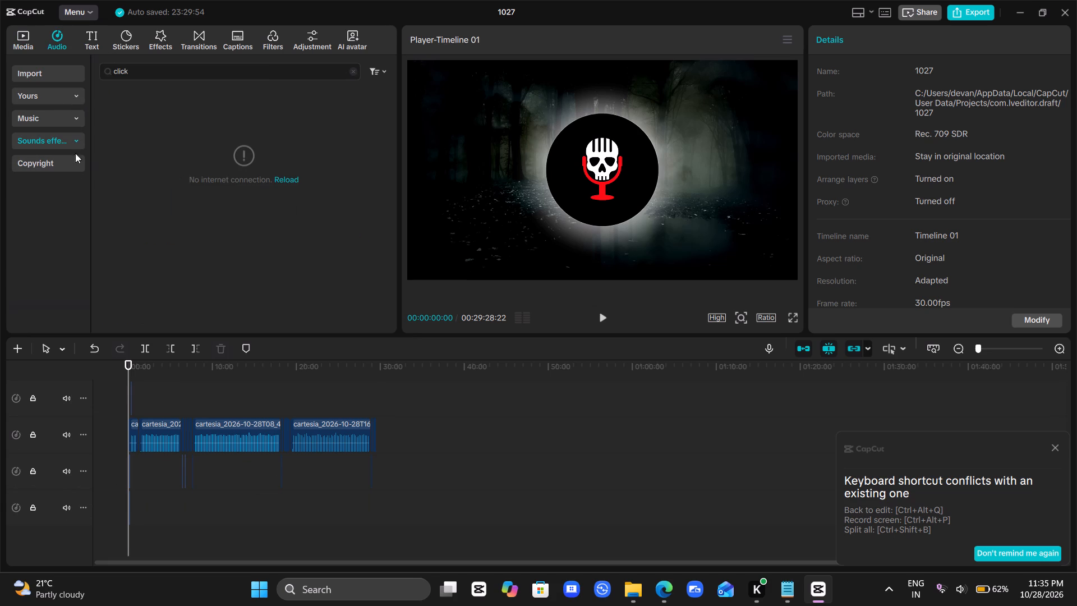
click(279, 179)
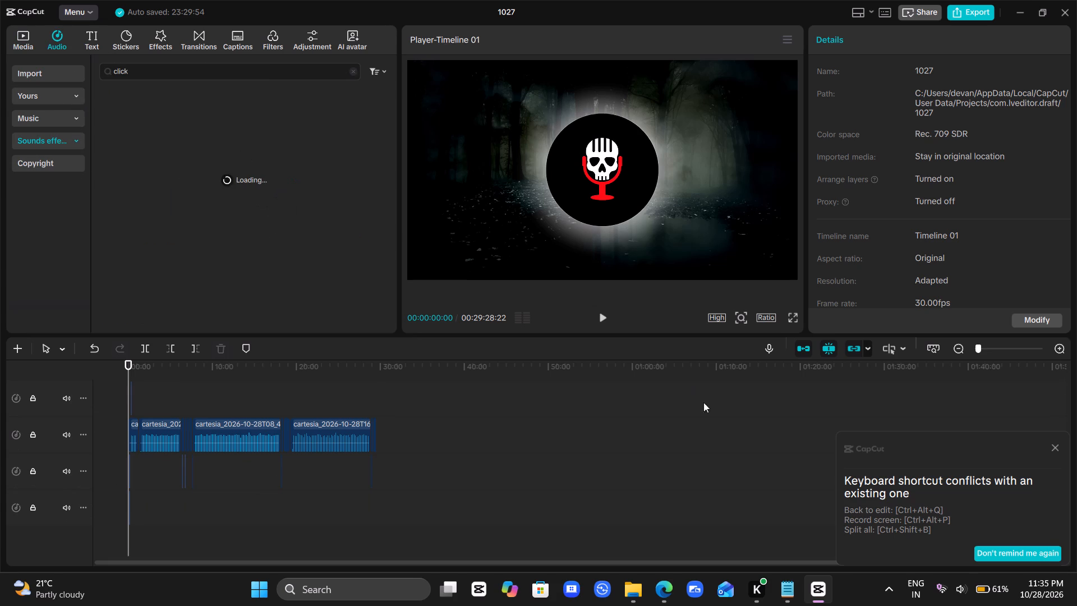
click(942, 600)
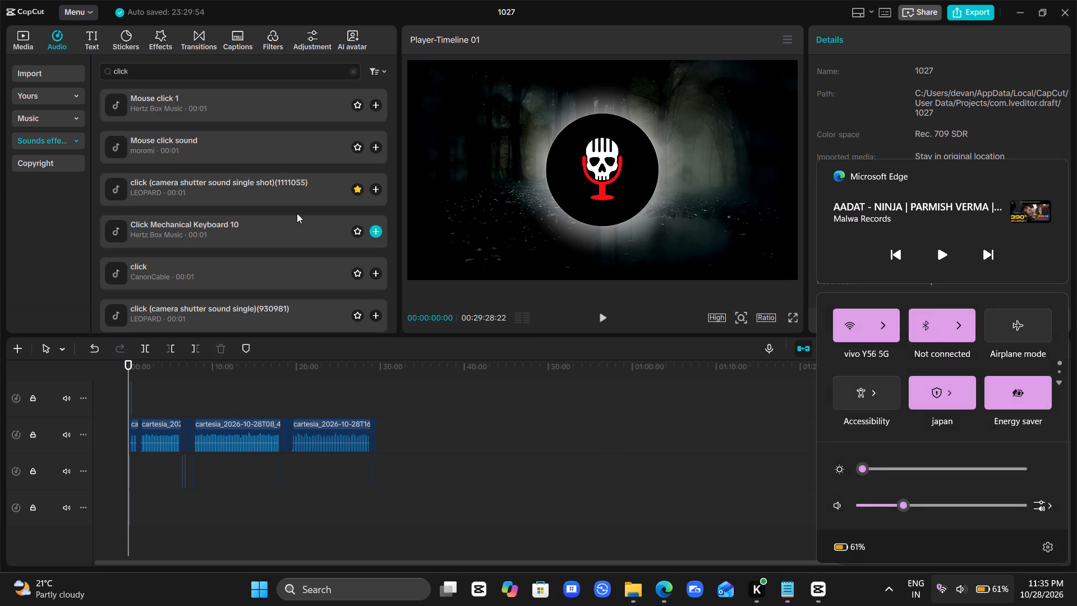
click(42, 120)
click(170, 74)
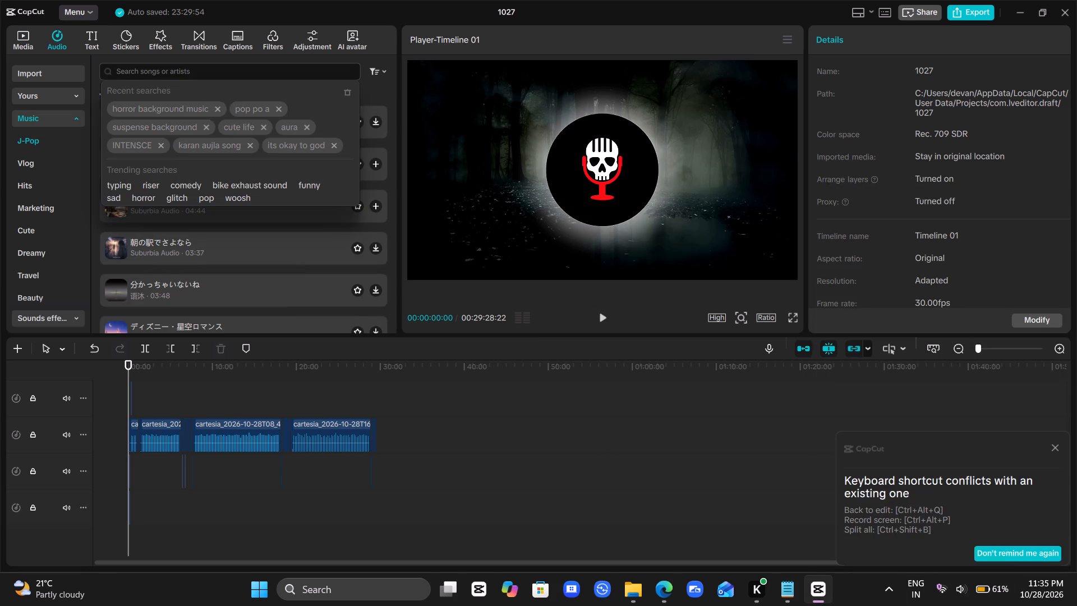
click(165, 113)
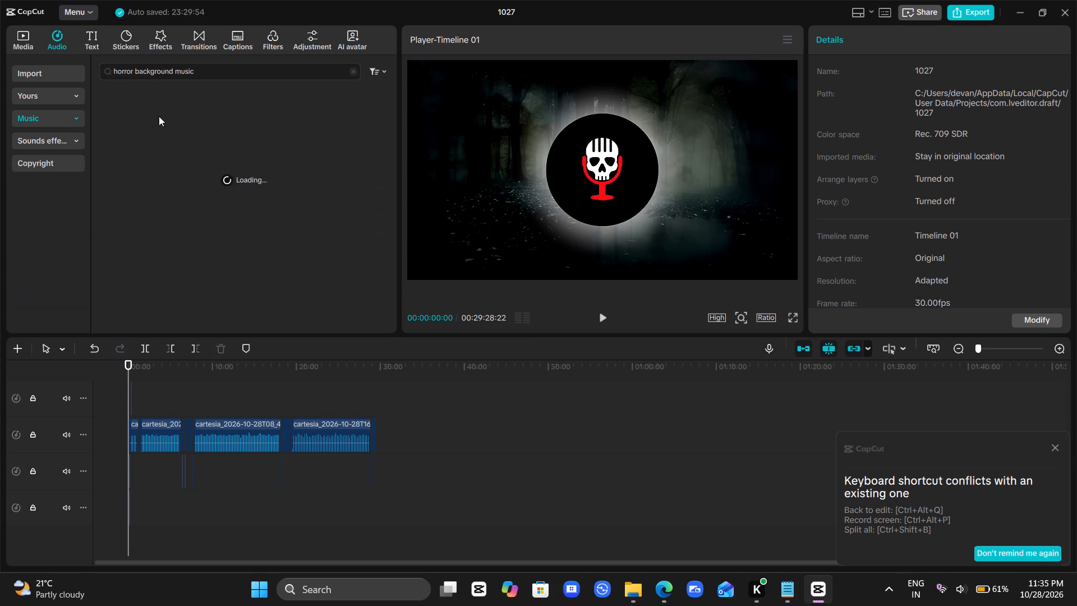
Preview the tracks "Horror background music" and TopGoat's "Creepy and simple horror background music" to compare them as background audio.
click(181, 114)
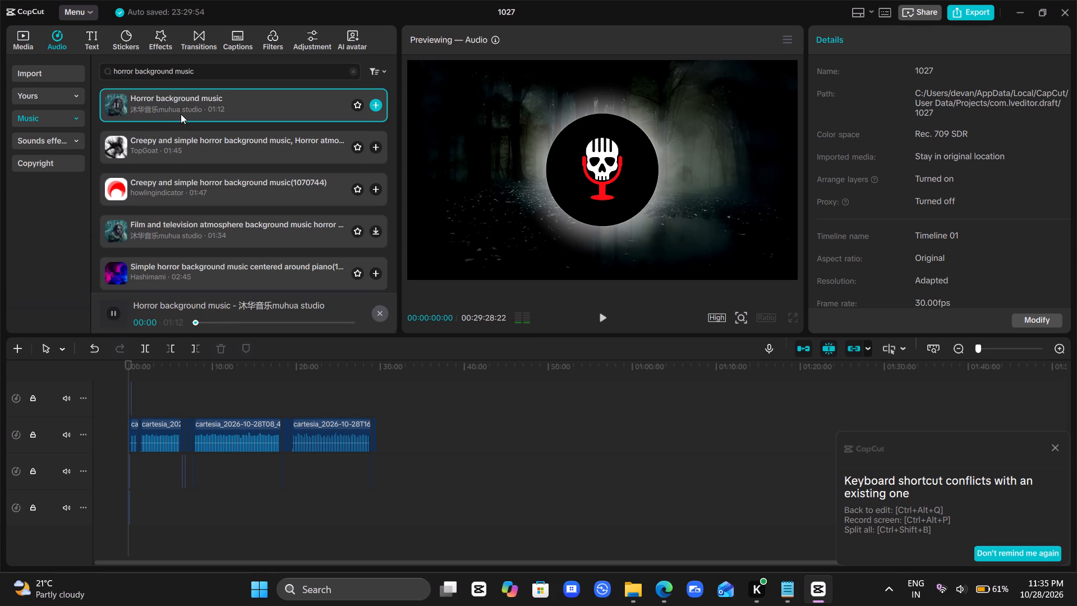
click(191, 144)
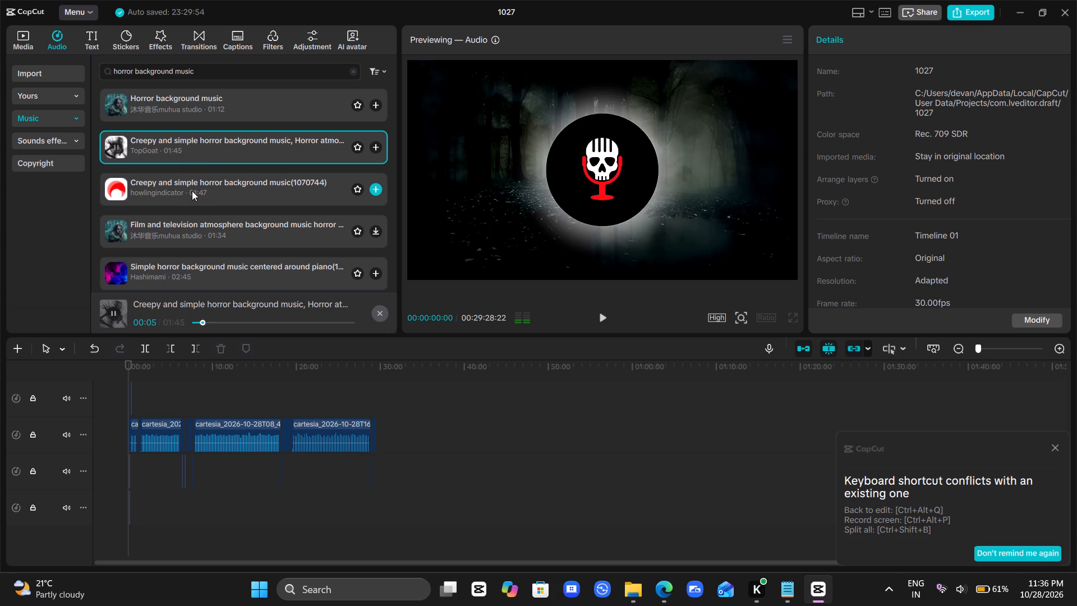
Preview the horror background music search results one by one, from howlingindicator's track through The Cursed Forest Intense Tension track.
click(192, 191)
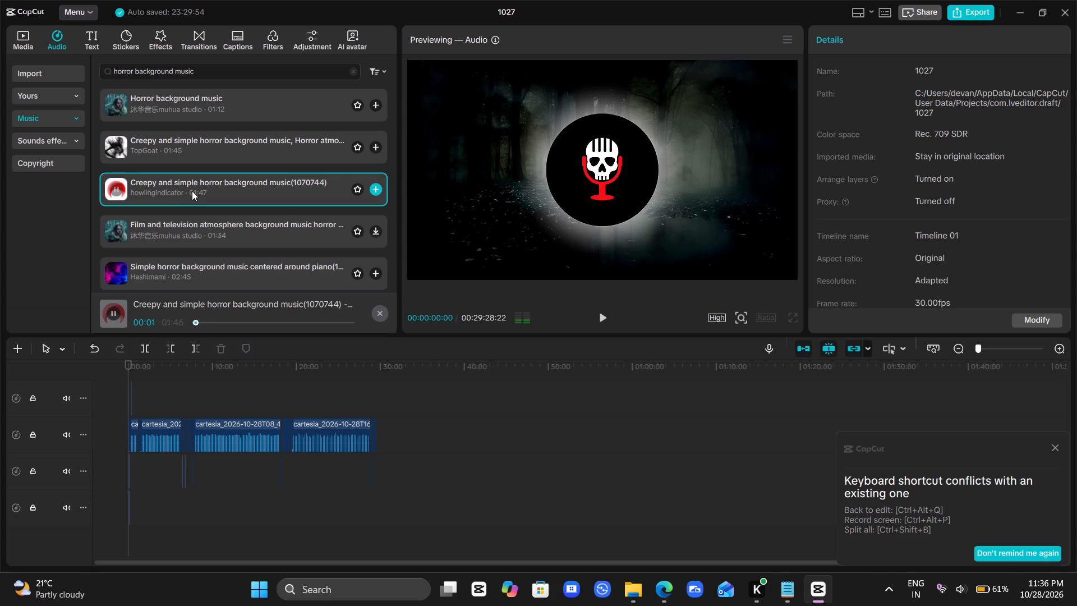
click(183, 238)
click(191, 278)
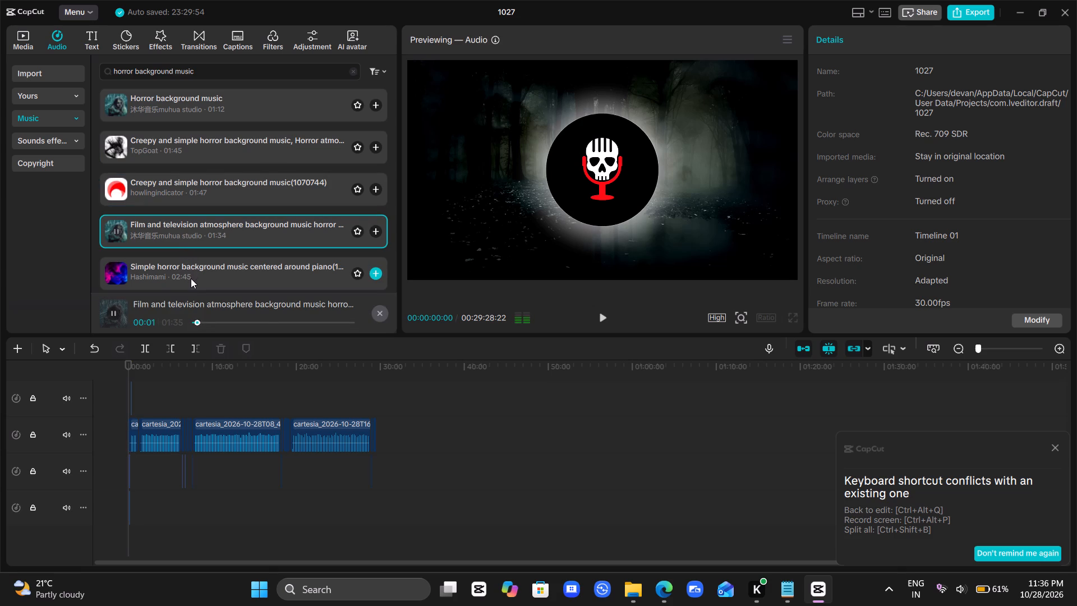
scroll(226, 270, down, 1)
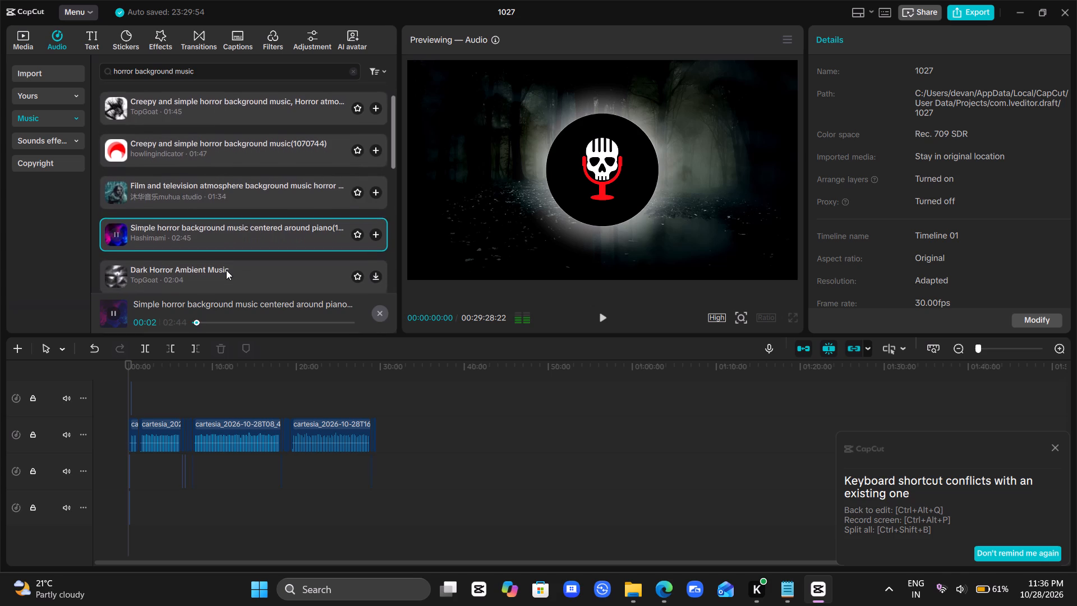
scroll(226, 270, down, 1)
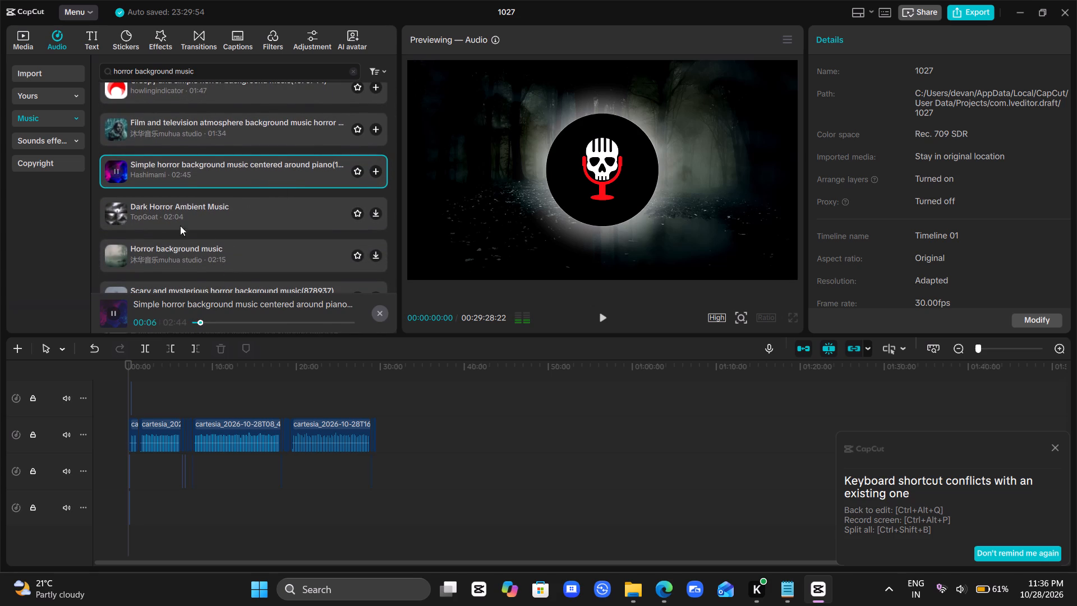
click(169, 207)
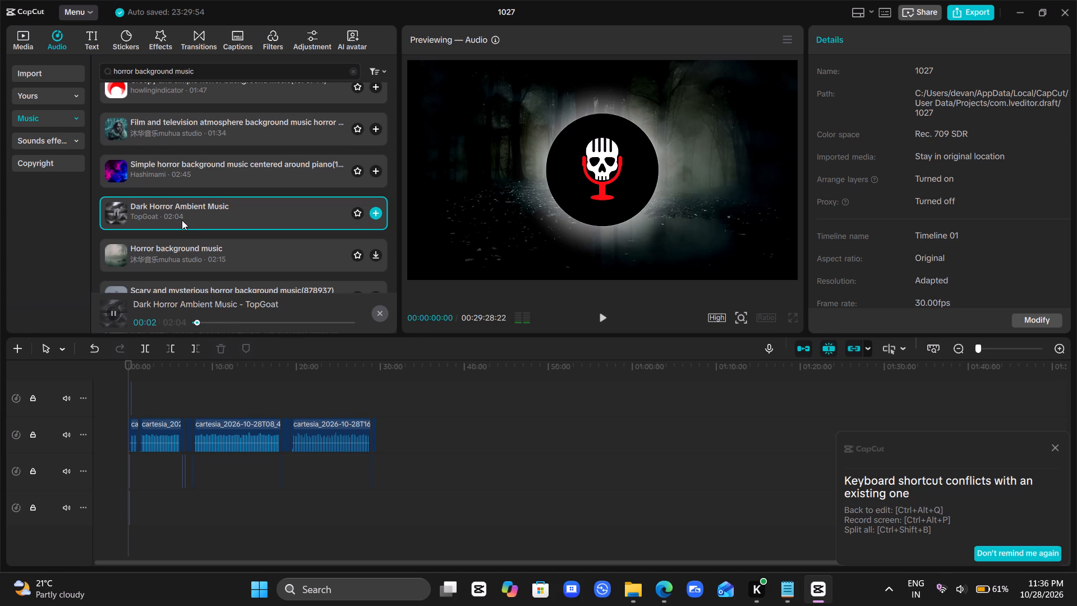
click(206, 247)
scroll(206, 247, down, 1)
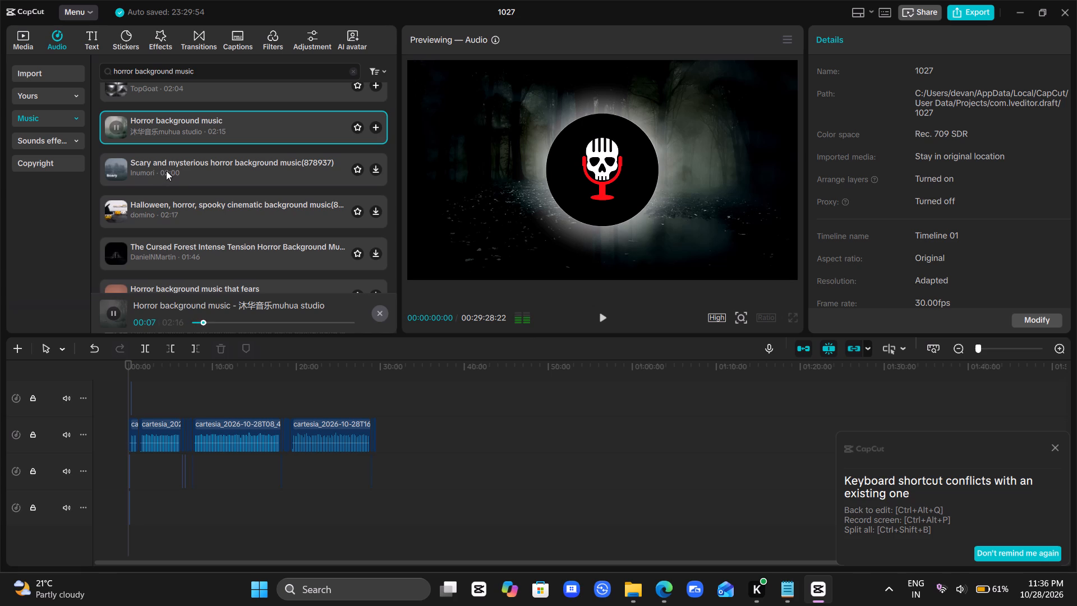
click(166, 172)
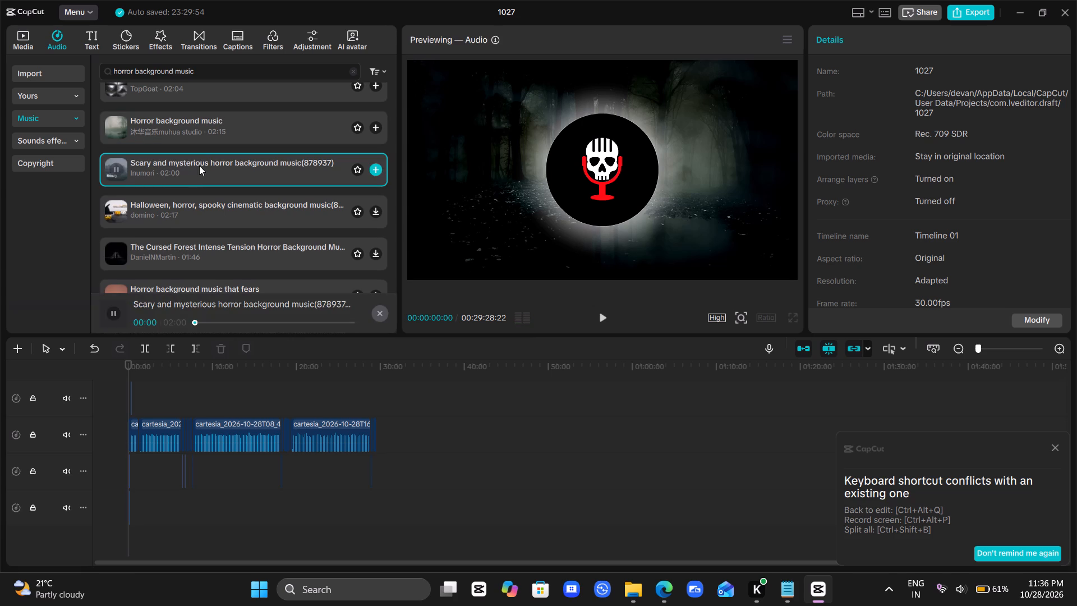
click(175, 212)
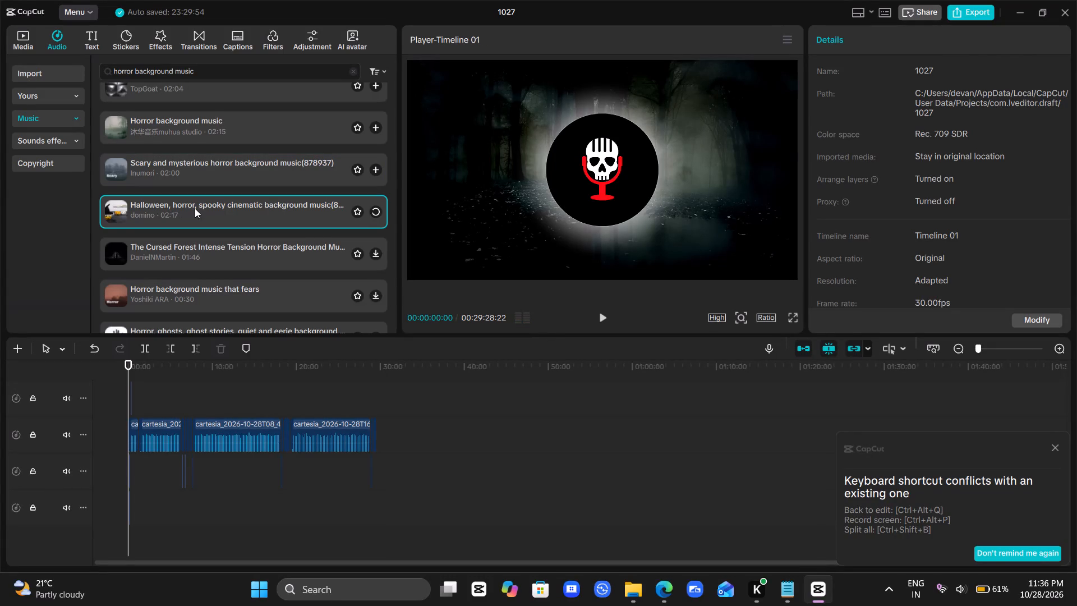
scroll(195, 208, down, 1)
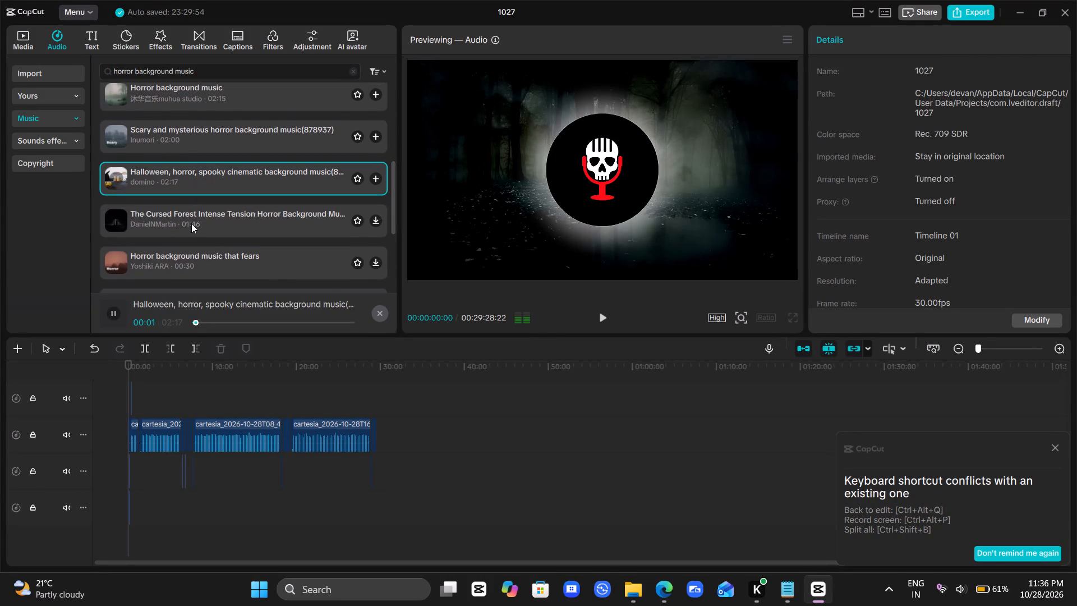
click(191, 224)
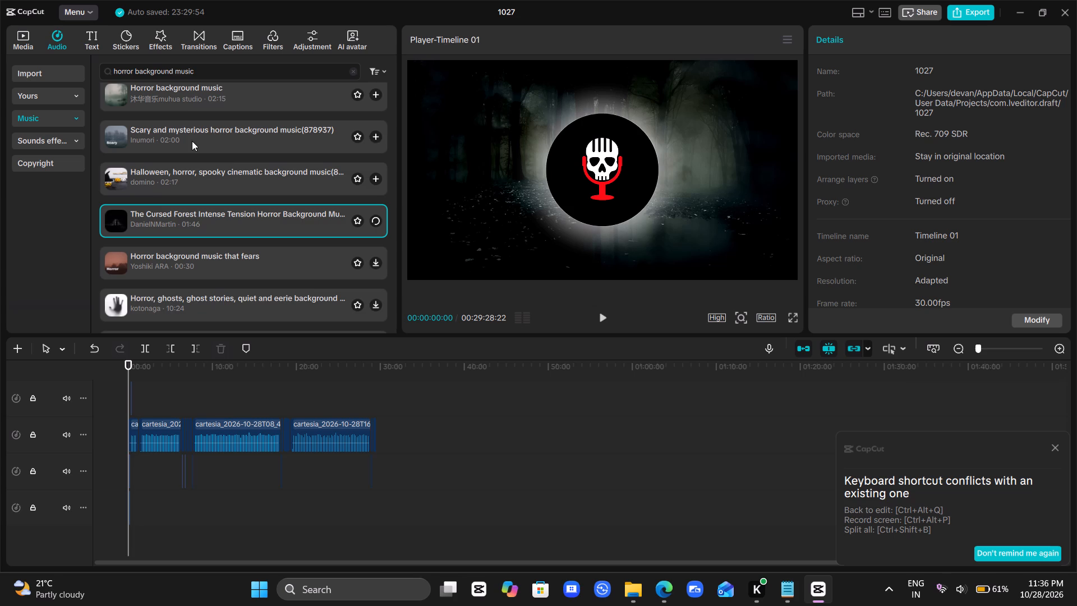
Replay the 02:15 Horror background music track by muhua studio, sampling several points through to near its end.
click(181, 110)
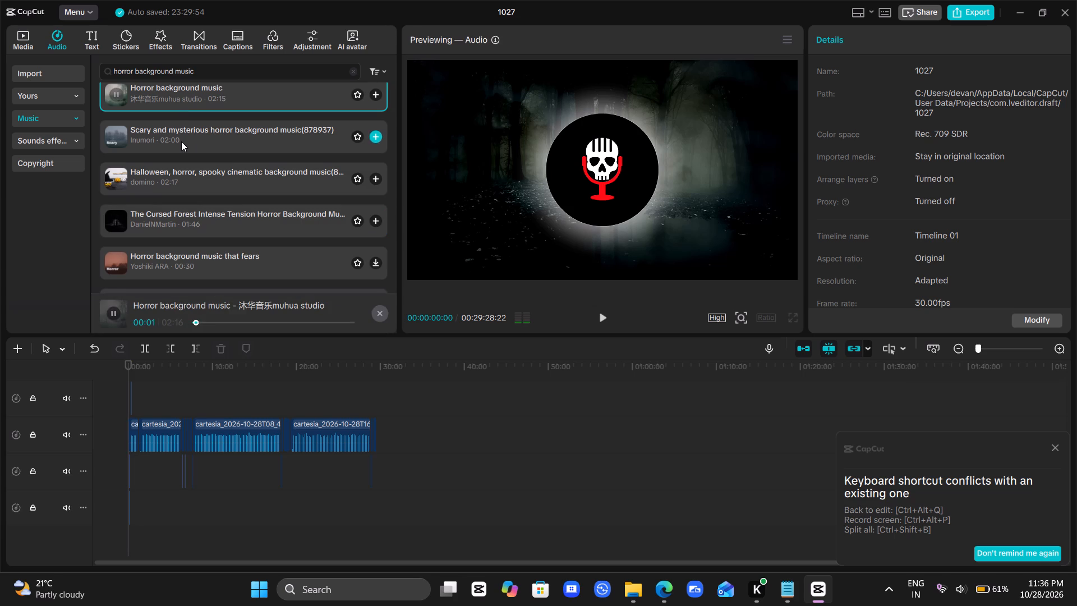
scroll(181, 141, up, 1)
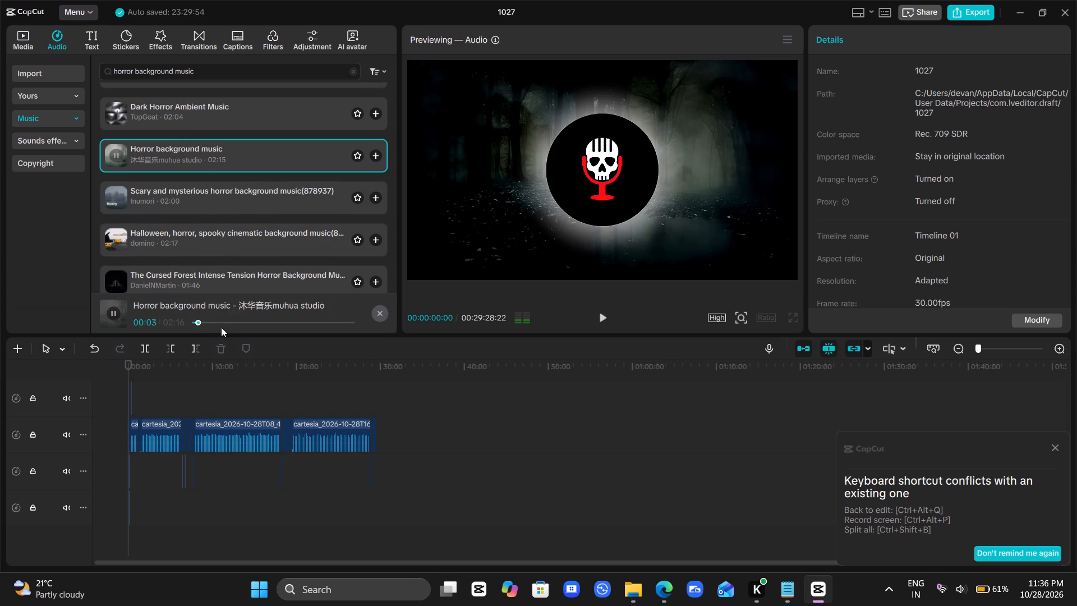
click(210, 321)
click(224, 318)
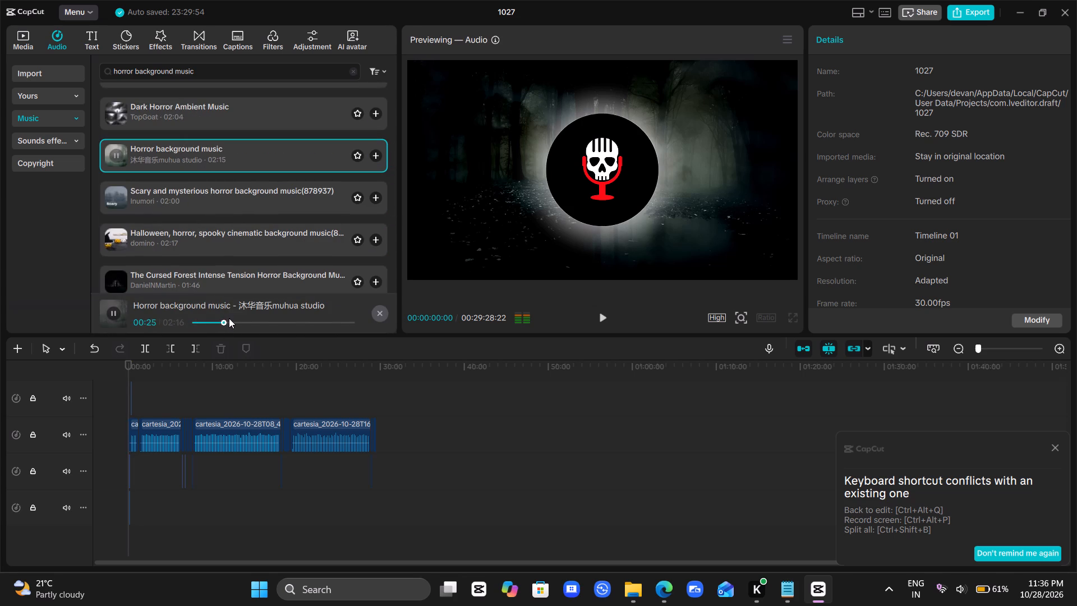
click(239, 321)
click(263, 321)
click(284, 319)
click(304, 320)
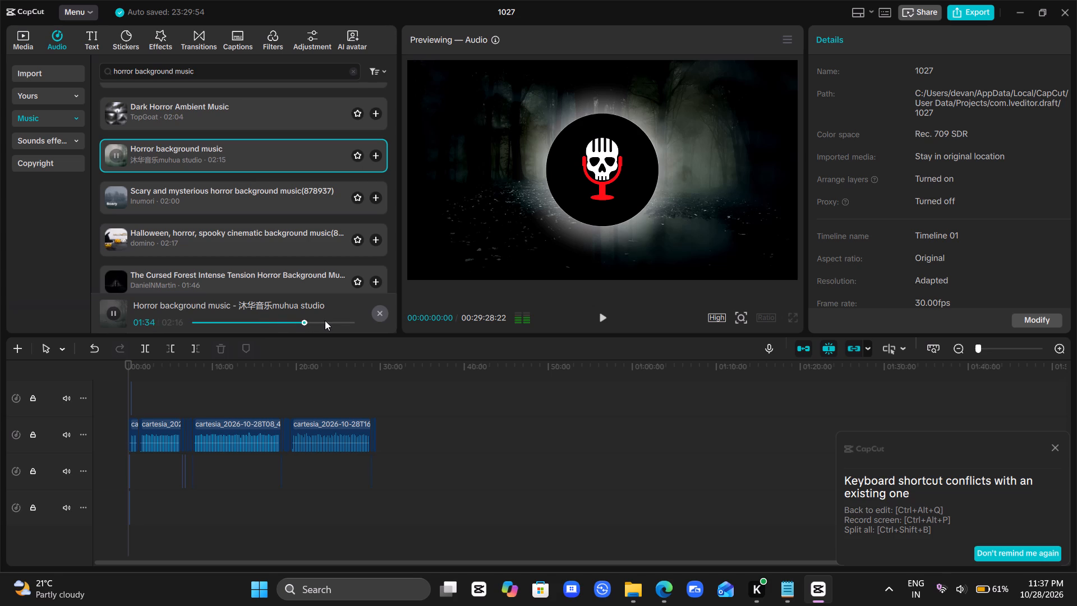
click(325, 320)
Add the 02:15 Horror background music track on a new audio track below the others, starting at 00:00:00.
drag(224, 151, 307, 369)
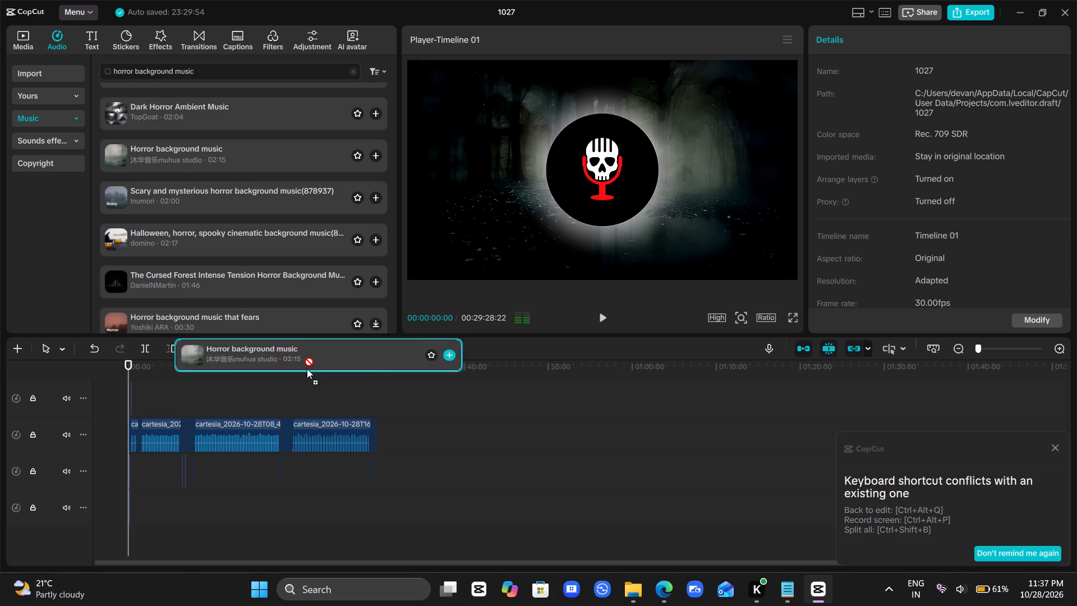
drag(307, 369, 108, 511)
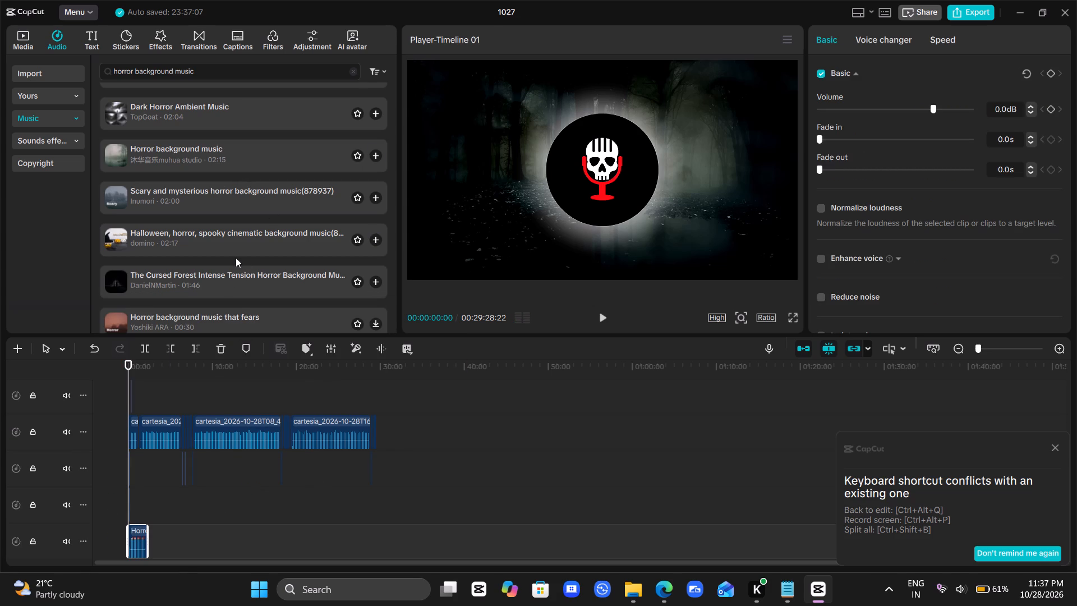
Play the first two seconds of the video with the added music and return the playhead to 00:00:00.
ctrl+scroll(236, 258, up, 6)
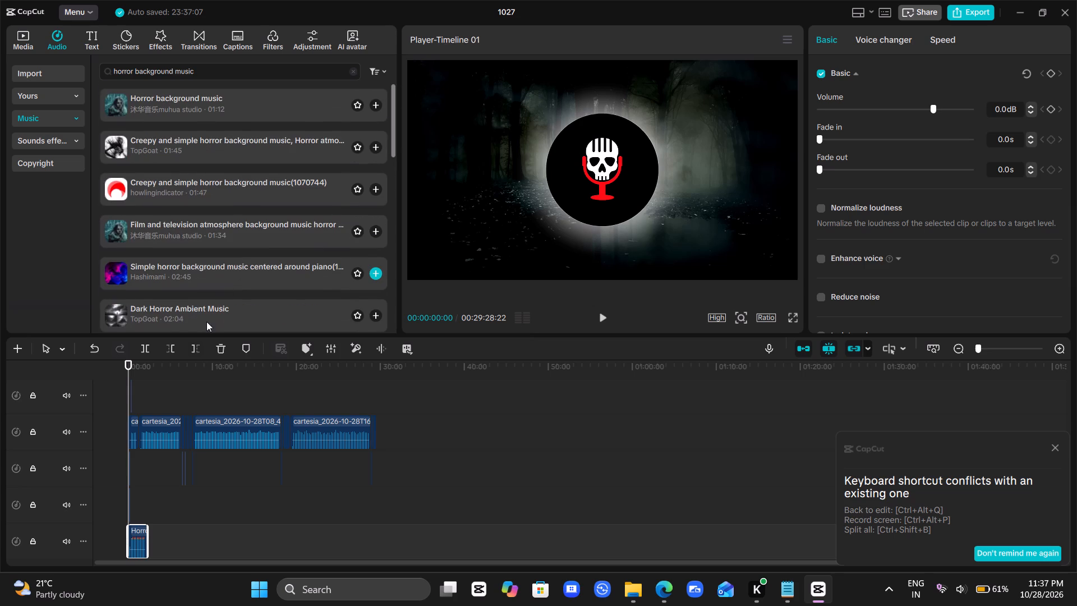
ctrl+scroll(149, 507, up, 11)
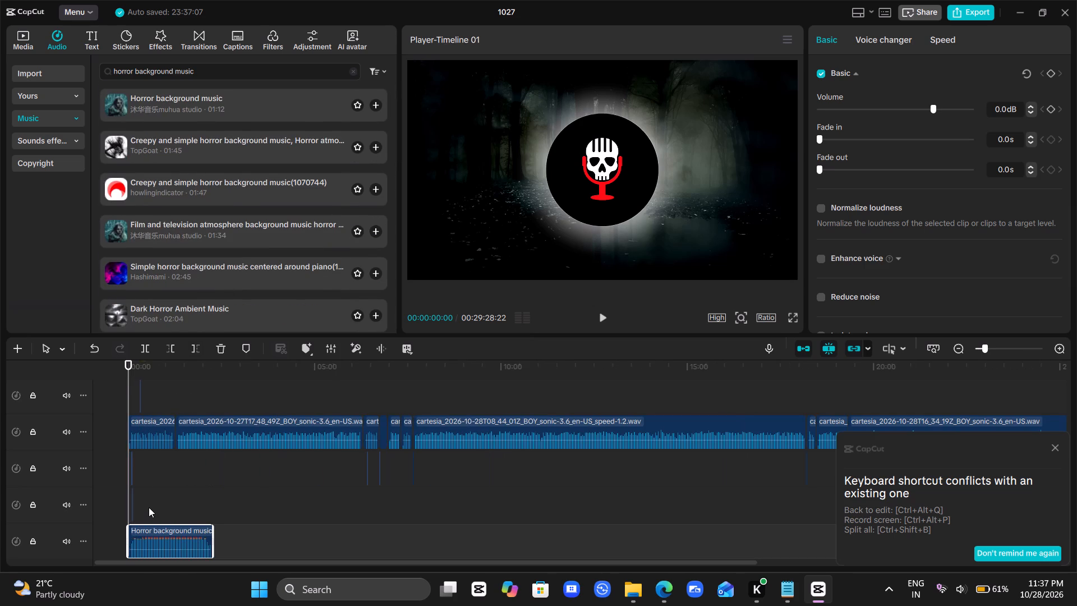
key(space)
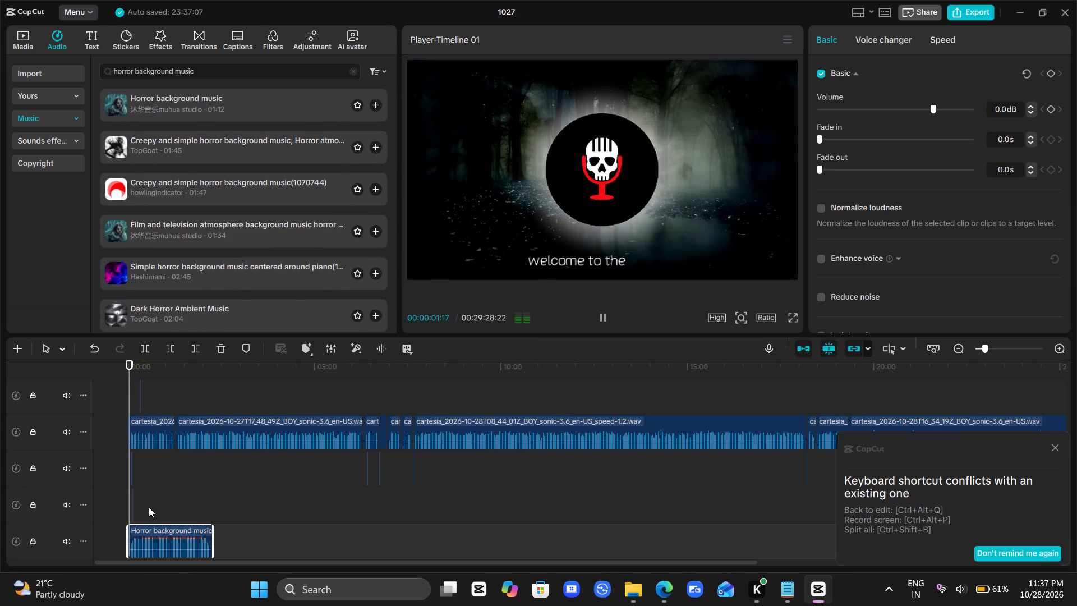
key(space)
ctrl+scroll(149, 507, up, 15)
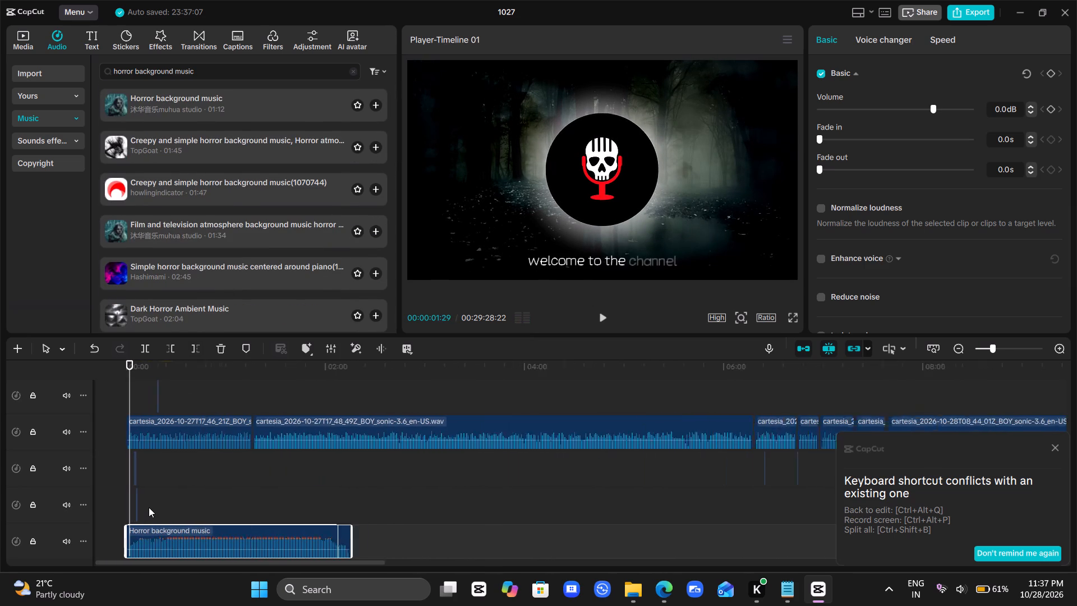
ctrl+scroll(149, 507, up, 10)
drag(130, 483, 33, 509)
Apply the Basic Fade In entrance animation to Compound clip1, the opening skull-microphone clip.
scroll(214, 401, up, 1)
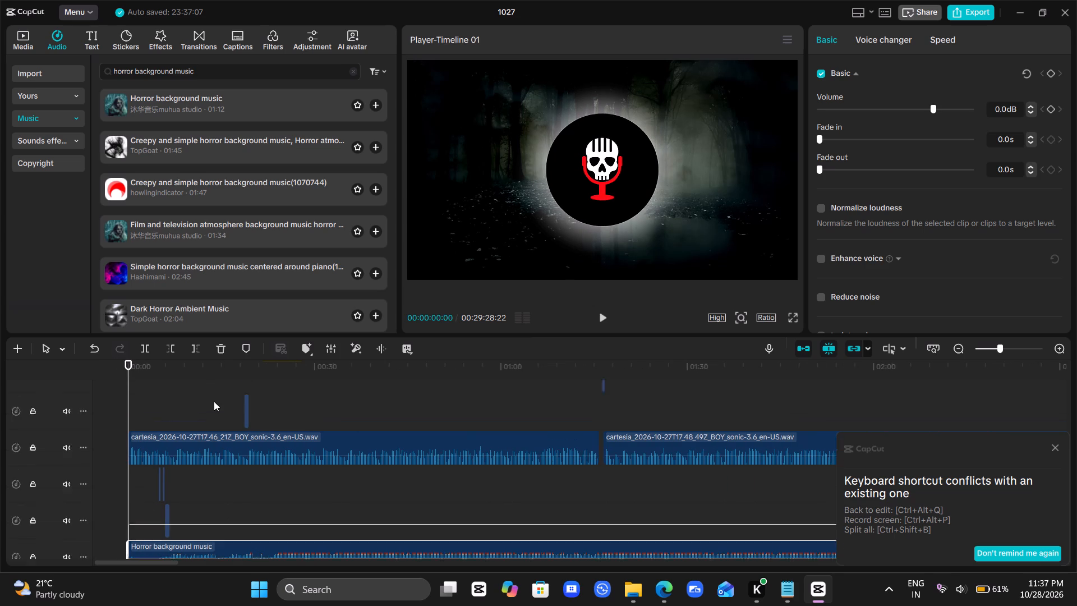
scroll(214, 401, up, 4)
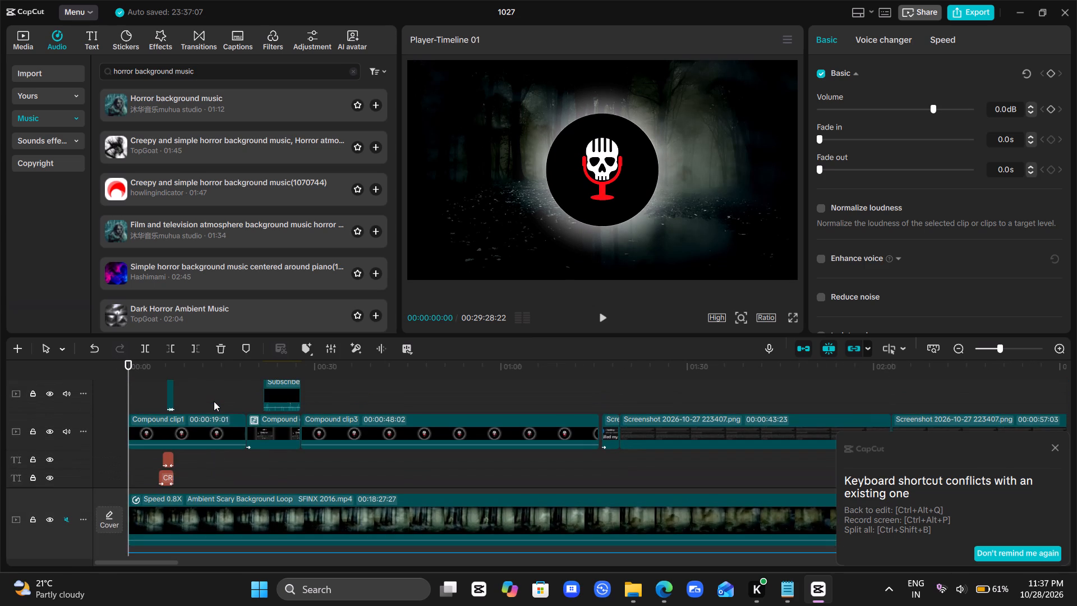
scroll(209, 424, up, 1)
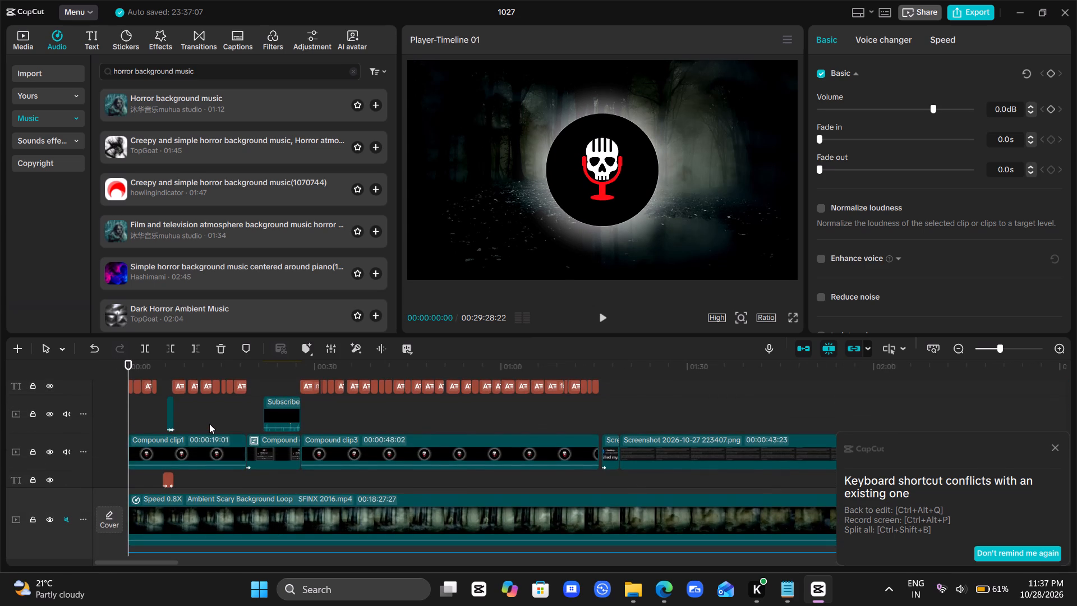
click(208, 444)
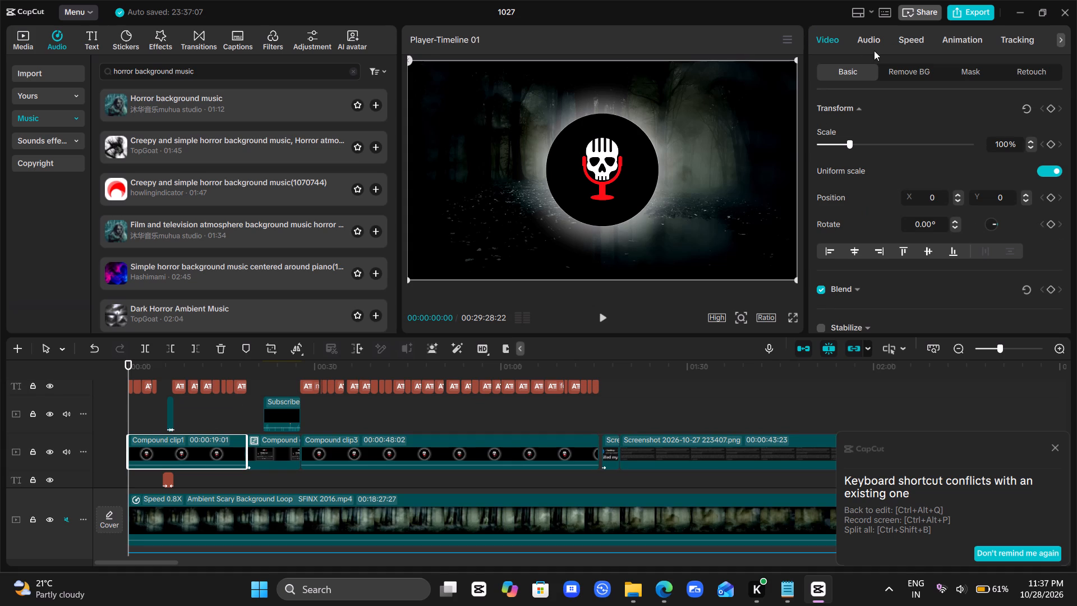
click(960, 43)
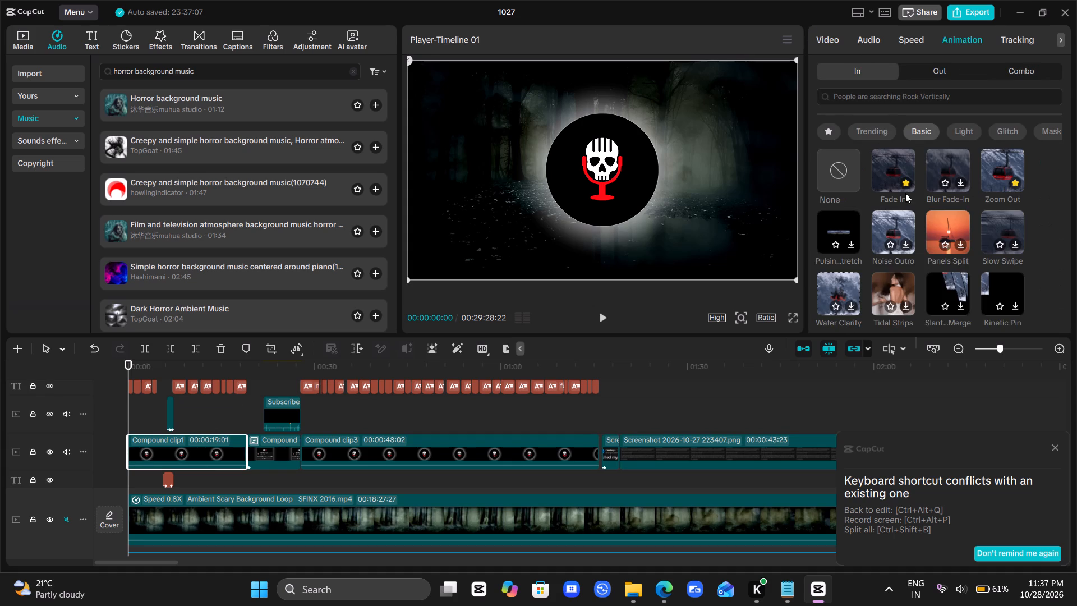
click(886, 185)
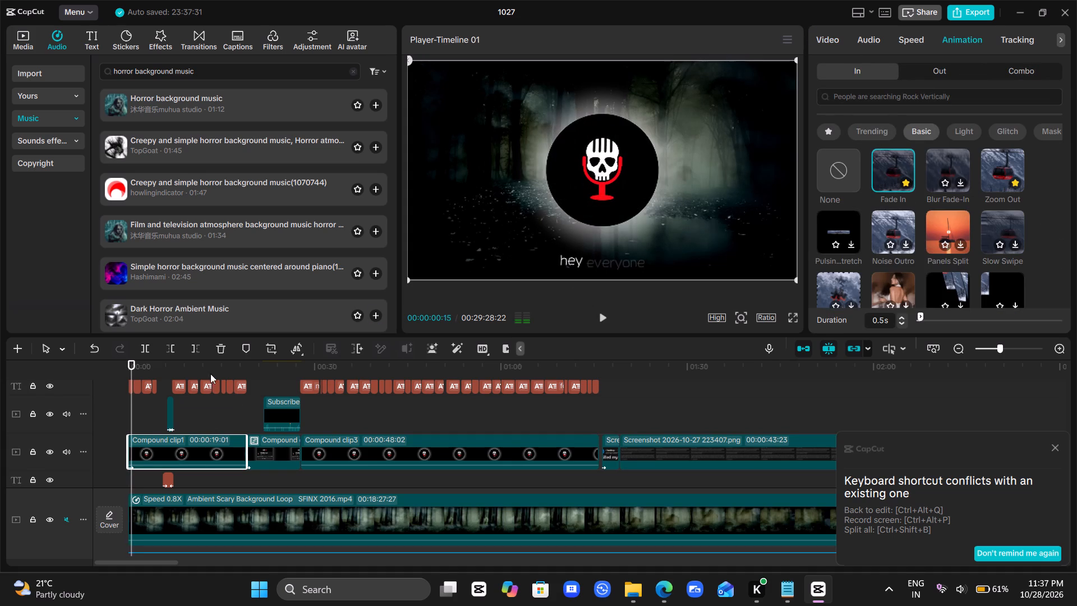
Replay the opening from 00:00:00 to about 00:00:01 to check the skull-microphone clip's fade-in.
click(142, 409)
drag(142, 409, 0, 439)
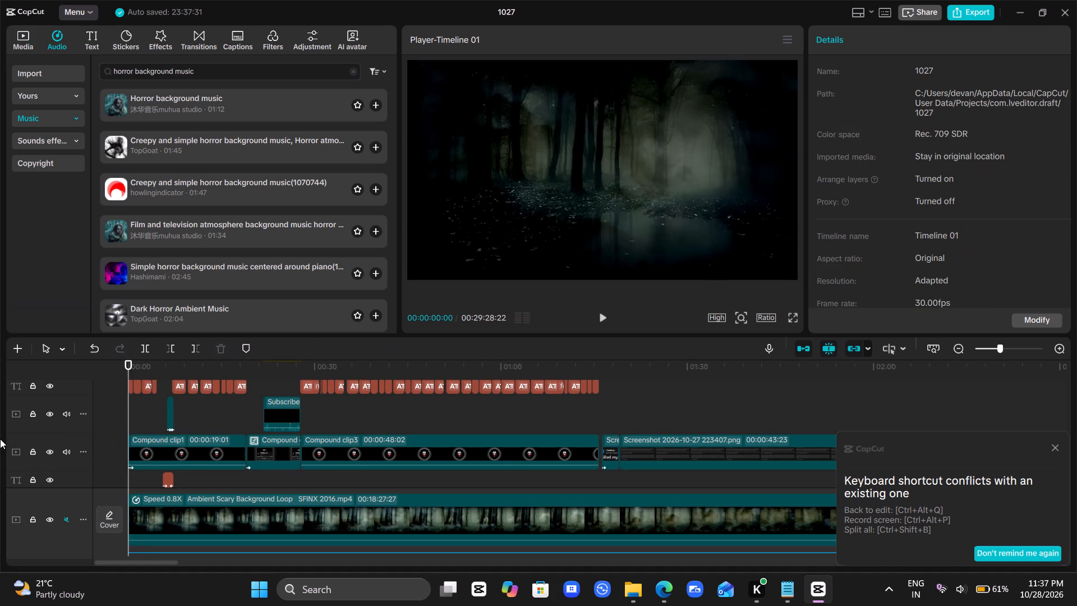
key(space)
key(space)
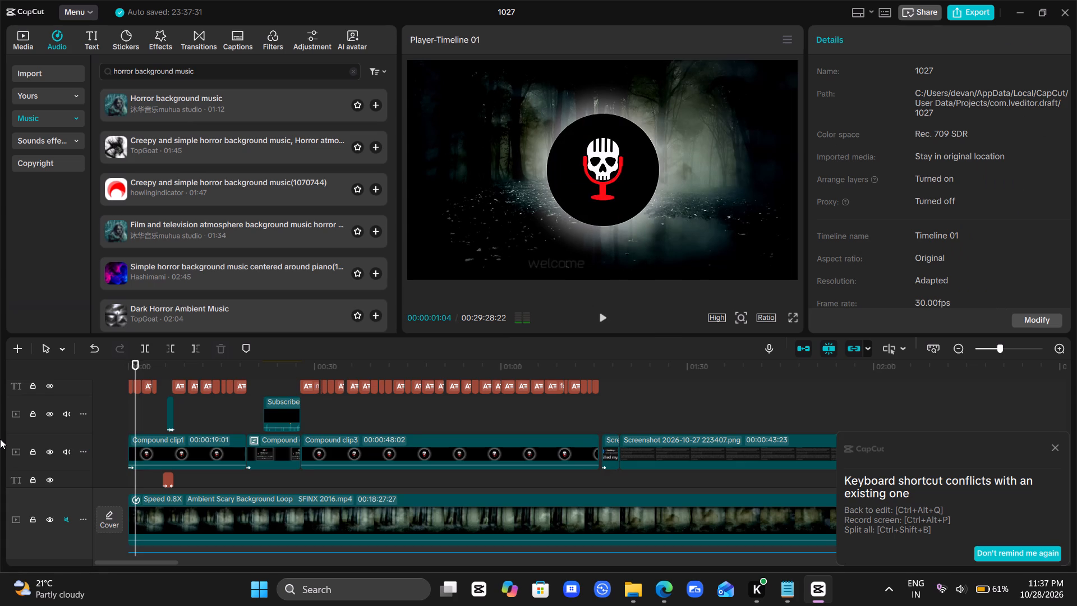
Play from about 00:00:01 to 00:00:10 to check how the background music sounds under the intro narration.
scroll(268, 456, down, 2)
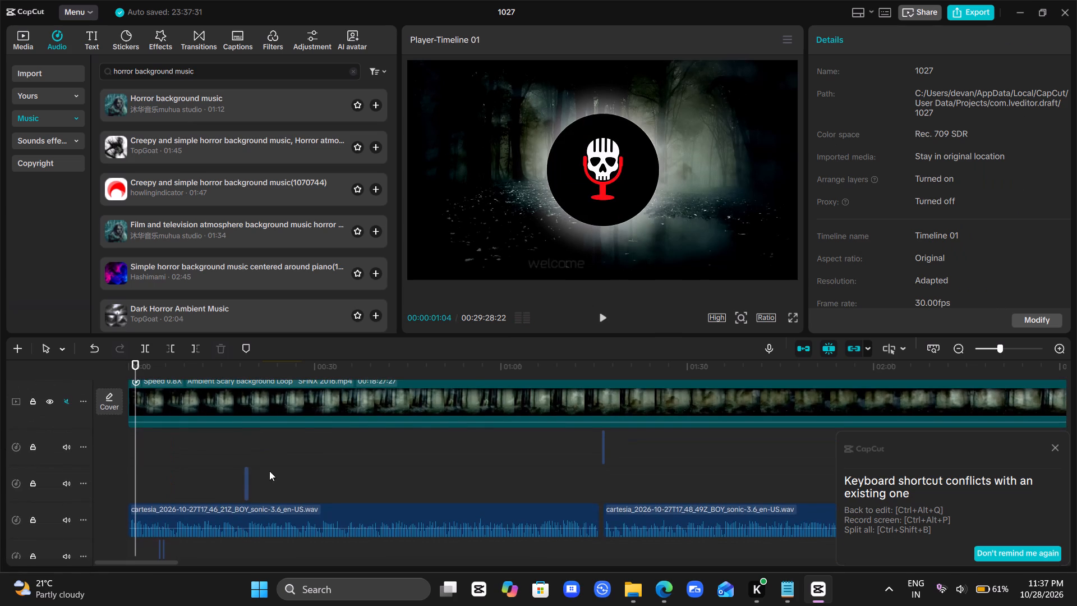
scroll(182, 468, down, 1)
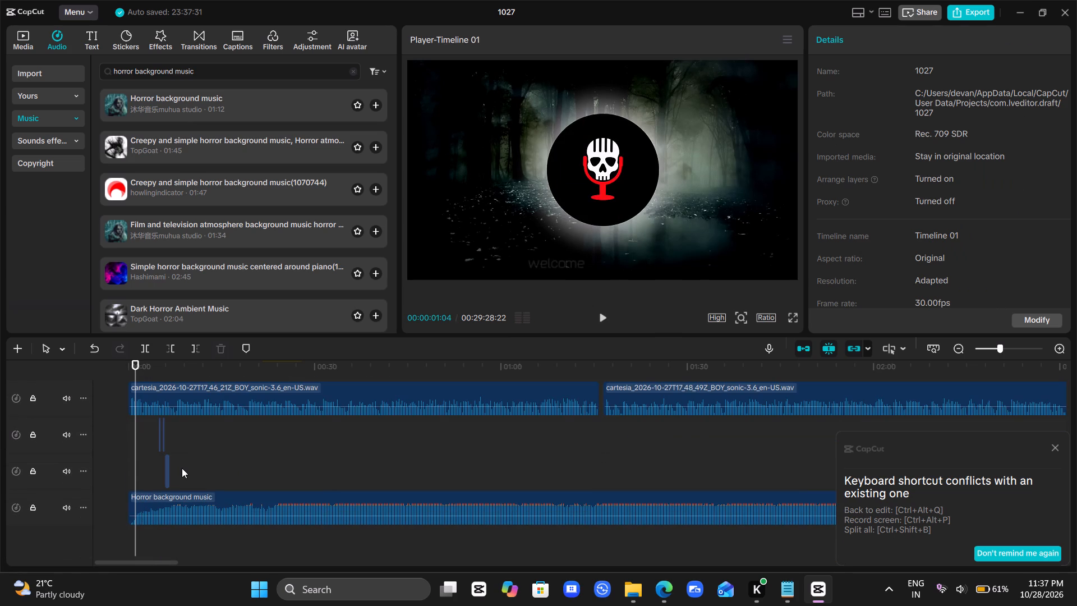
key(space)
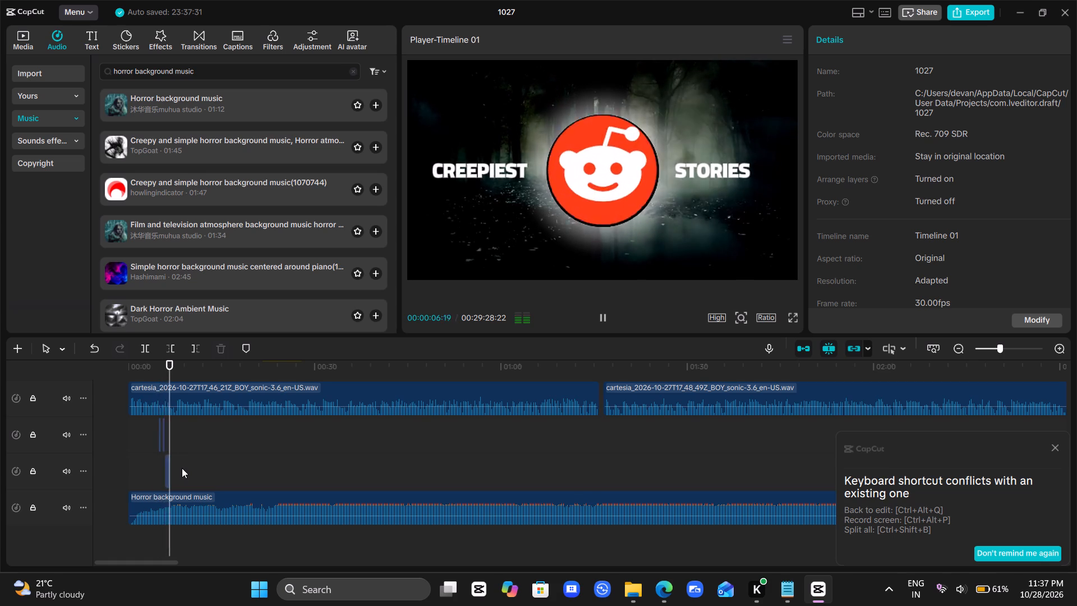
key(space)
key(space)
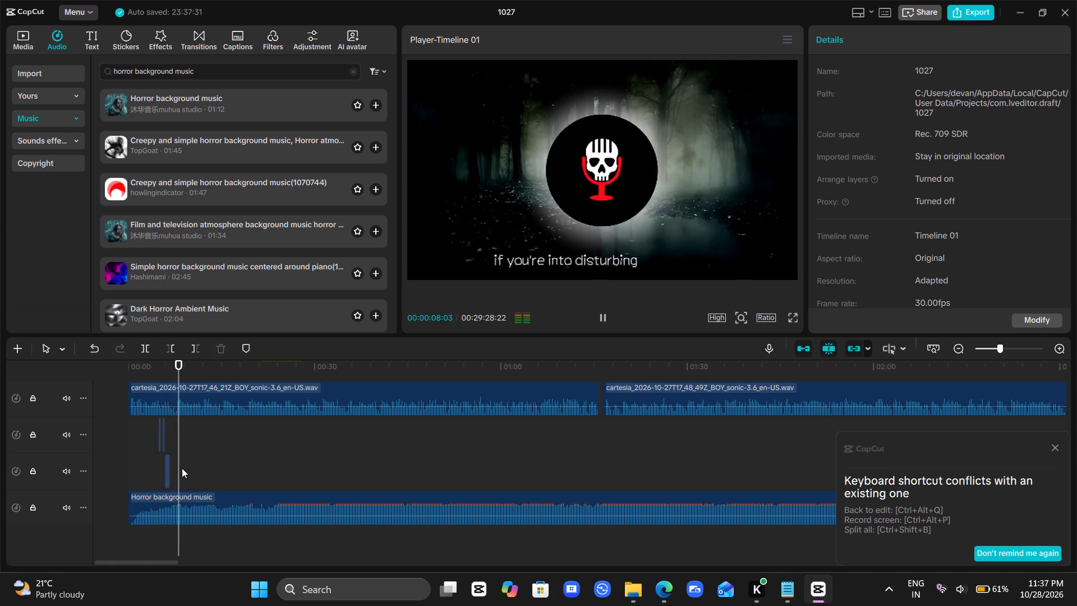
key(space)
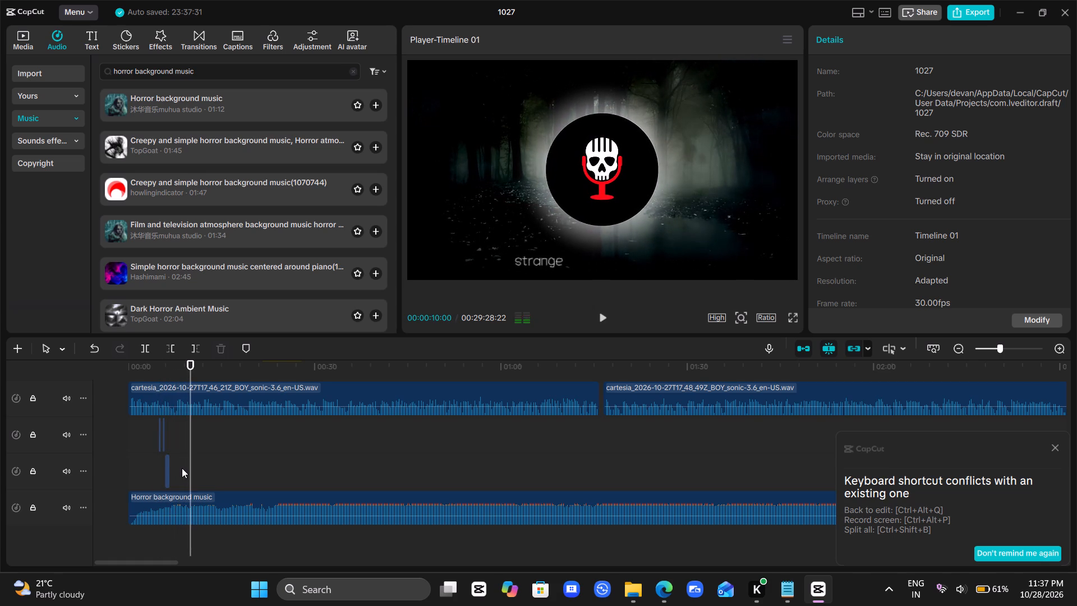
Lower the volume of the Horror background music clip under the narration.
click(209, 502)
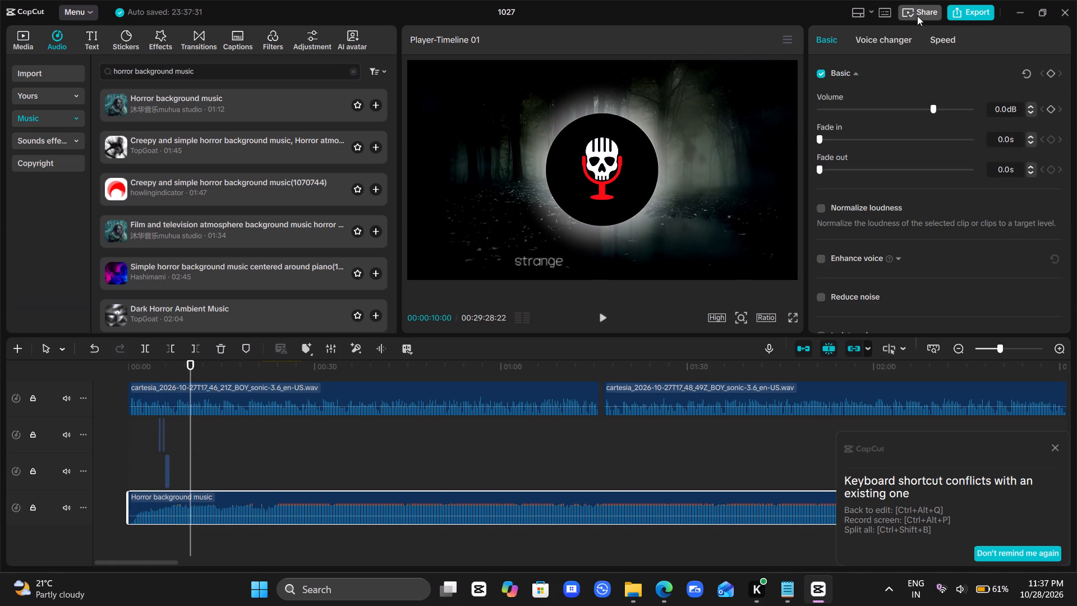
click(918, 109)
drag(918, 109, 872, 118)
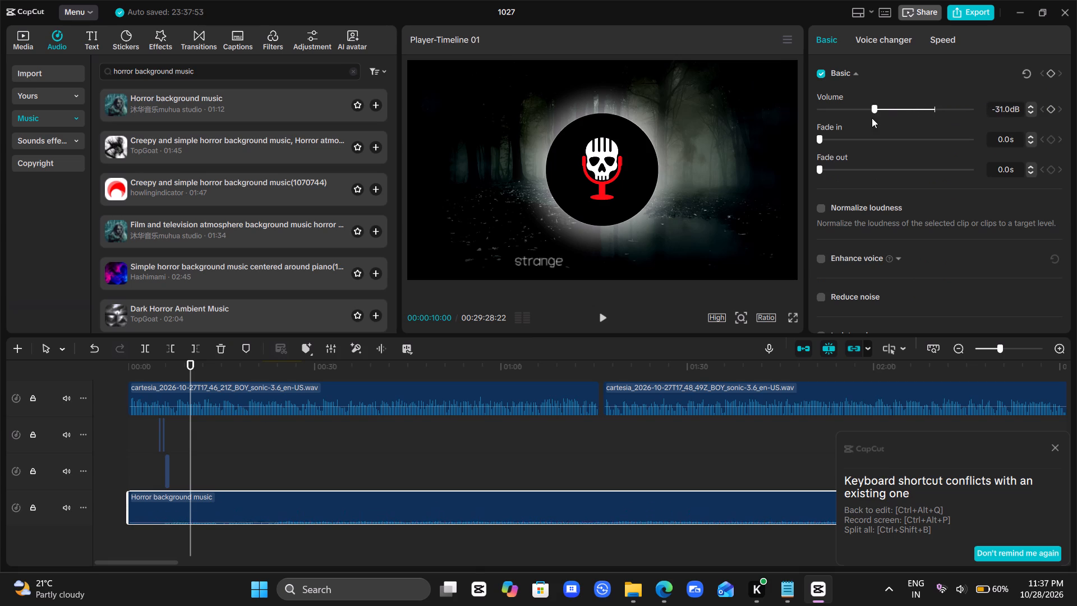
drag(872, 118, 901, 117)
Play the video from 00:00:00 to about 00:00:37 to check the lowered music against the narration.
click(185, 466)
drag(185, 466, 51, 475)
key(space)
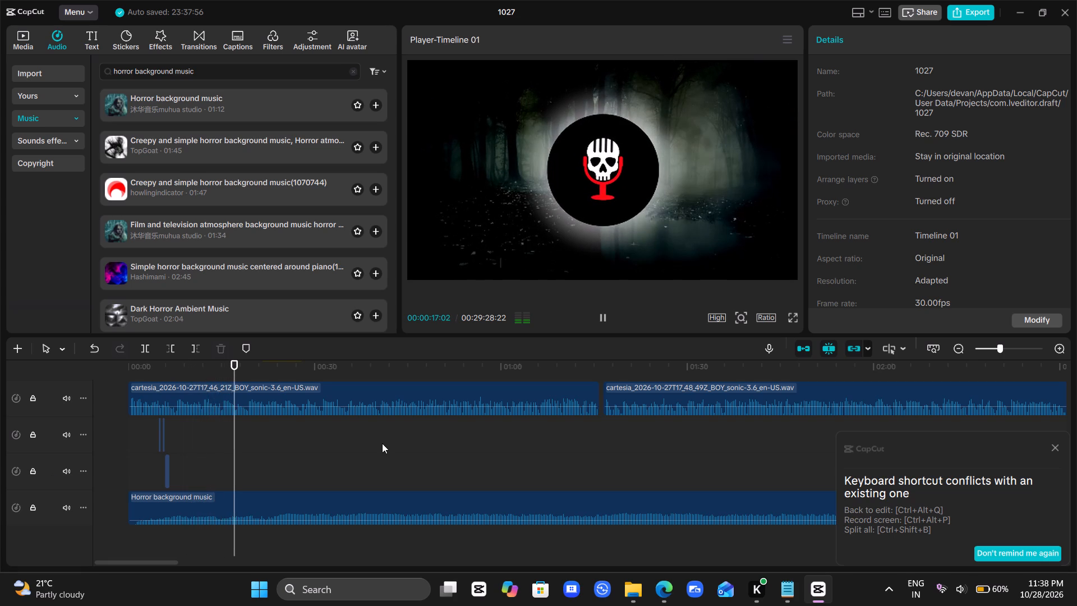
scroll(382, 443, left, 1)
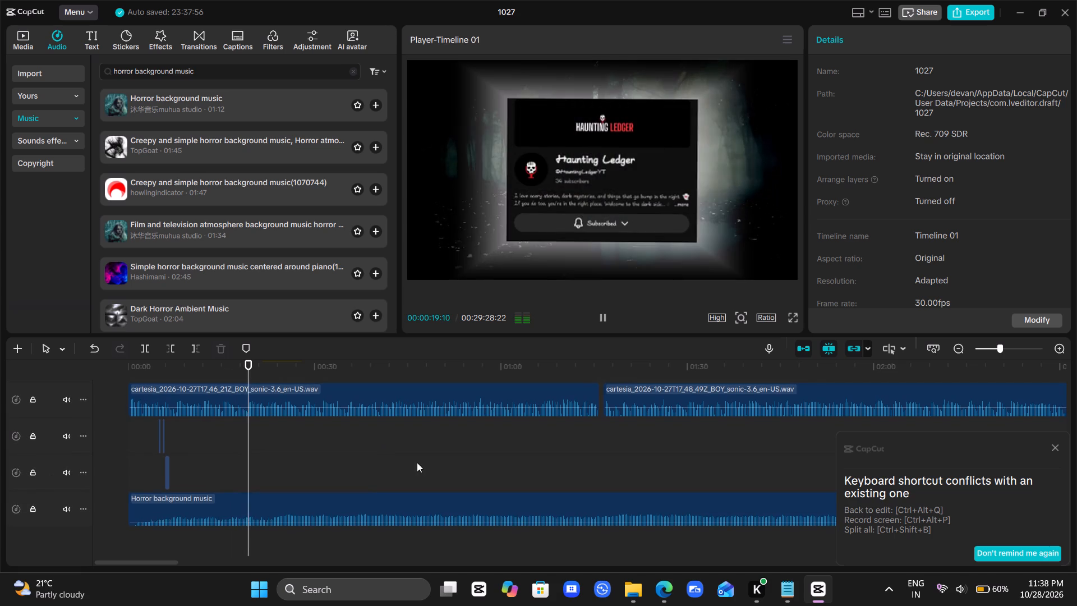
scroll(449, 467, left, 1)
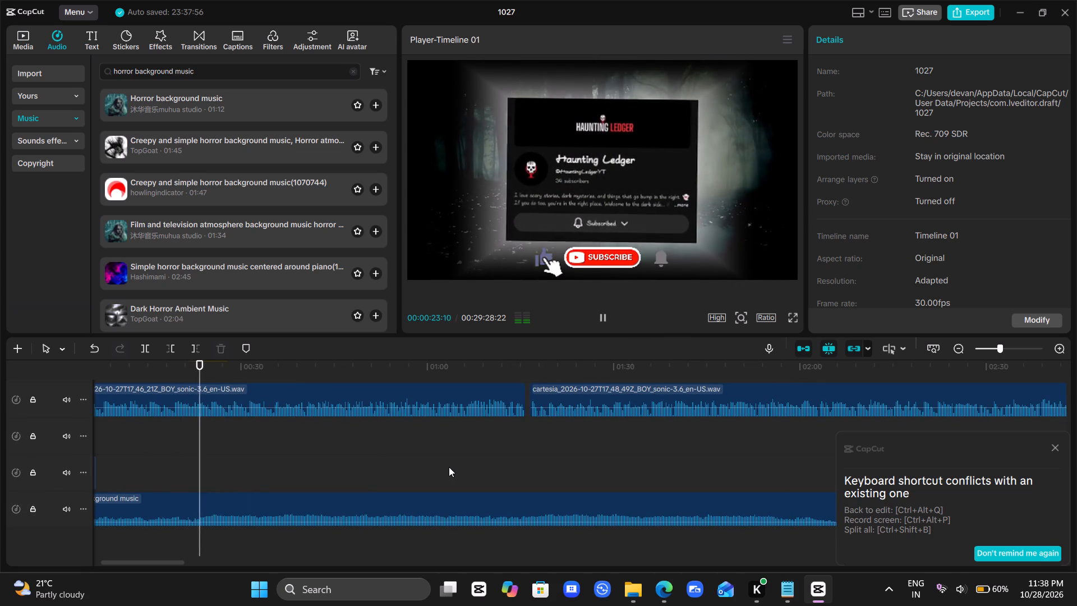
scroll(449, 467, left, 1)
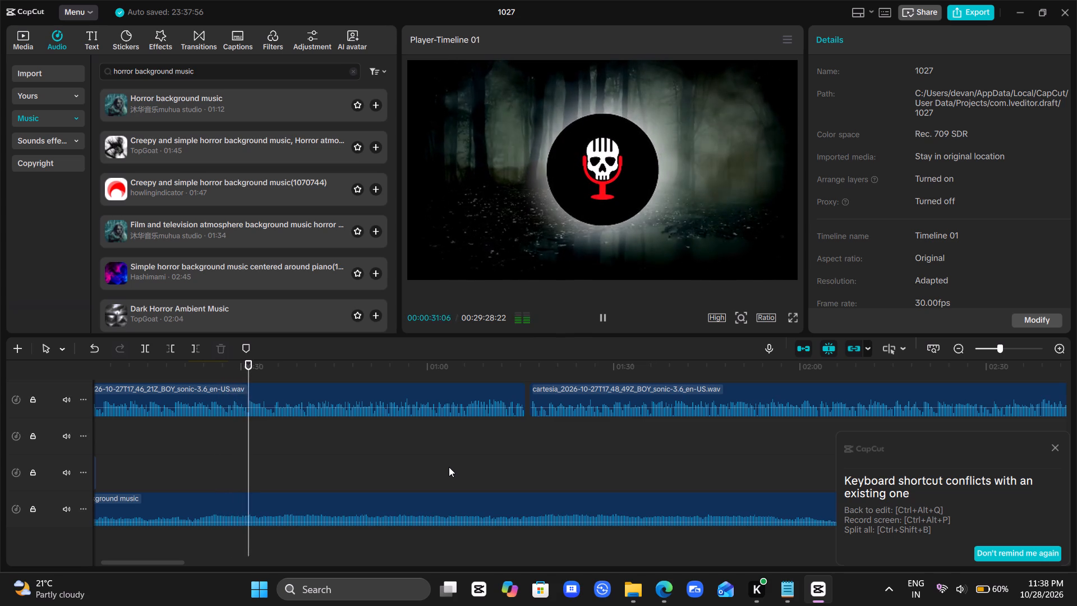
scroll(449, 467, left, 1)
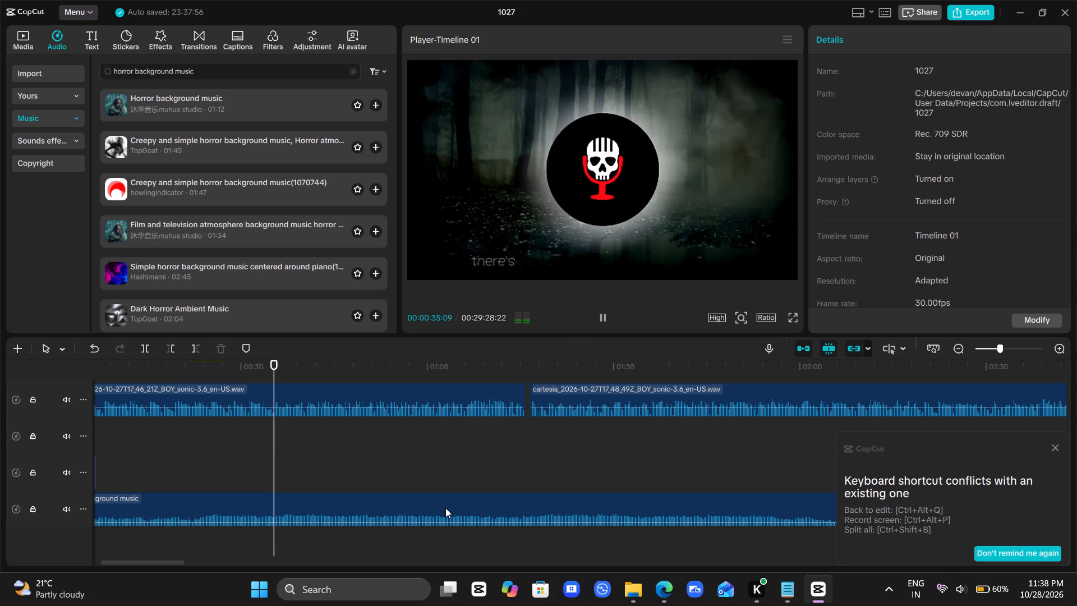
scroll(220, 160, up, 4)
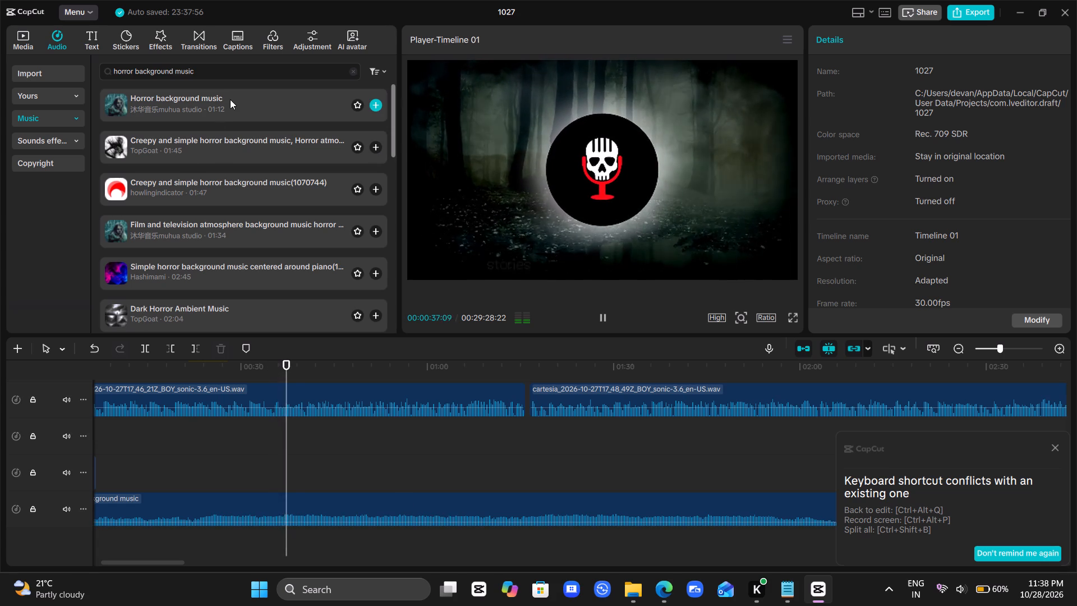
Preview the 01:12 library track Horror background music by sampling several points from its start to near its end.
click(230, 99)
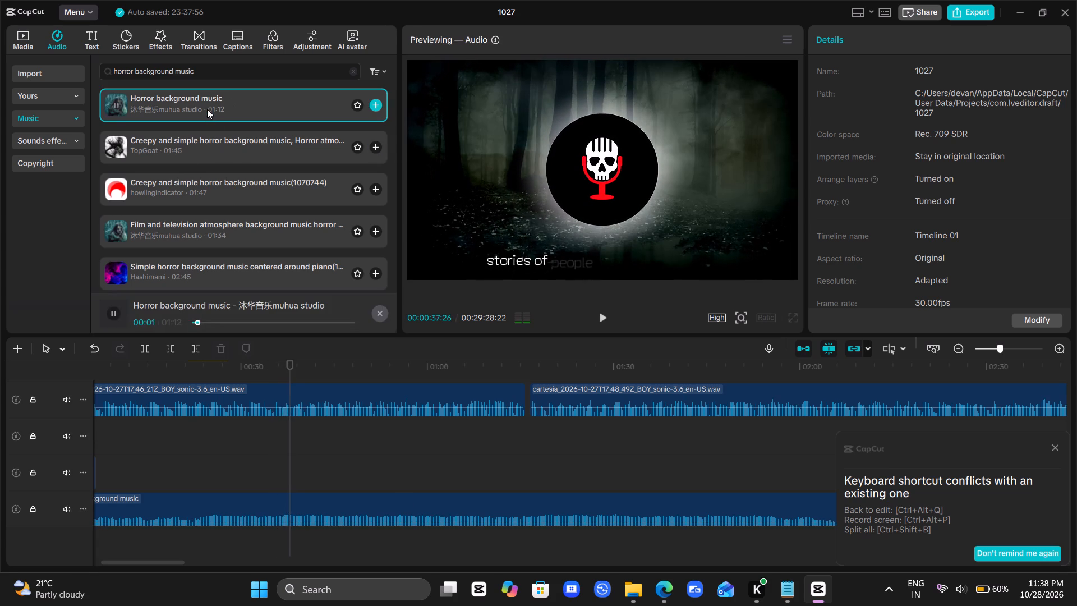
click(215, 320)
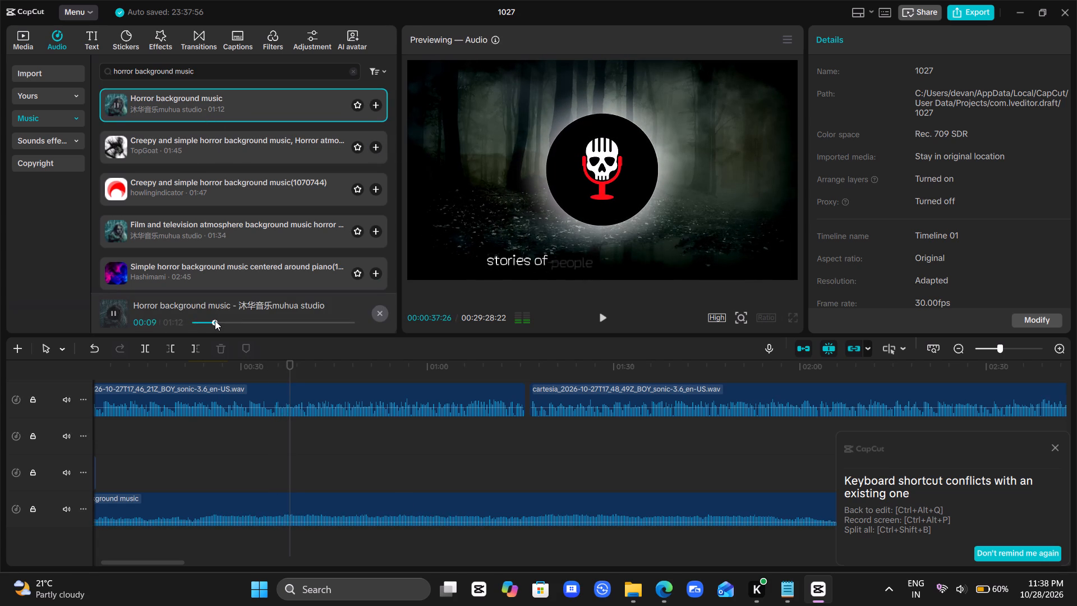
click(234, 320)
click(261, 319)
click(294, 323)
click(322, 323)
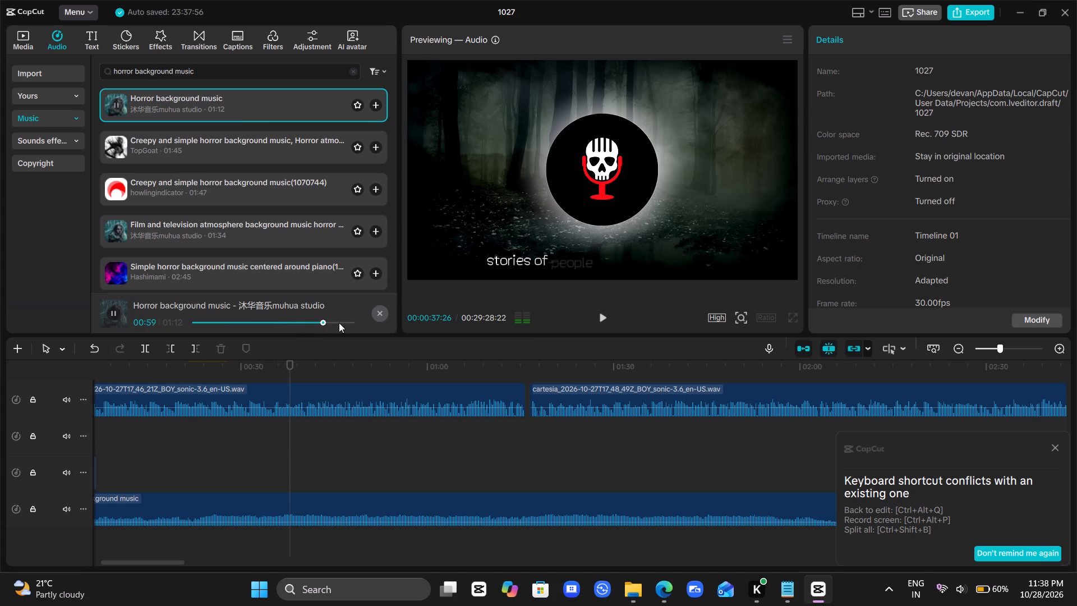
click(339, 323)
Delete the existing Horror background music clip from the timeline.
click(355, 518)
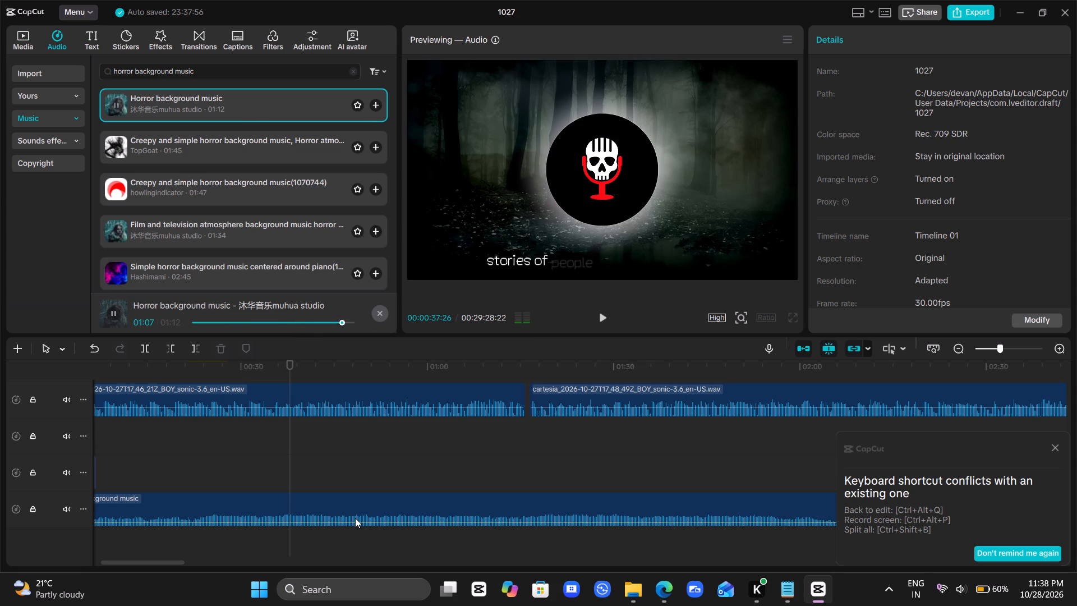
key(BackSpace)
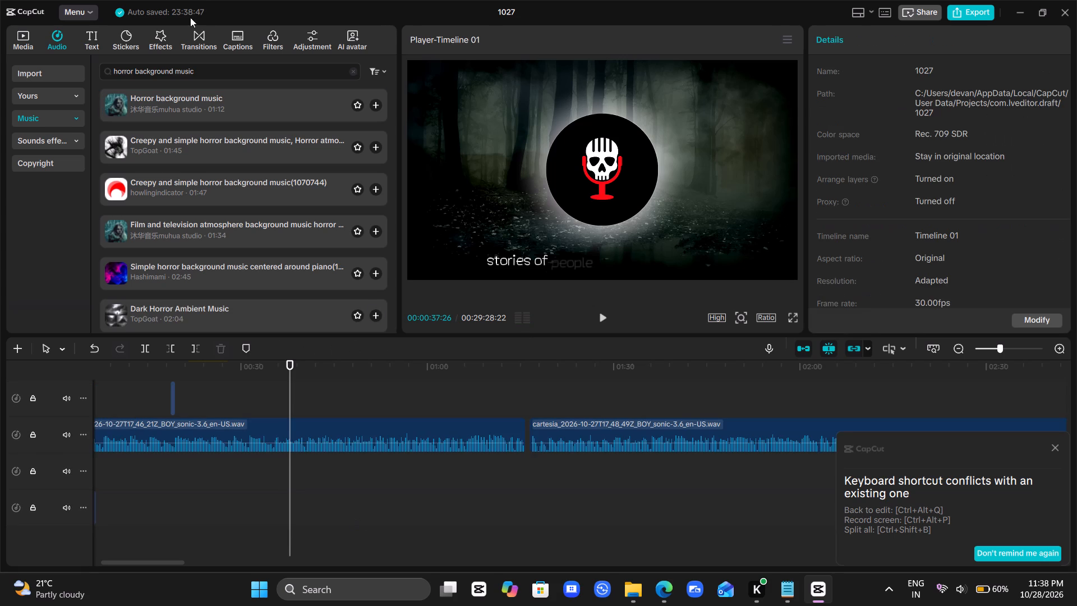
Add the 01:12 Horror background music track at 00:00:00 on a new audio track below the existing ones.
drag(170, 118, 0, 526)
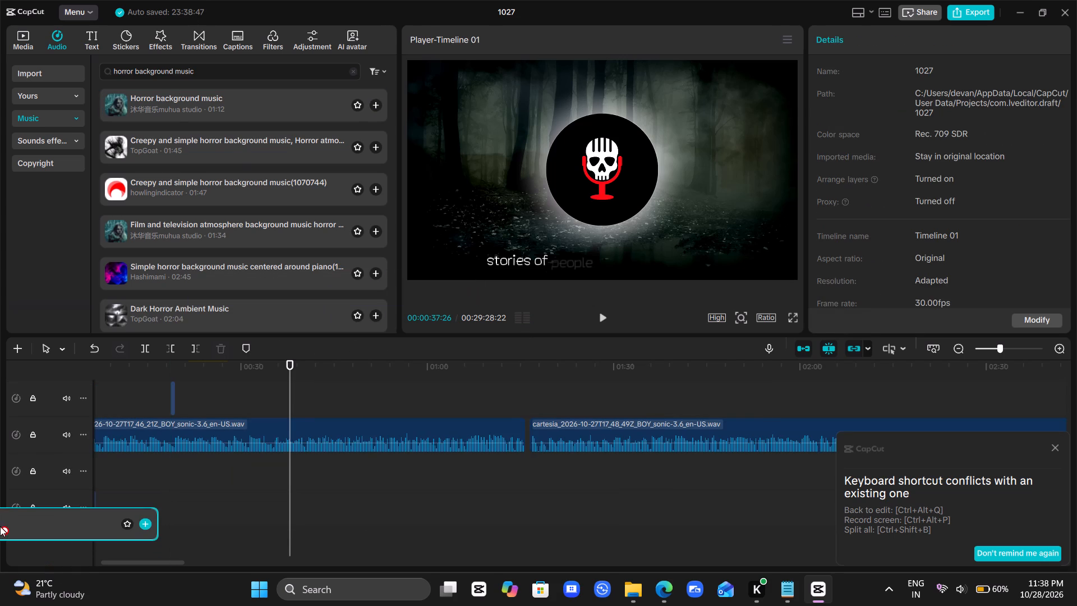
drag(0, 526, 0, 546)
scroll(218, 507, down, 1)
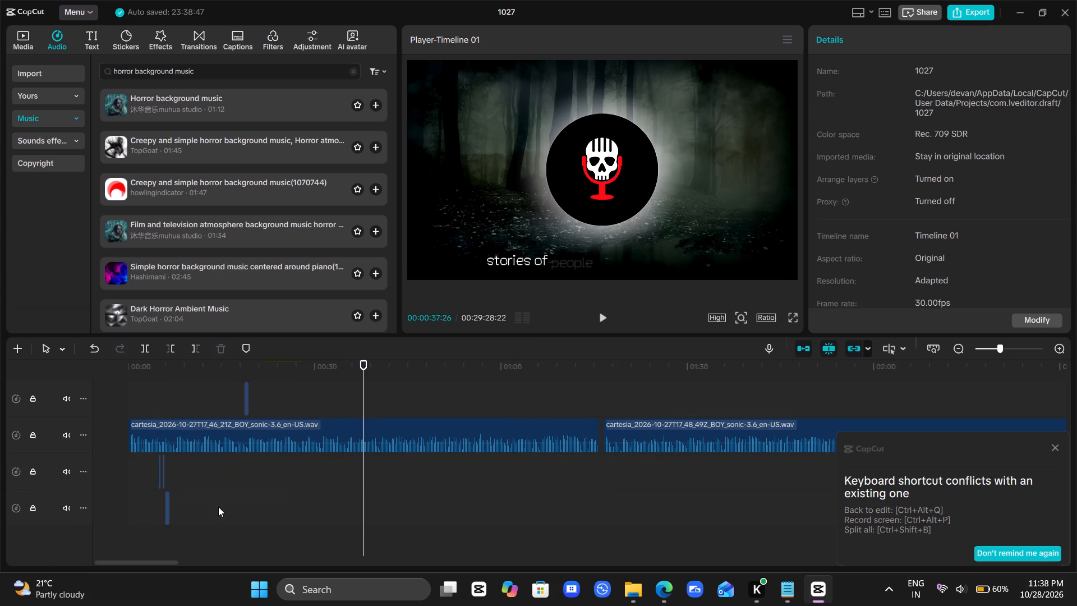
scroll(218, 507, down, 1)
click(207, 516)
drag(207, 516, 0, 528)
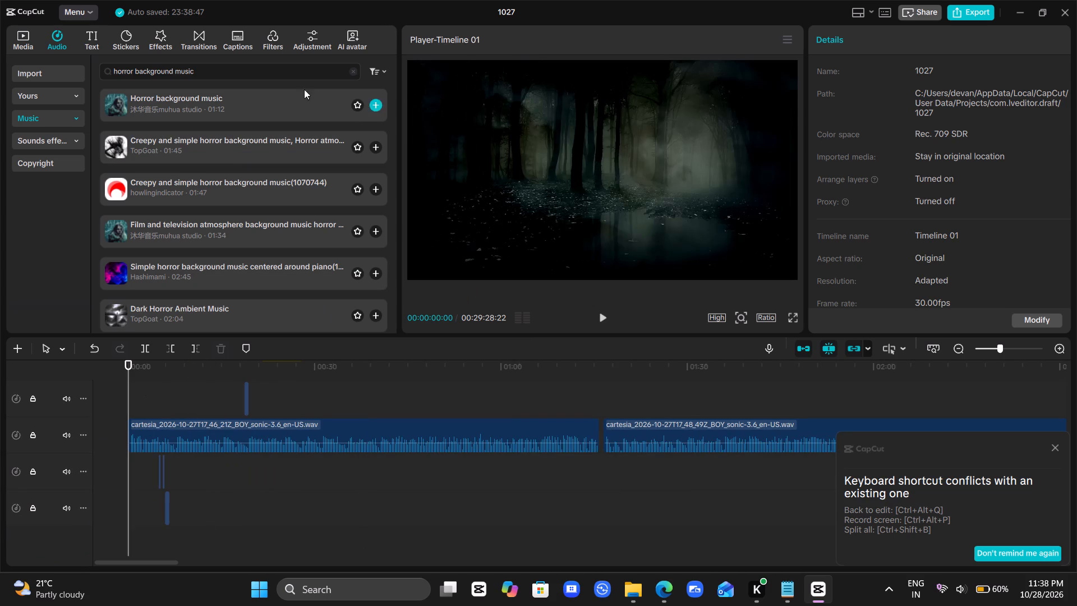
drag(210, 114, 99, 544)
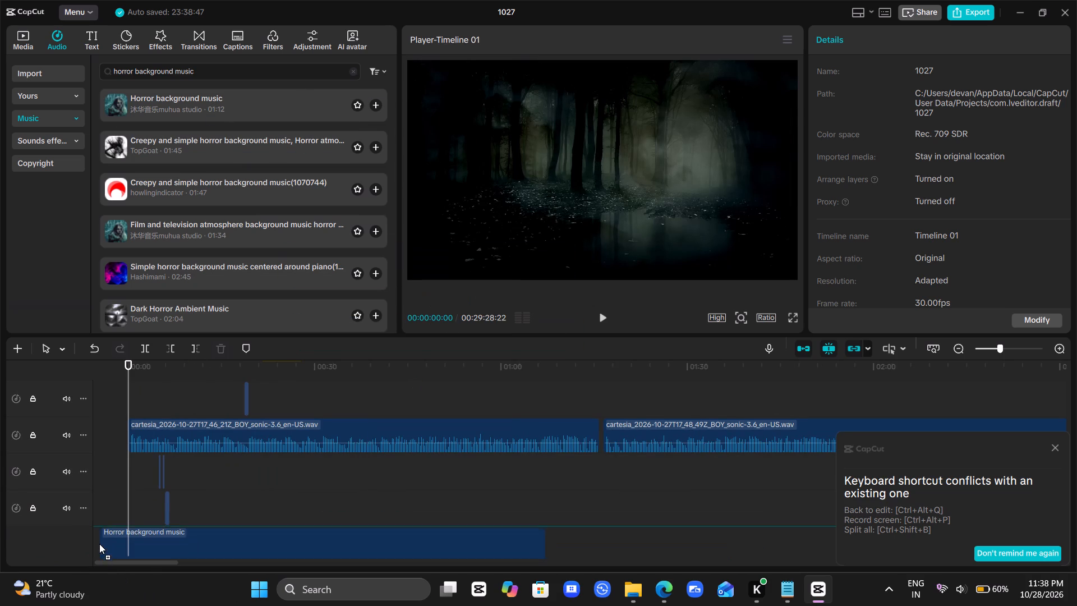
drag(99, 544, 99, 542)
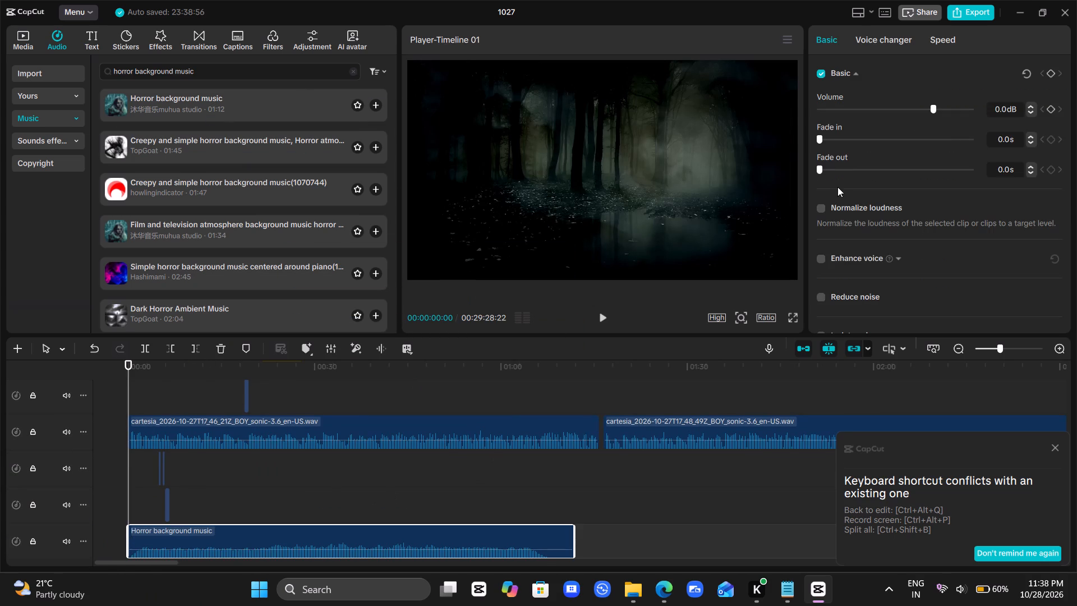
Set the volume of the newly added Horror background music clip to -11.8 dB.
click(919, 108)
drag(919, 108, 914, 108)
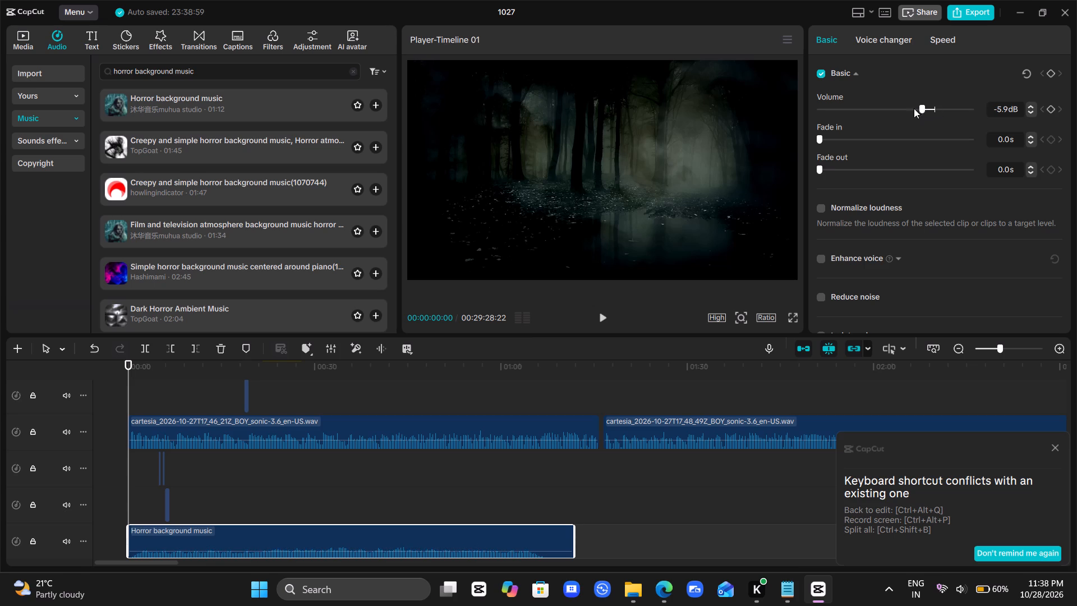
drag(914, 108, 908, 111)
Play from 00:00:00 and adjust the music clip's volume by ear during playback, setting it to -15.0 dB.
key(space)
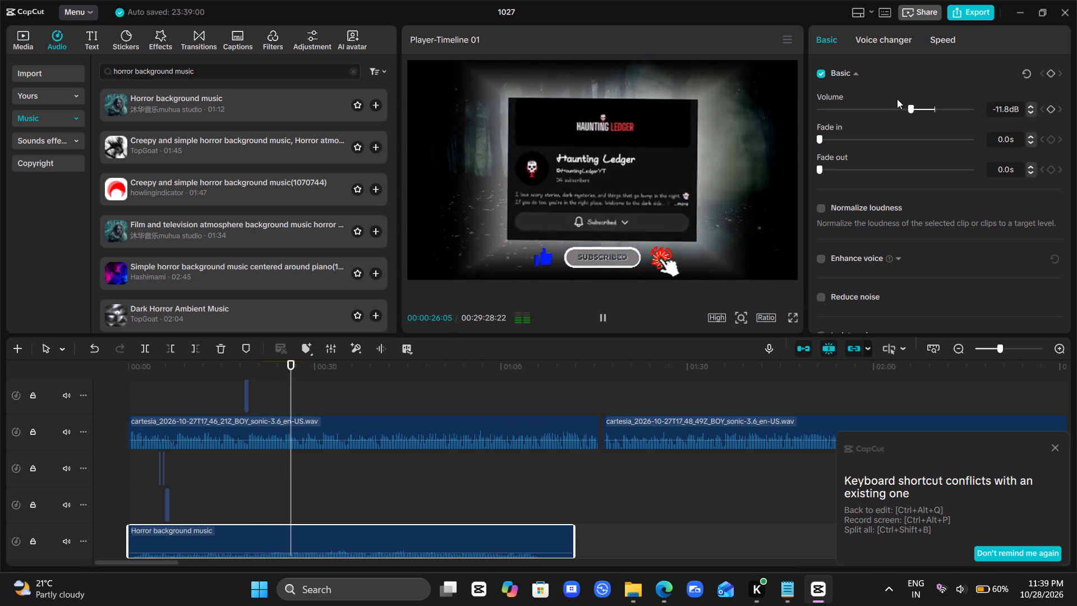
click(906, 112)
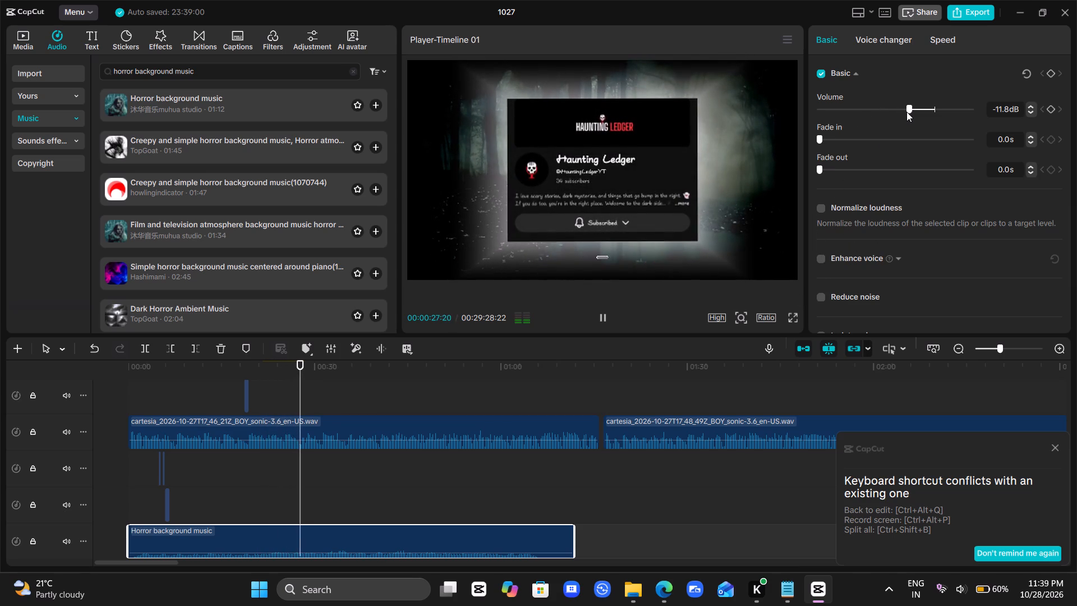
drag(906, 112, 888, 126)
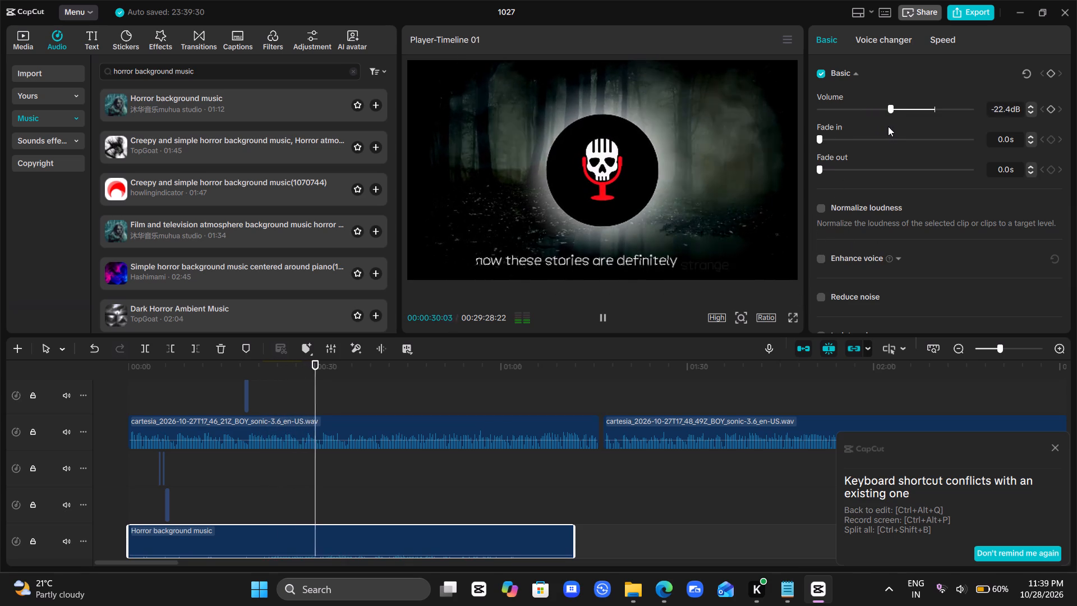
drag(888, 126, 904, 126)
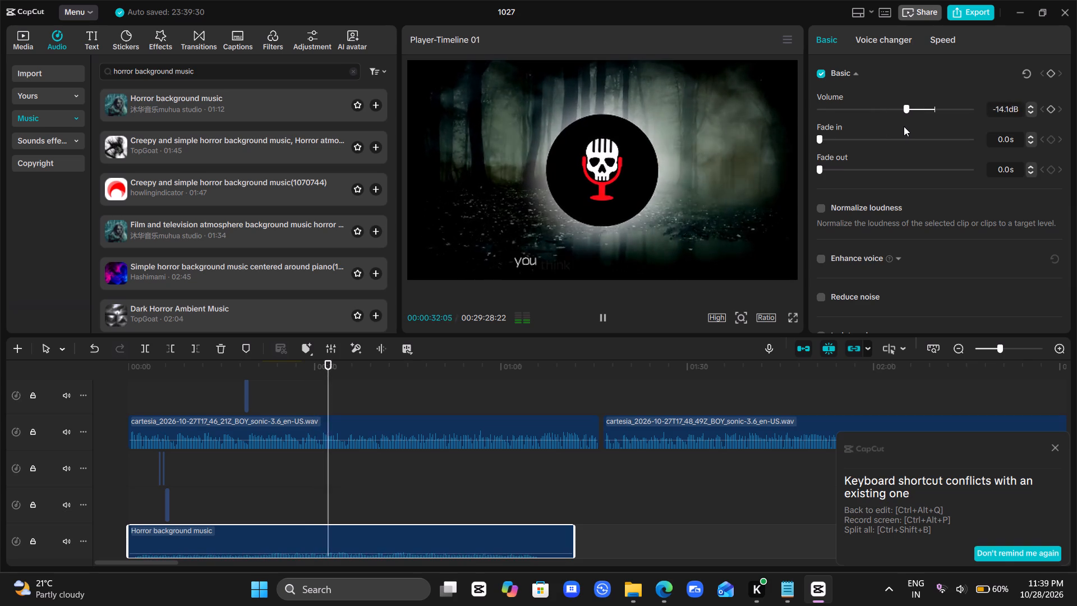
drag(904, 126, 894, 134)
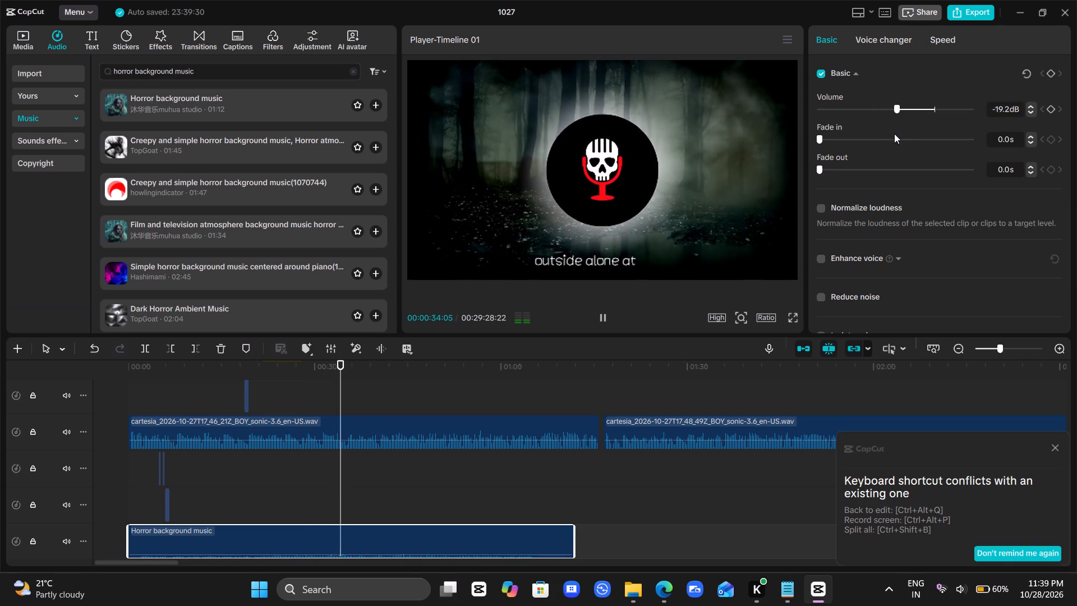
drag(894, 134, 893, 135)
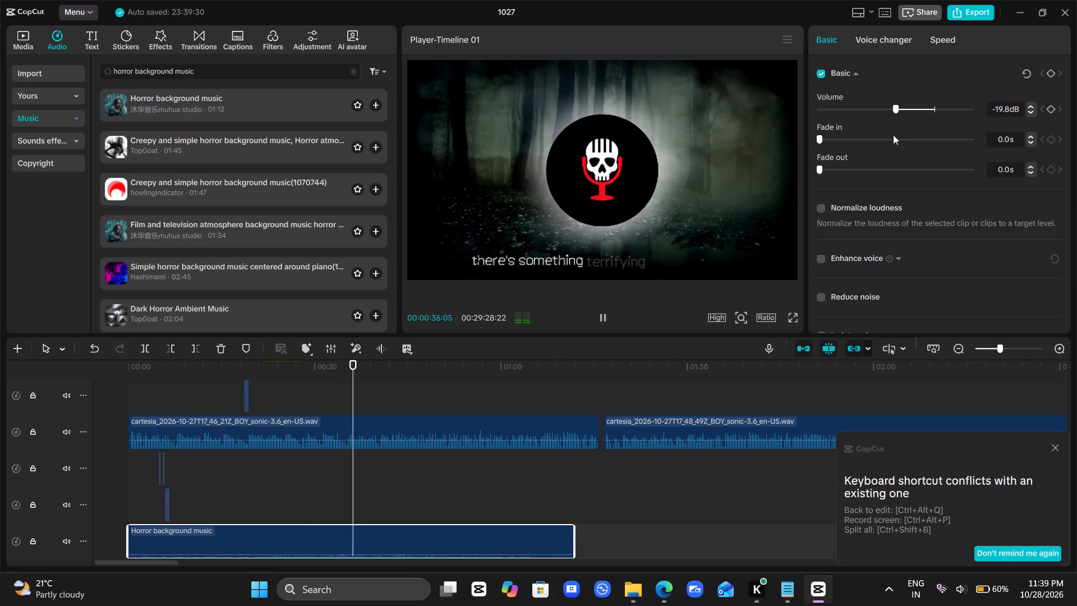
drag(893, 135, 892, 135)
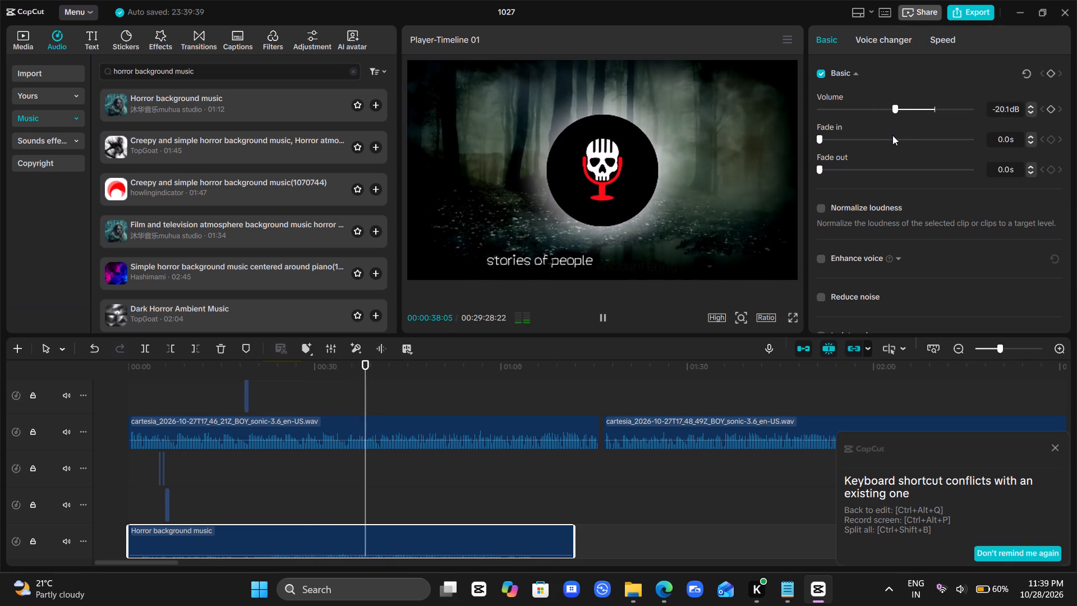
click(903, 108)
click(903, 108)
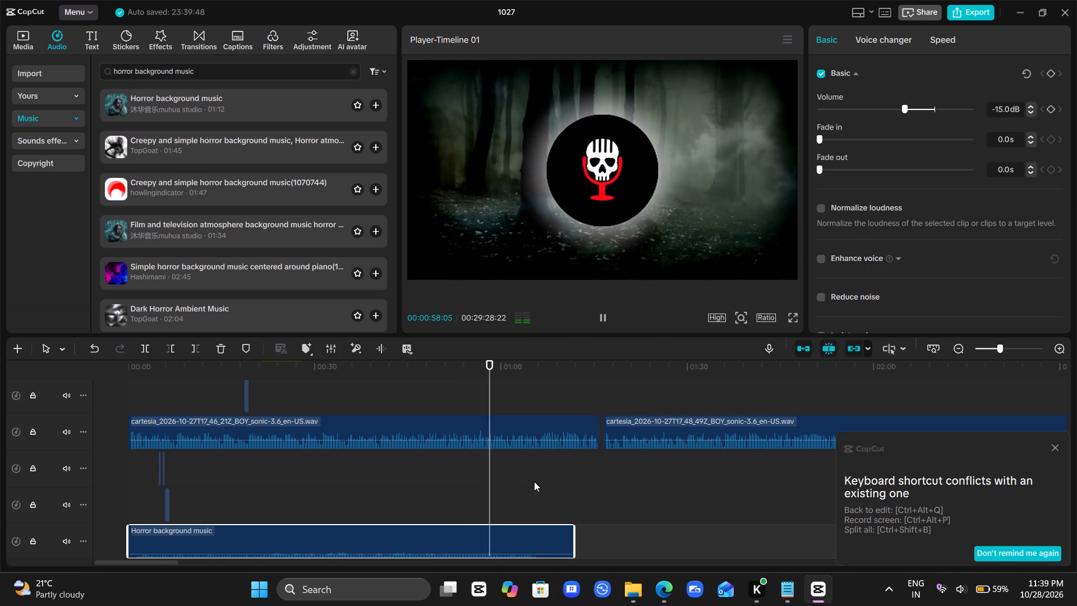
Raise the Horror background music clip's volume to -11.5 dB while playback continues past 00:01:00.
scroll(534, 481, down, 1)
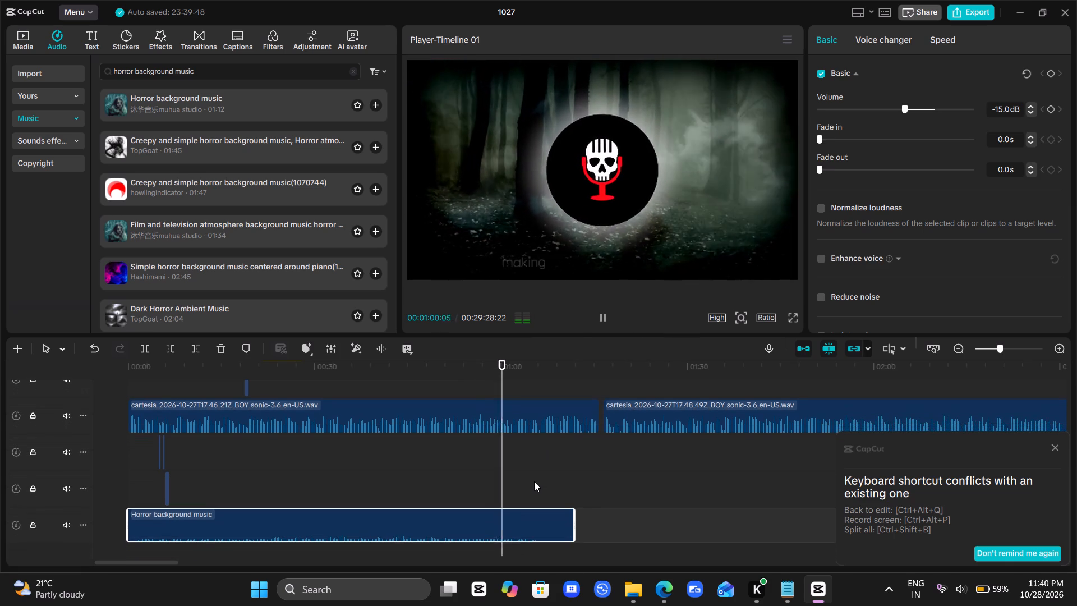
scroll(534, 481, down, 1)
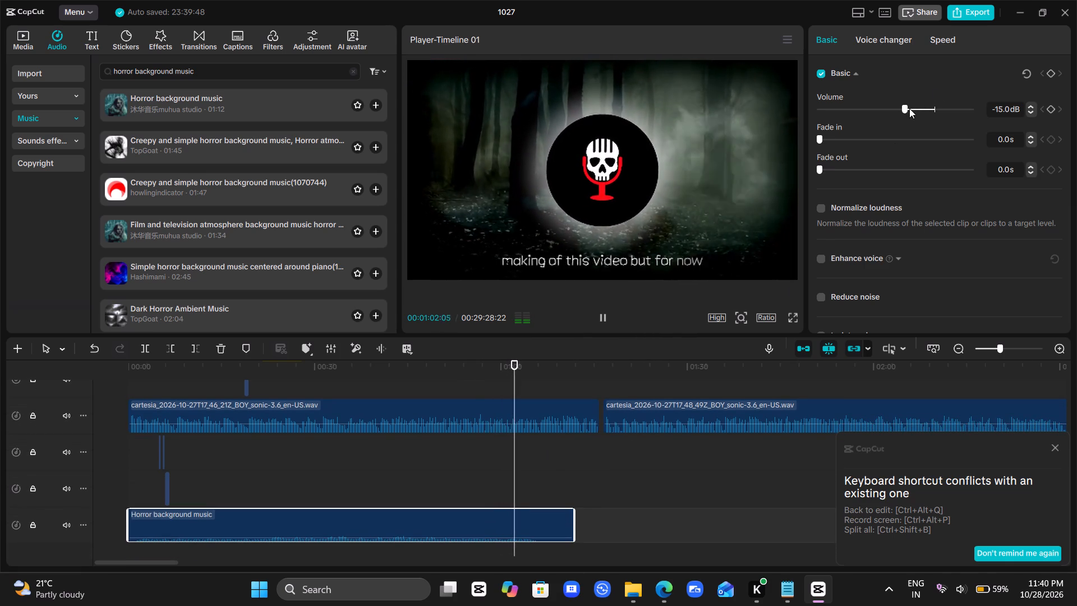
click(905, 109)
click(905, 109)
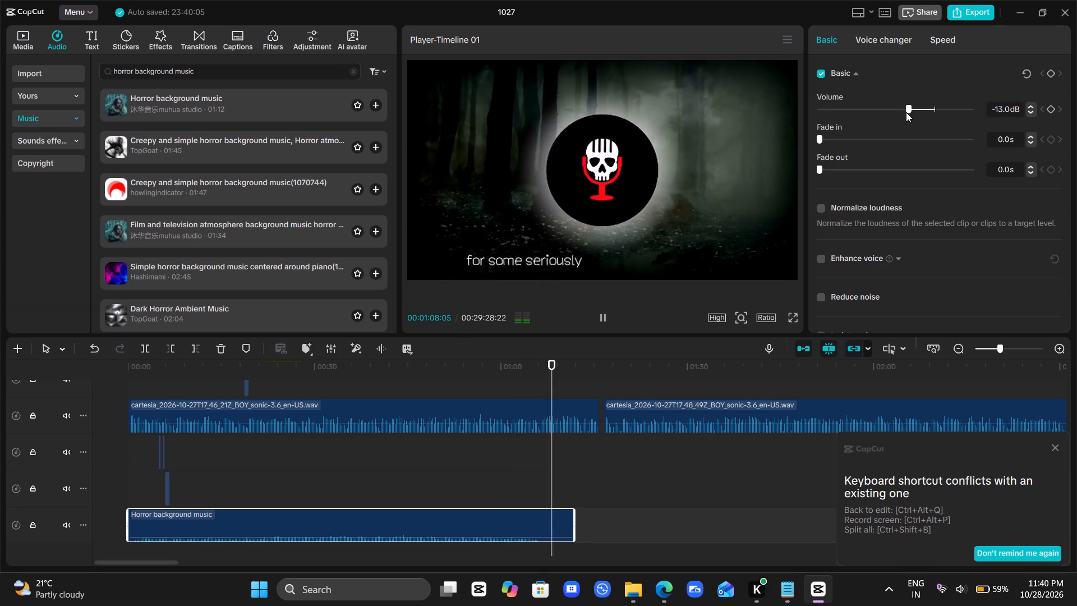
Replay from about 00:00:56 to 00:01:04 to check the music level near the end of the music clip.
click(542, 486)
drag(542, 486, 481, 467)
key(space)
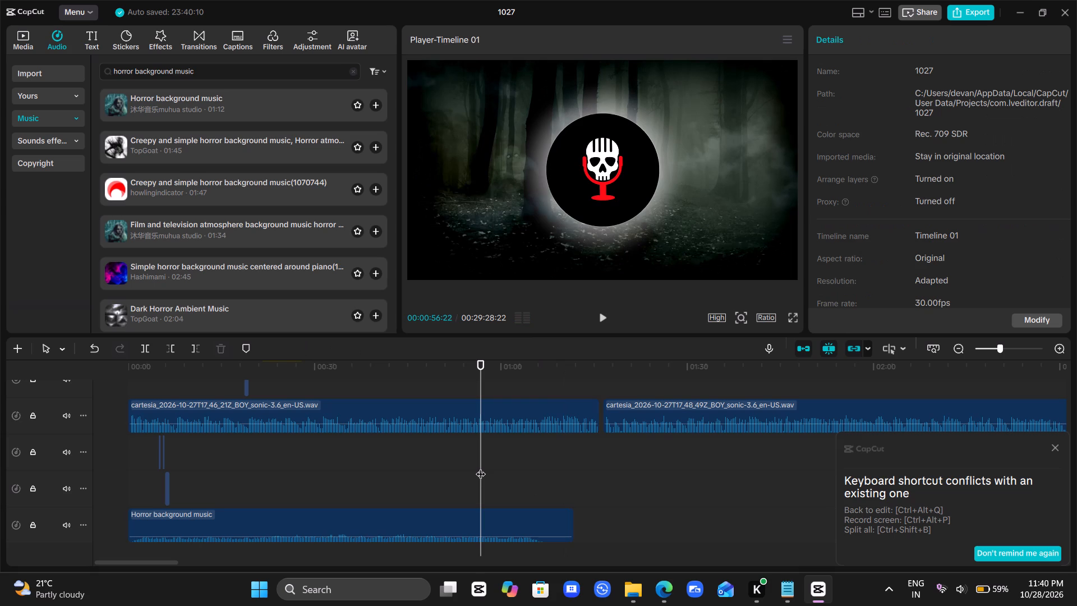
key(space)
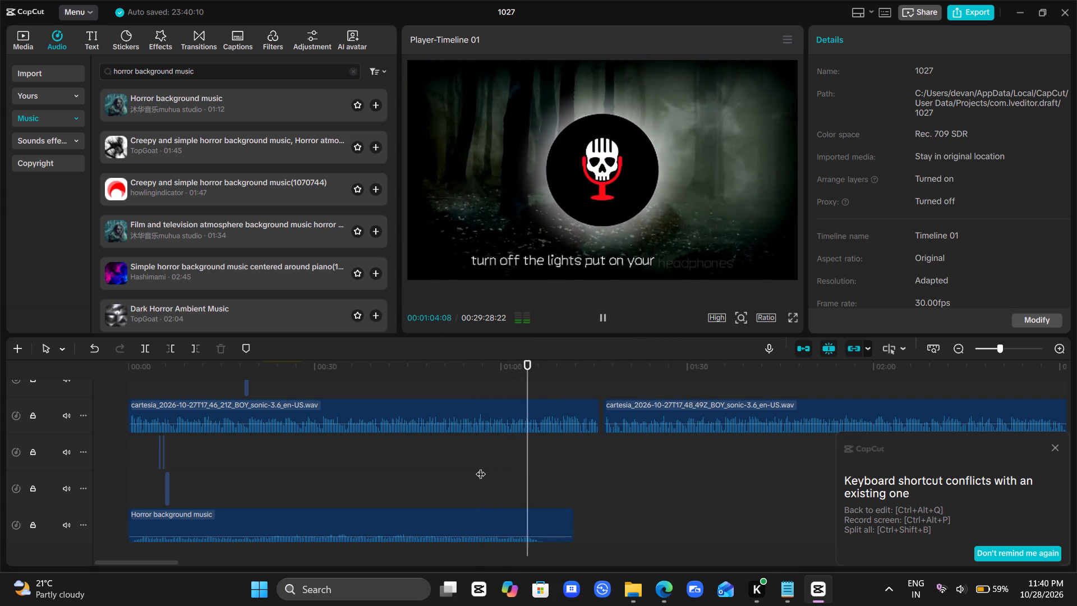
key(space)
Trim the end of the Horror background music clip back to 00:01:04:25, leaving its fade-out at 0.0 s.
click(515, 518)
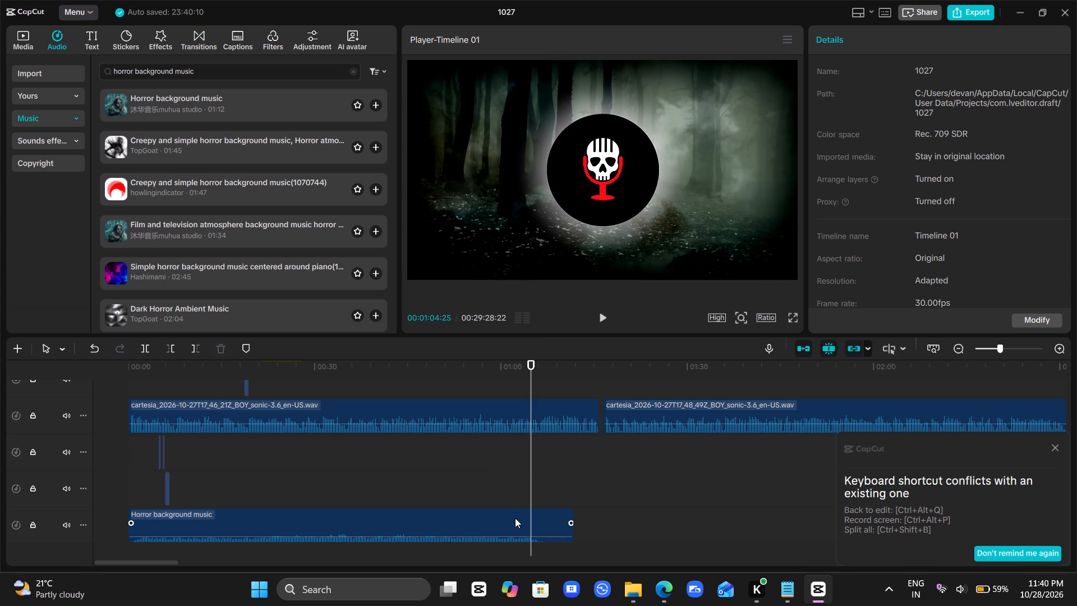
drag(572, 519, 571, 526)
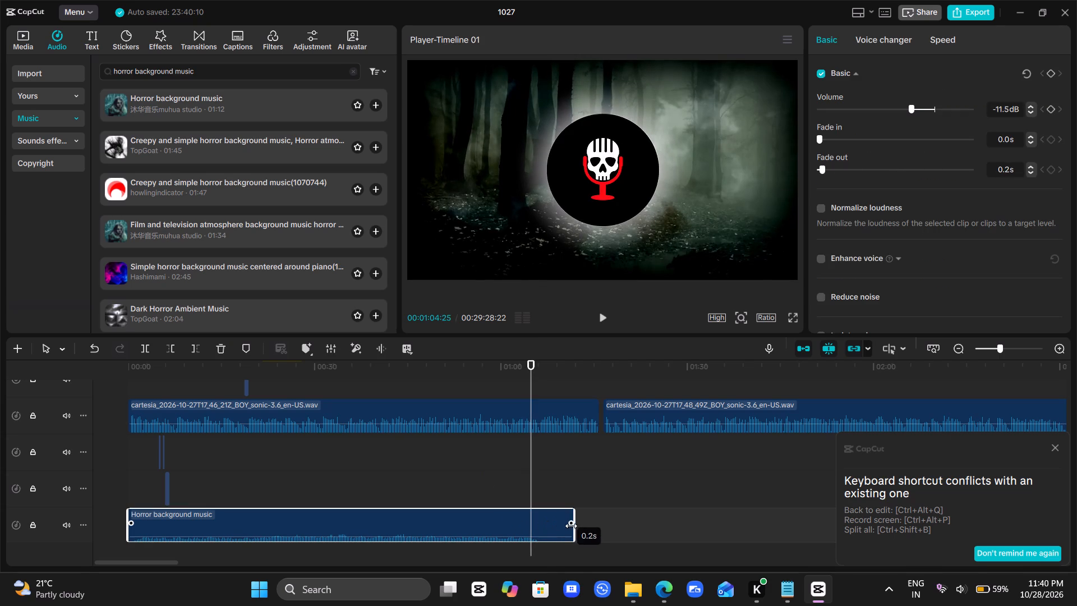
drag(571, 526, 575, 526)
drag(575, 532, 542, 541)
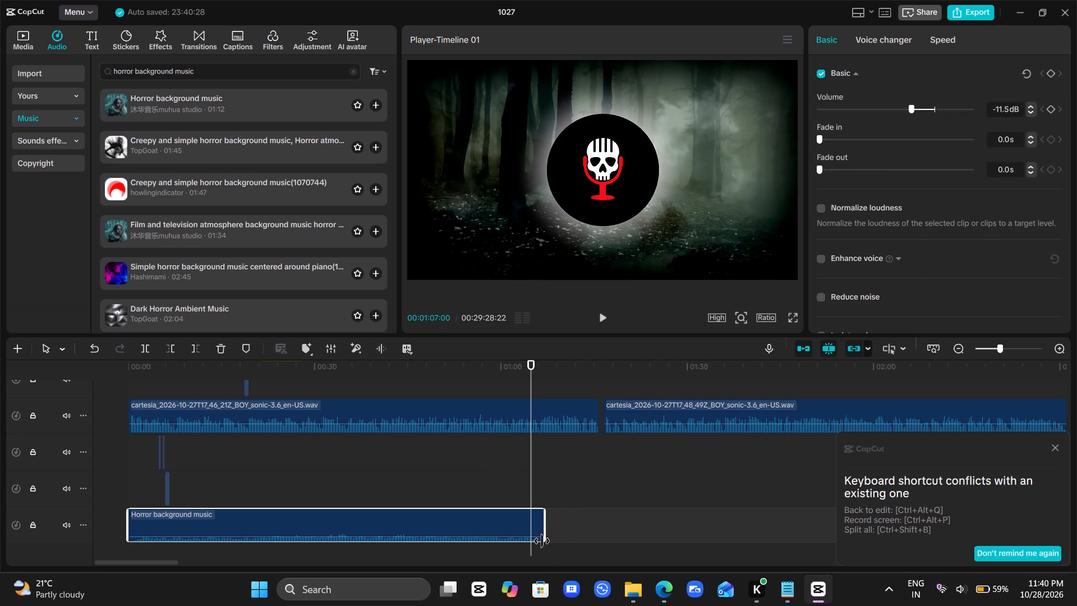
drag(542, 541, 525, 550)
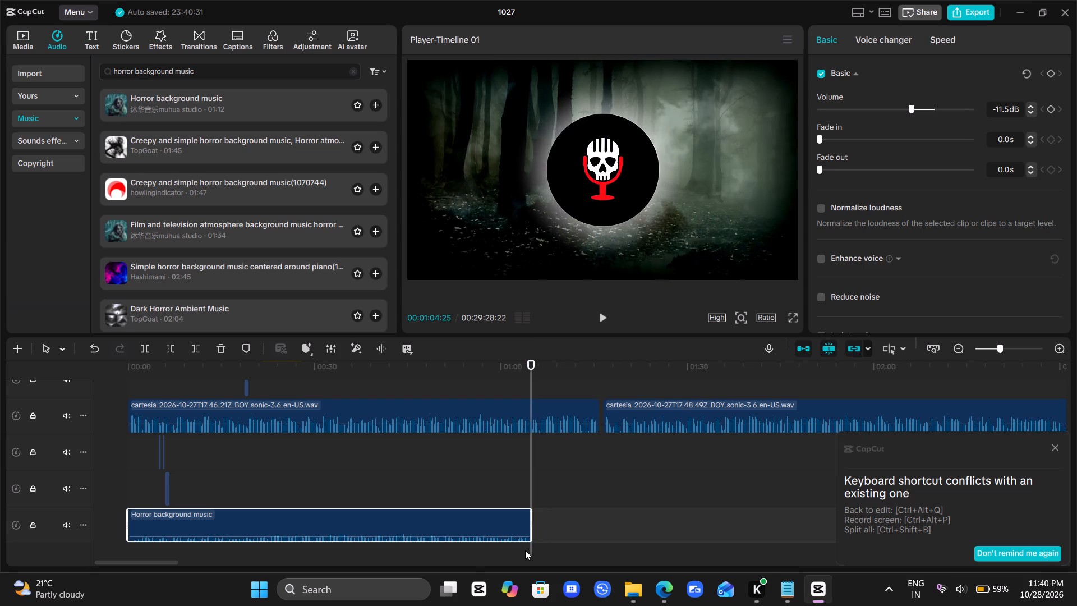
Duplicate the trimmed music clip at 00:01:04:25 and place the copy on a new audio track below, overlapping the first clip's end by about a second.
key(ctrl+c)
key(ctrl+v)
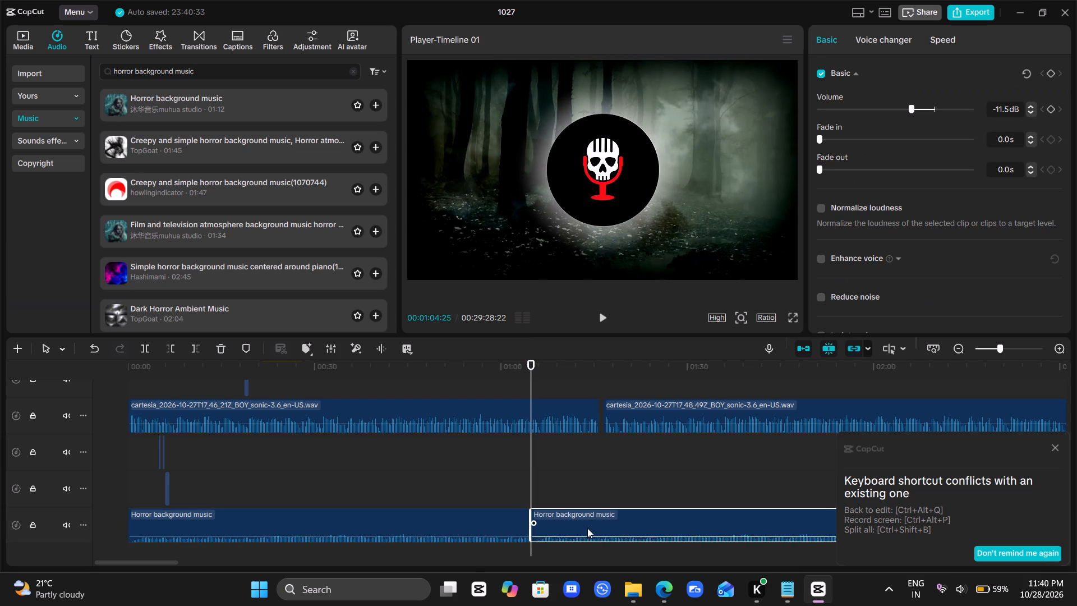
drag(605, 516, 605, 526)
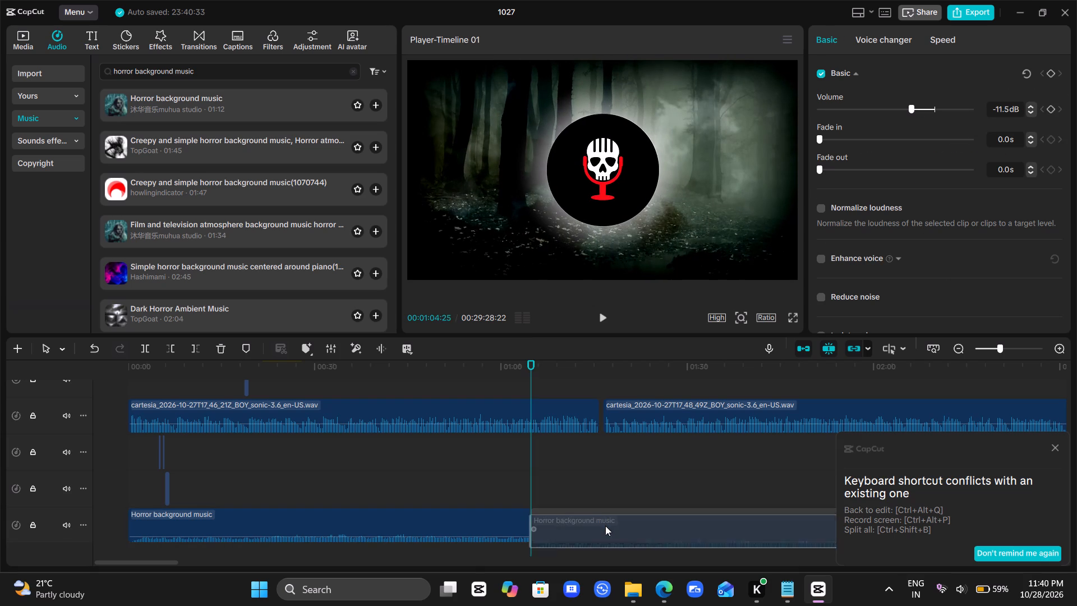
drag(605, 526, 599, 539)
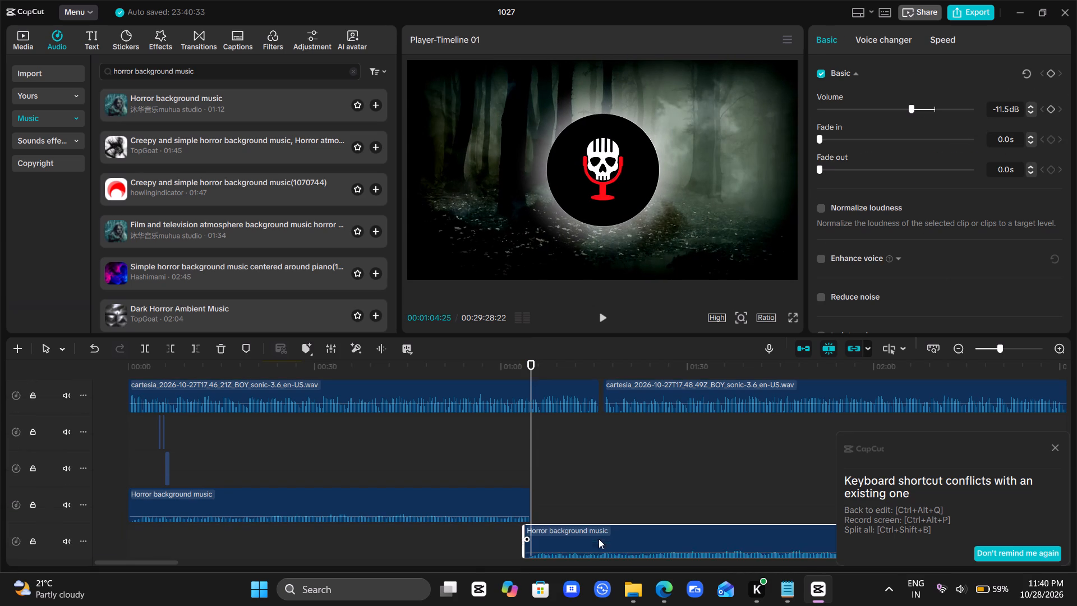
Paste a third music clip at the second one's end, 00:02:08:17, on the first music track and shift it about a second earlier to overlap.
scroll(603, 521, left, 1)
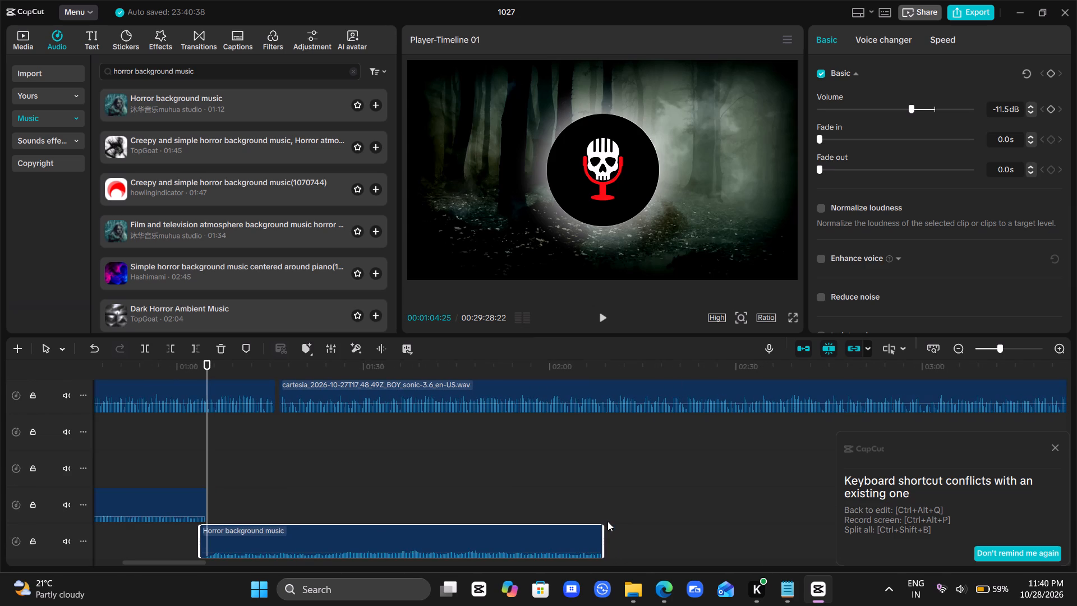
click(596, 498)
drag(596, 498, 601, 498)
key(ctrl+v)
drag(636, 498, 628, 499)
Paste a fourth music clip at 00:03:12:07 and move it to the lower music track, overlapping the third clip's end by about a second.
scroll(628, 499, left, 2)
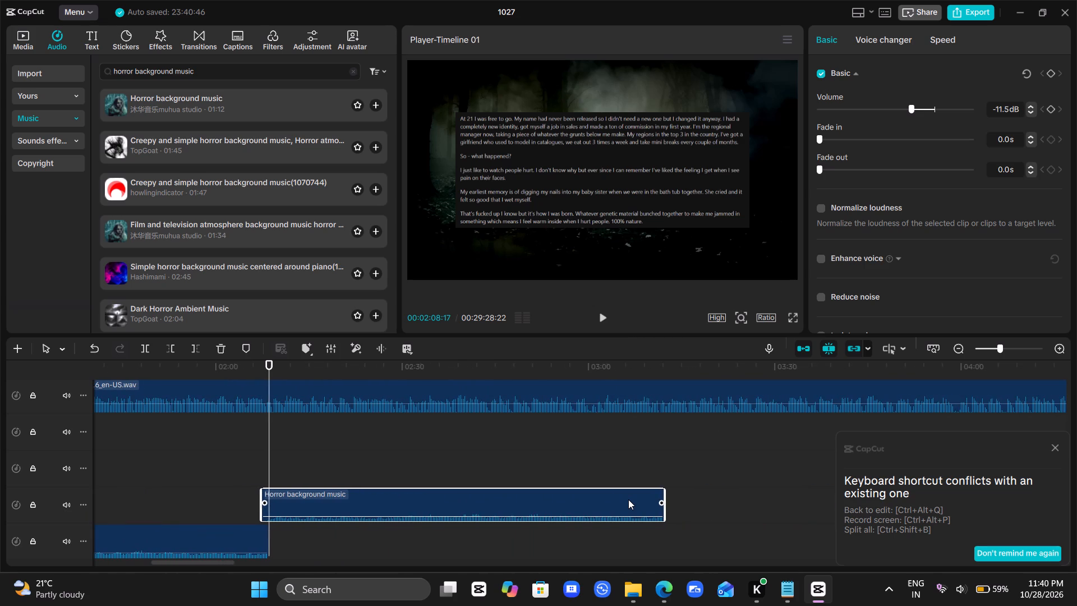
double_click(664, 476)
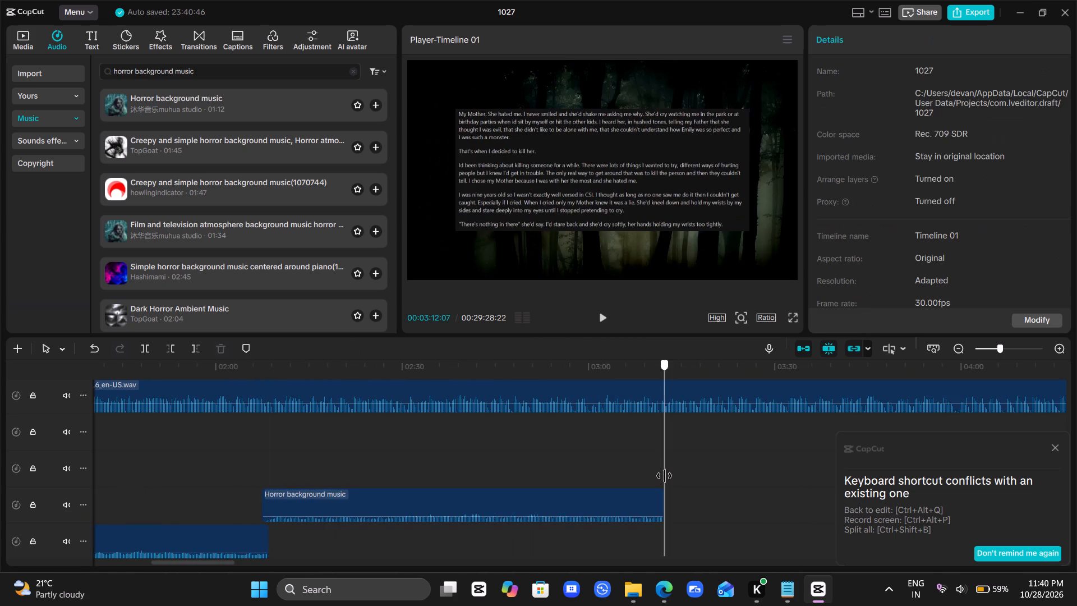
click(664, 476)
key(ctrl+v)
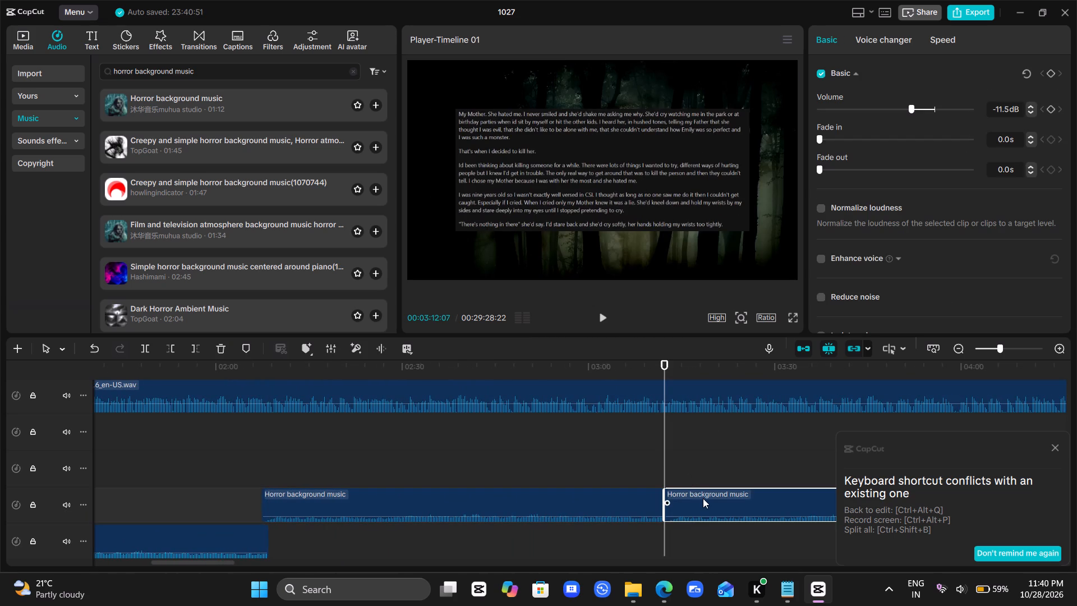
drag(703, 498, 696, 535)
Copy all four Horror background music clips together and paste the set at the end of the fourth clip, 00:04:15:29.
scroll(636, 541, left, 1)
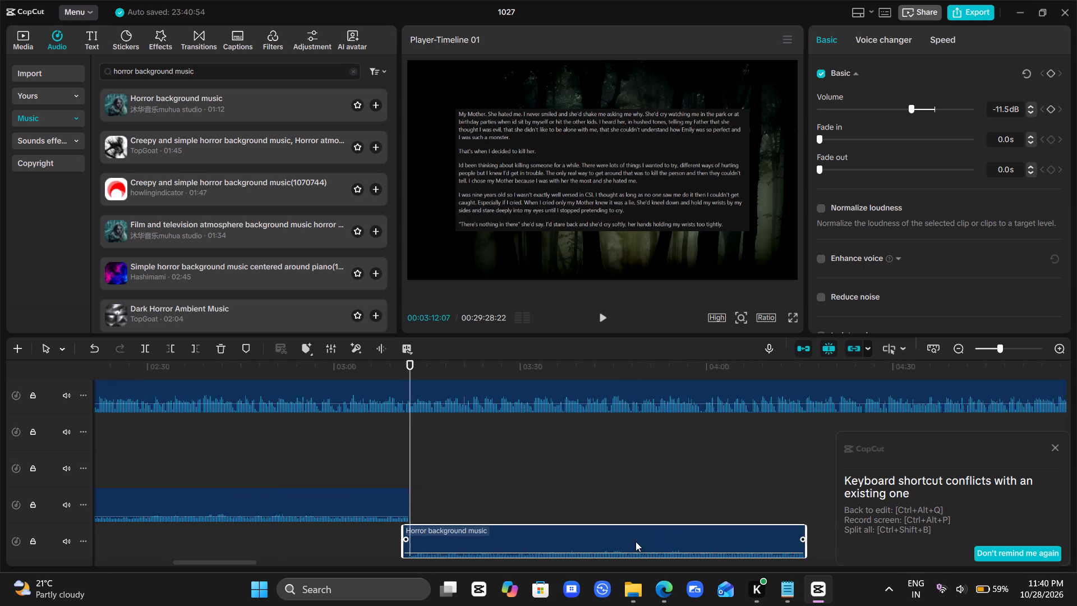
scroll(636, 541, left, 1)
drag(759, 538, 64, 551)
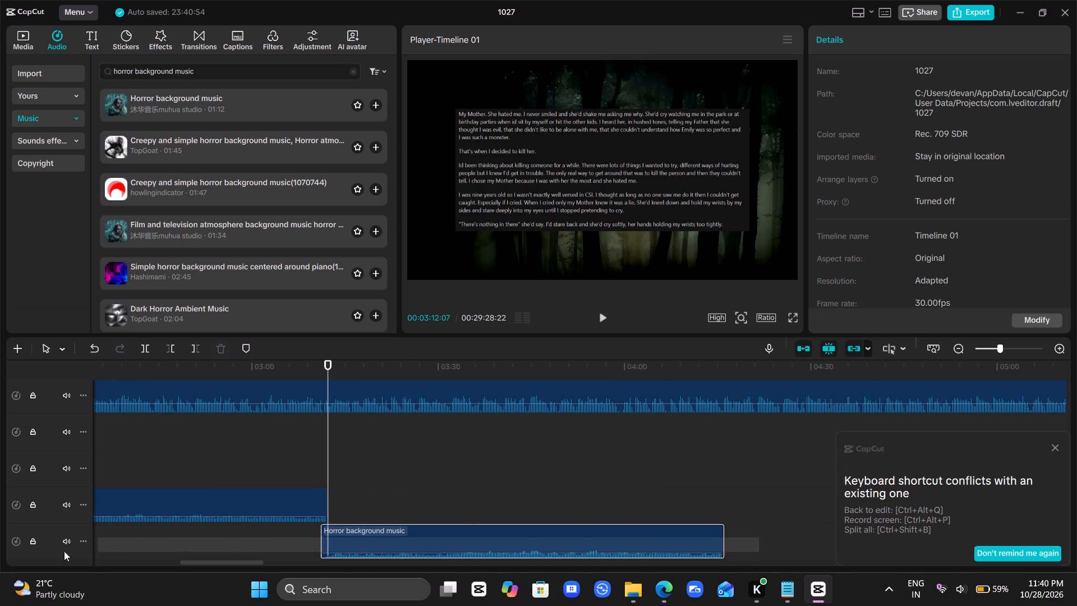
drag(64, 551, 136, 519)
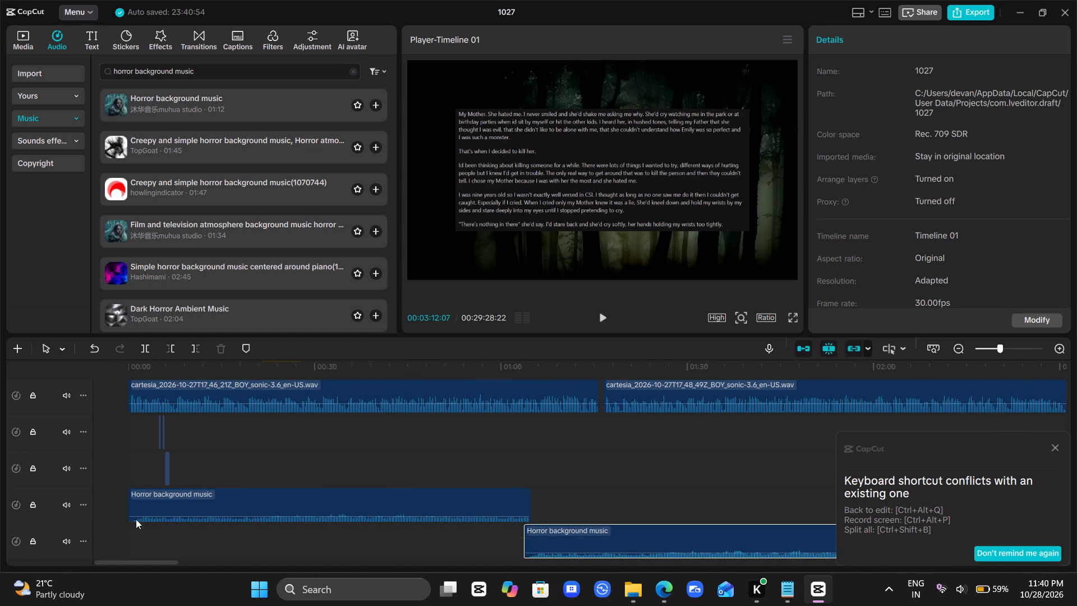
drag(136, 519, 173, 506)
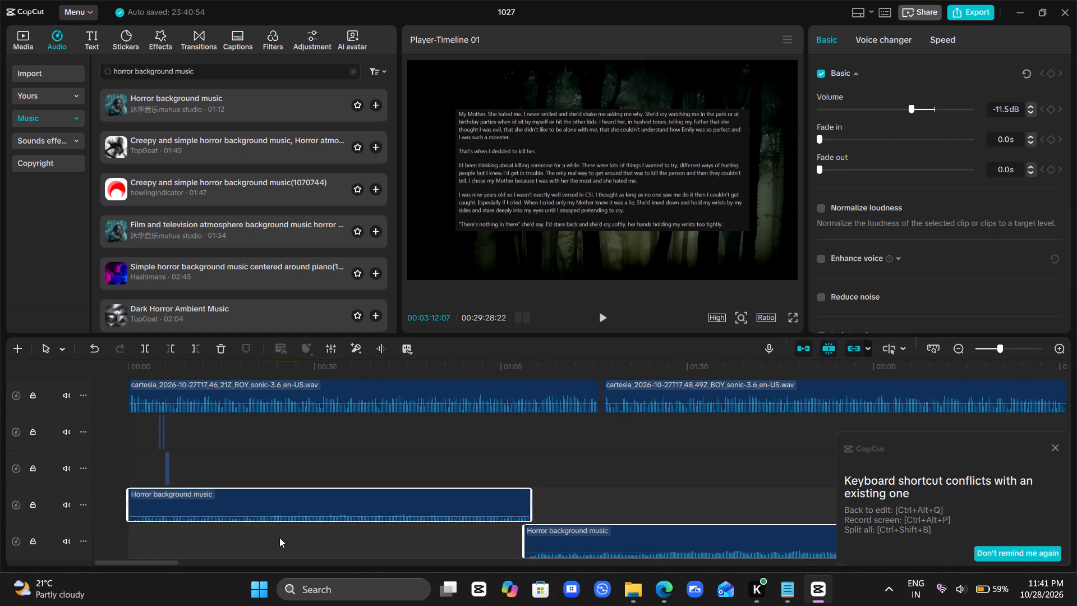
key(ctrl+c)
scroll(279, 538, left, 3)
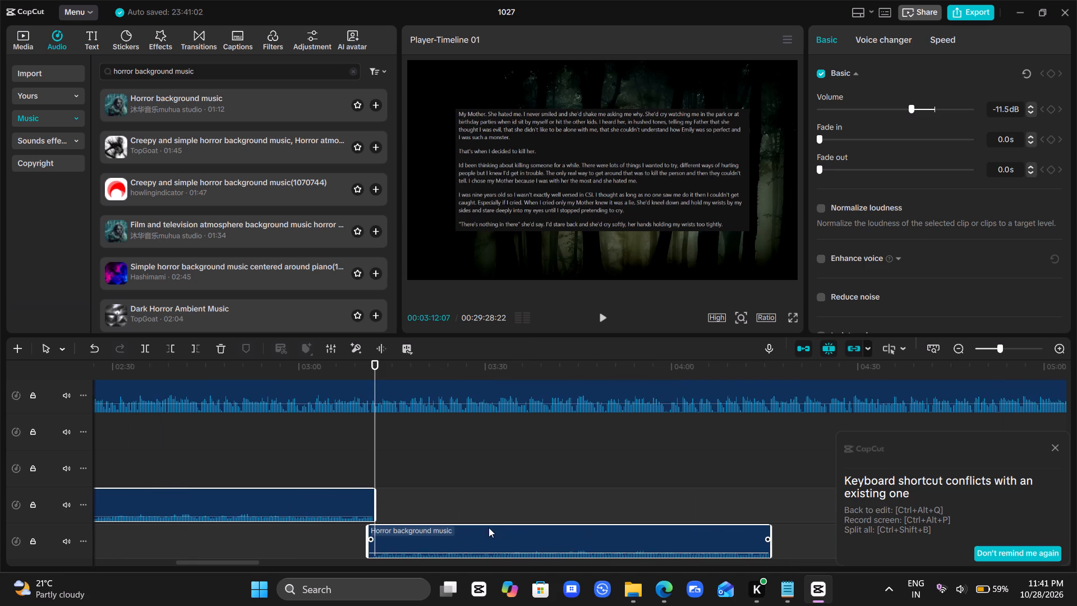
scroll(498, 525, left, 1)
click(537, 506)
drag(537, 506, 538, 506)
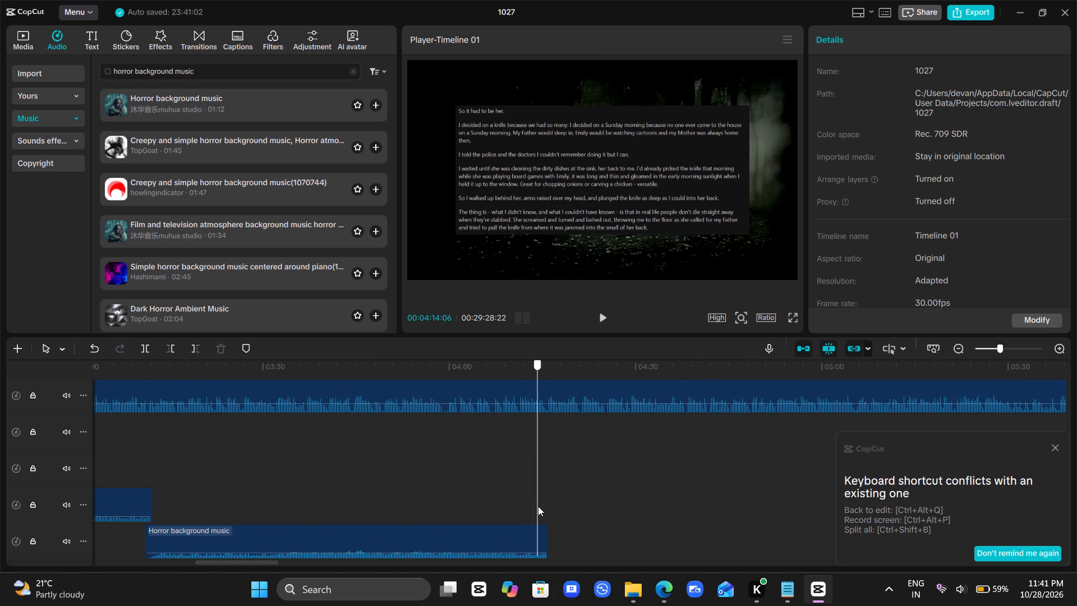
drag(538, 506, 550, 505)
key(ctrl+v)
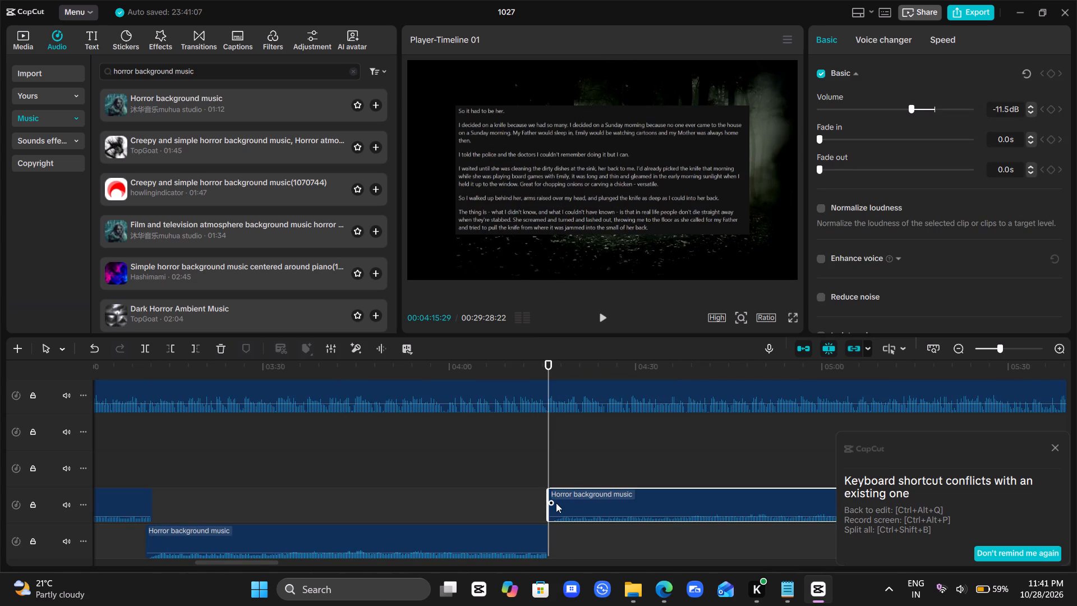
Shift the four pasted music clips together about a second earlier so they overlap the end of the preceding clip.
scroll(565, 506, left, 1)
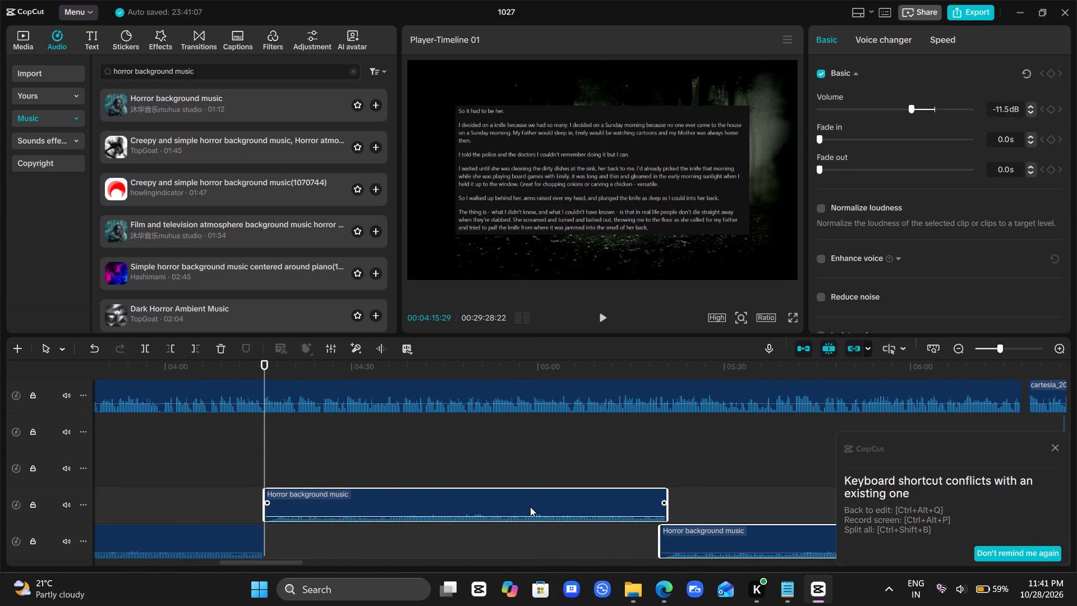
drag(535, 504, 532, 504)
drag(532, 504, 528, 504)
Paste the four-clip music set again at 00:08:30:06, slightly before the end of the last music clip.
scroll(528, 504, left, 1)
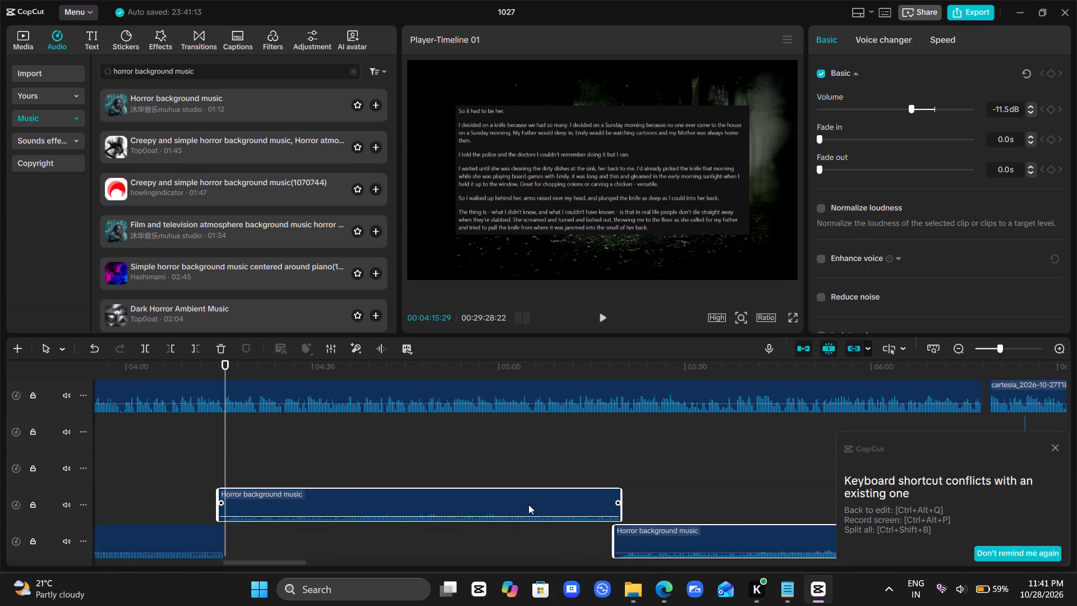
scroll(528, 504, left, 4)
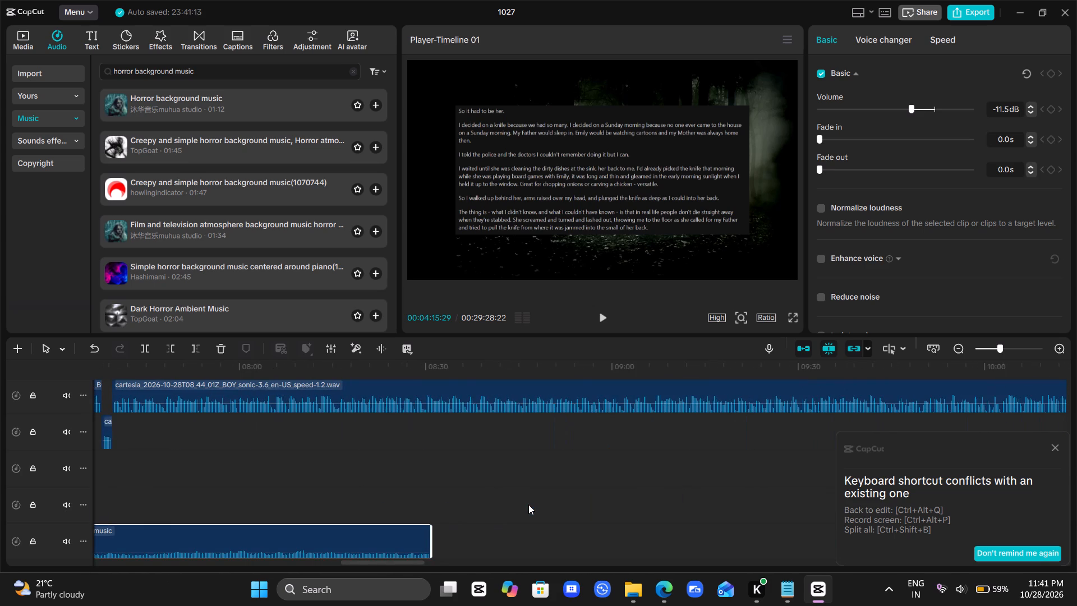
double_click(430, 502)
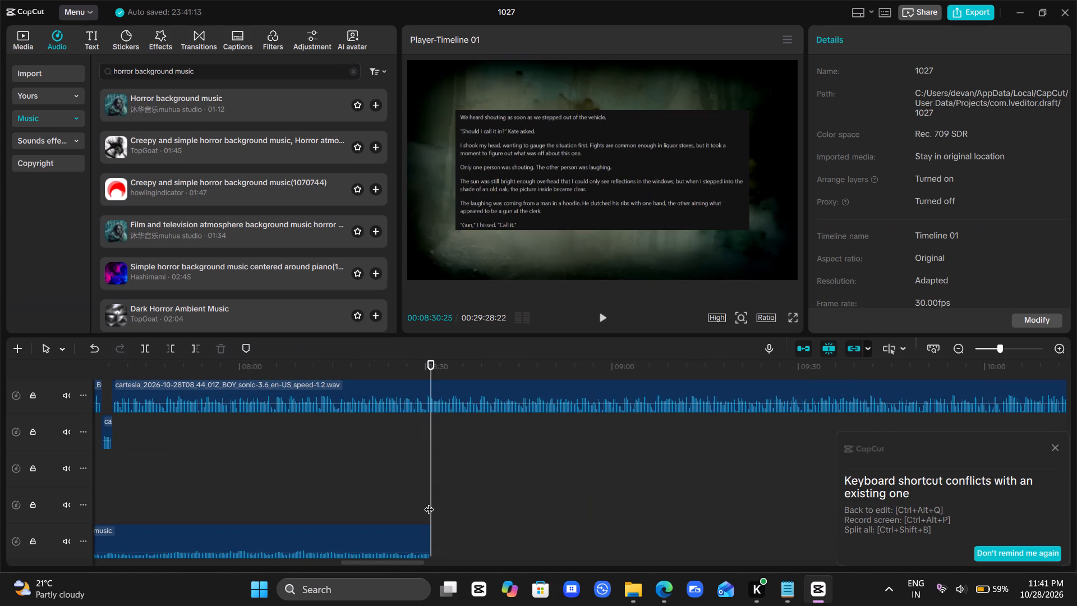
key(Left)
key(Left)
key(Left)
key(Left)
key(Left)
key(Left)
key(Left)
key(Left)
key(Left)
key(Left)
key(Left)
key(Left)
key(Left)
key(Left)
key(Left)
key(Left)
key(Left)
key(Left)
key(Left)
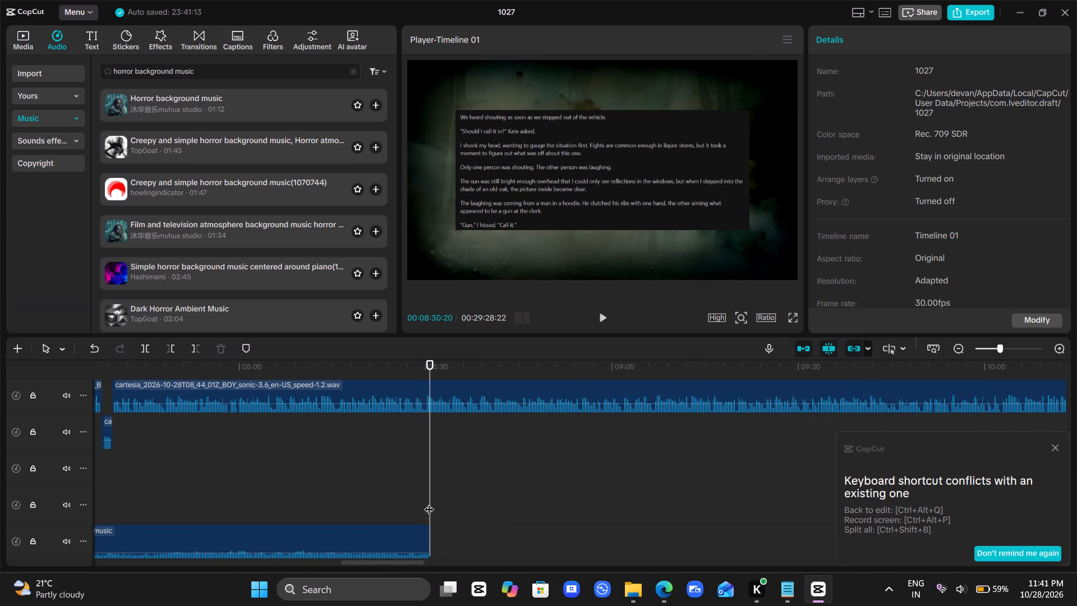
key(ctrl+v)
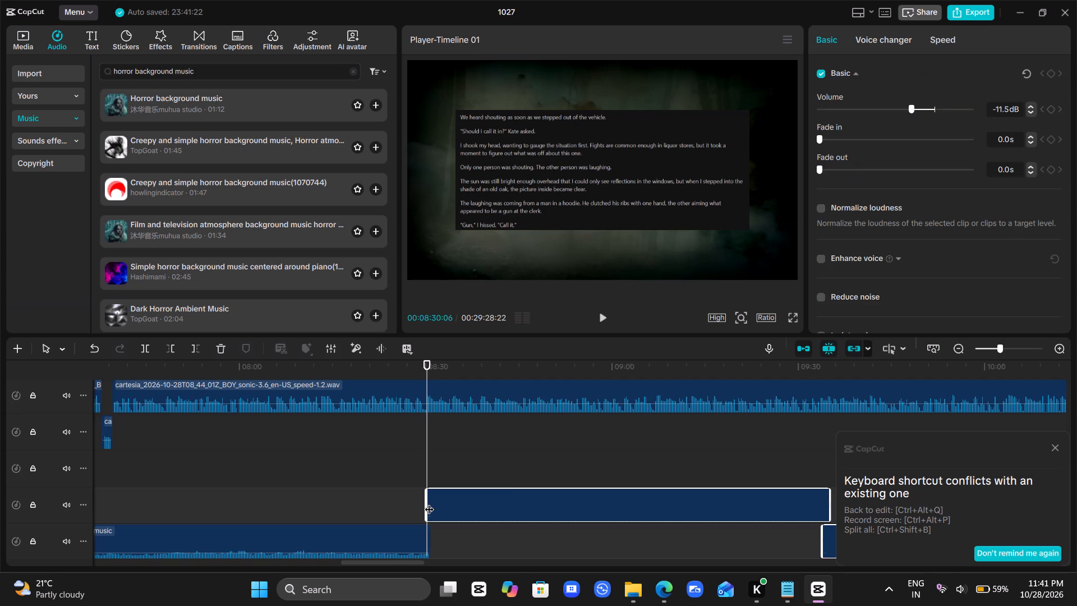
Copy all the Horror background music clips on both music tracks, from the timeline start to about 00:12:46, as one set.
scroll(530, 498, left, 2)
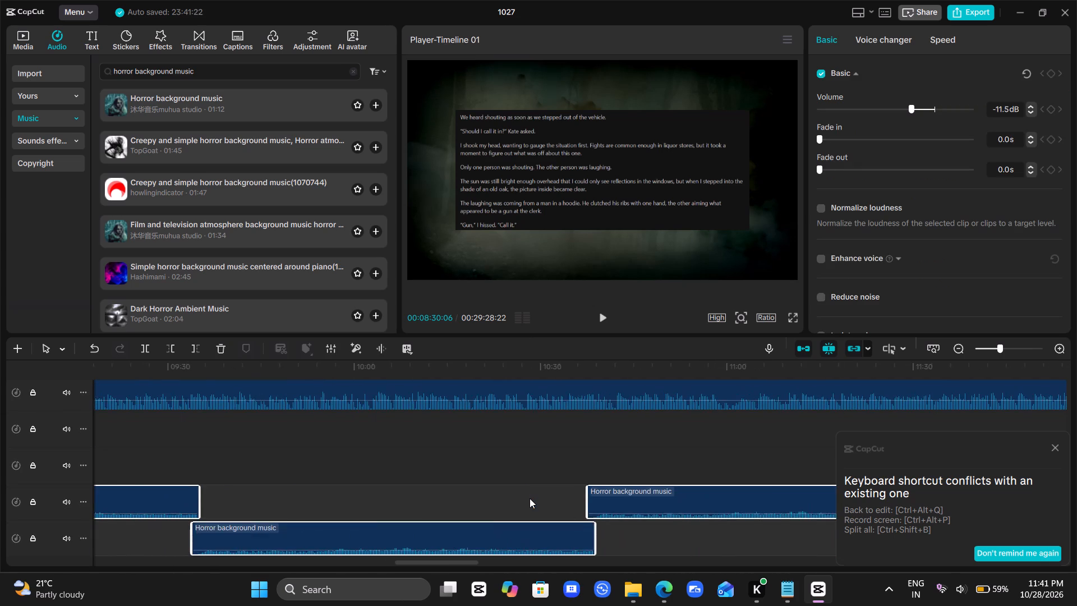
scroll(530, 498, left, 4)
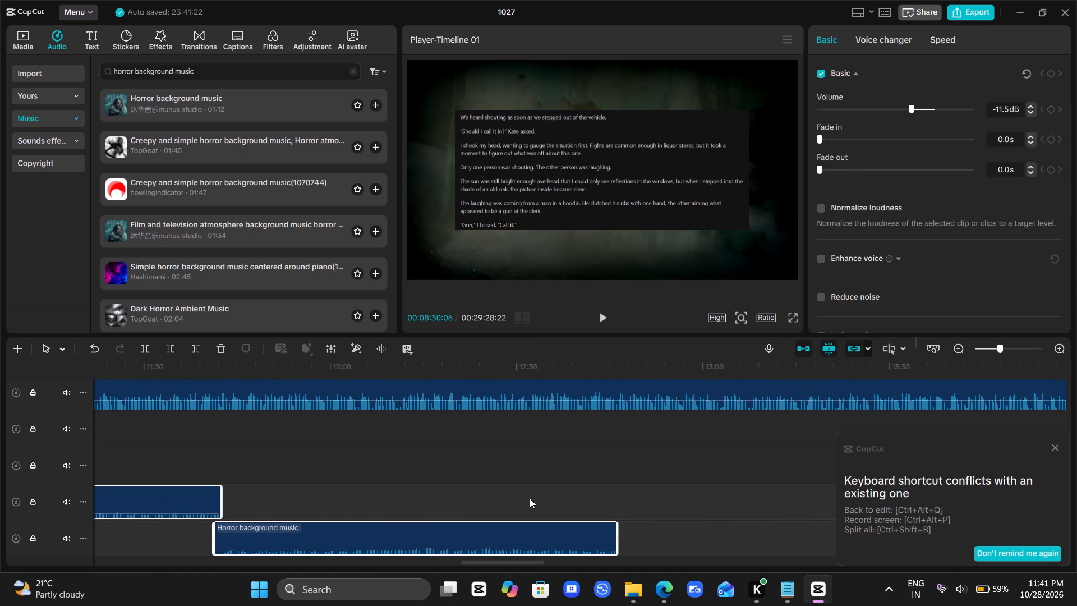
scroll(530, 498, left, 1)
click(625, 484)
drag(625, 484, 615, 485)
drag(632, 523, 19, 574)
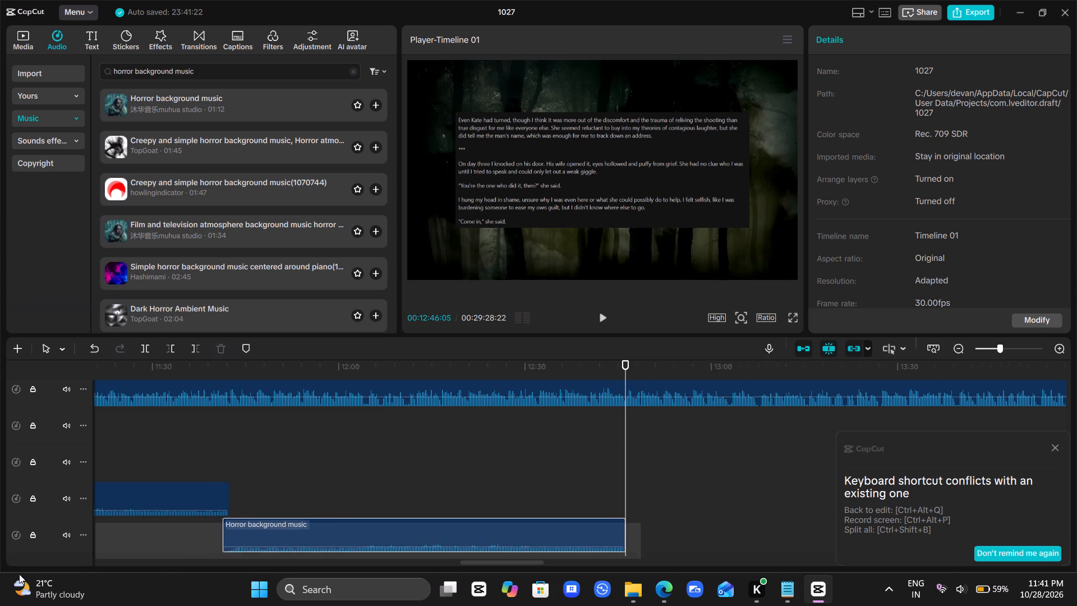
drag(19, 574, 11, 557)
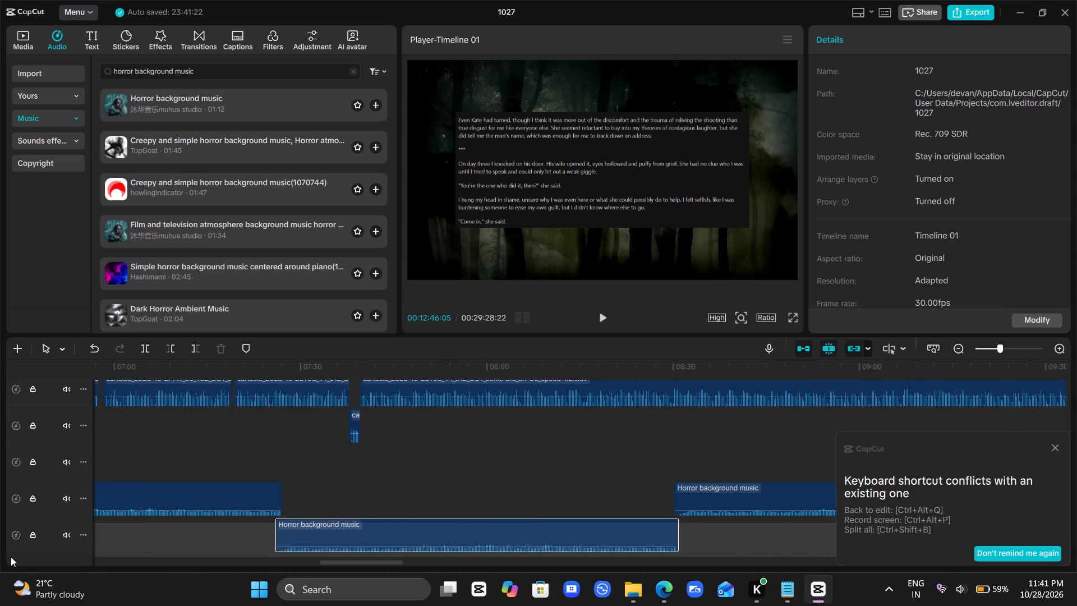
drag(11, 557, 12, 557)
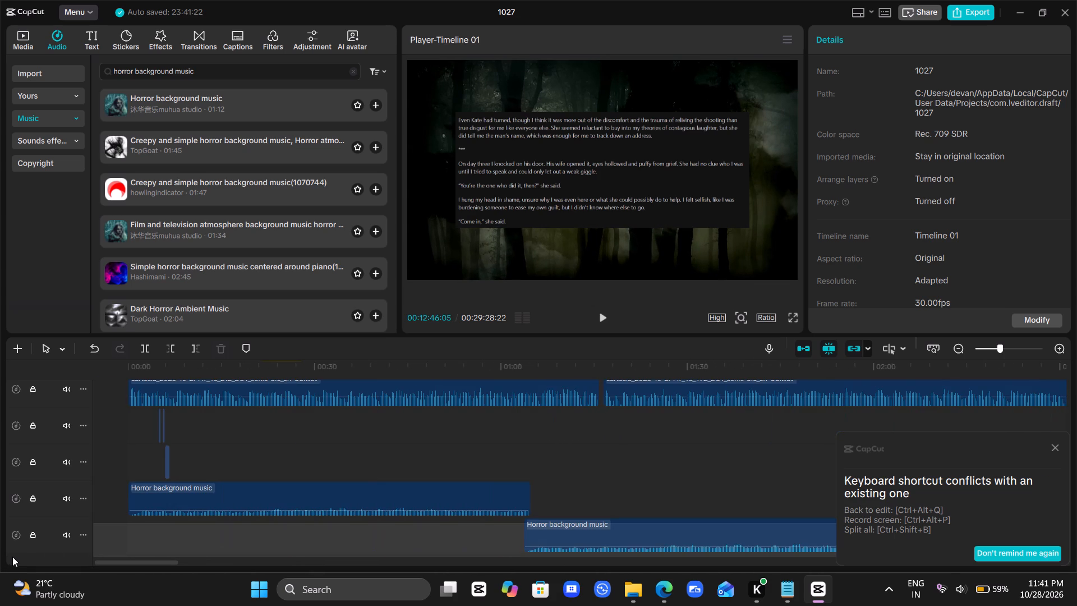
drag(12, 557, 173, 508)
key(ctrl+c)
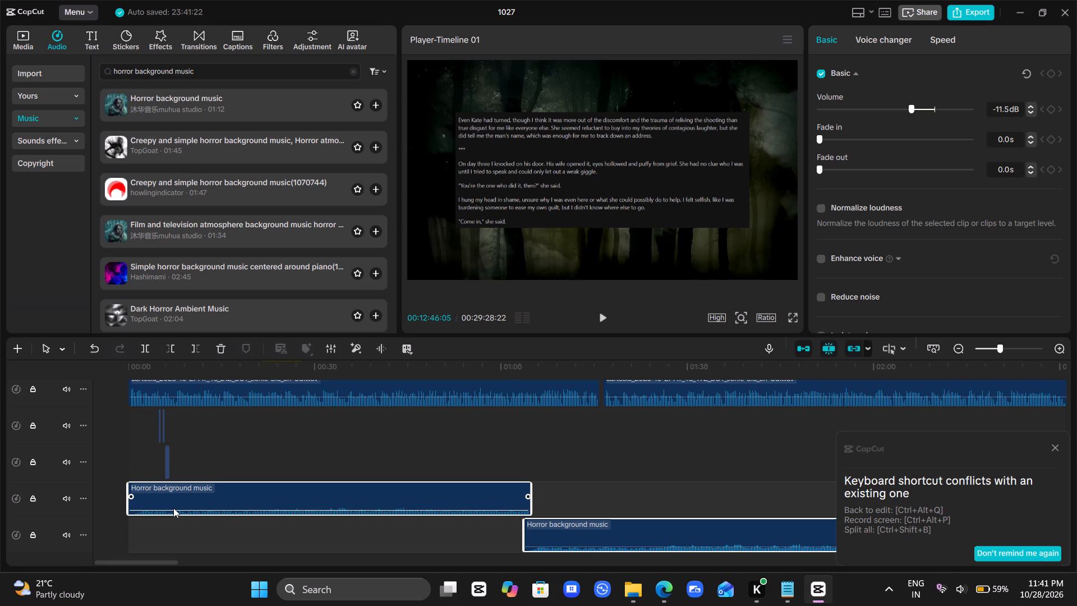
Paste the copied music set at 00:12:45:17, slightly before the end of the last music clip.
scroll(173, 508, left, 12)
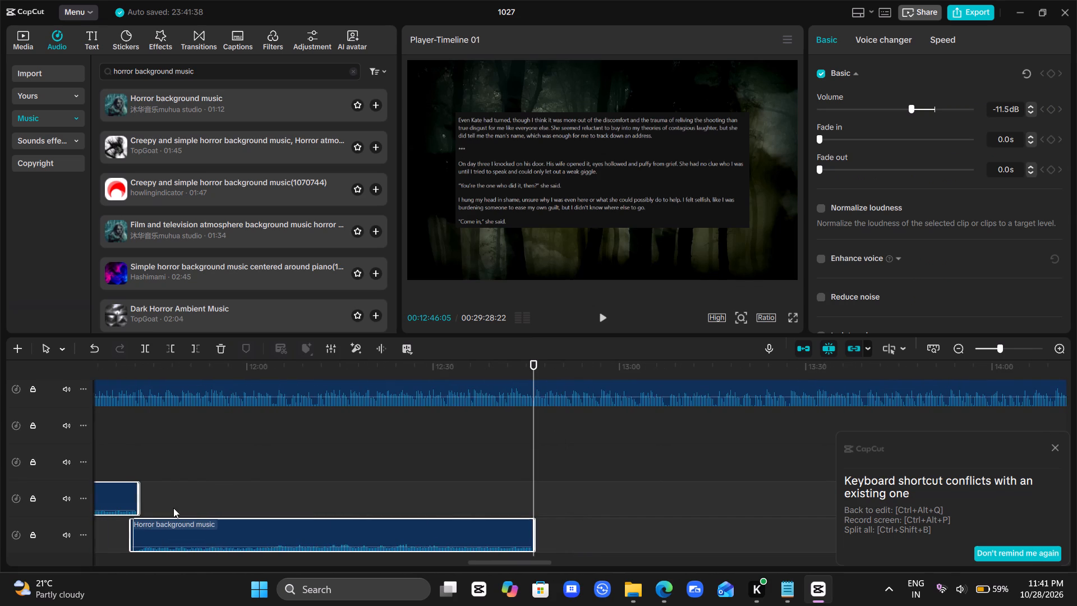
key(Left)
key(Left)
key(Left)
key(Left)
key(Left)
key(Left)
key(Left)
key(Left)
key(Left)
key(Left)
key(Left)
key(Left)
key(Left)
key(Left)
key(Left)
key(Left)
key(Left)
key(Left)
key(Left)
key(Left)
key(Right)
key(Right)
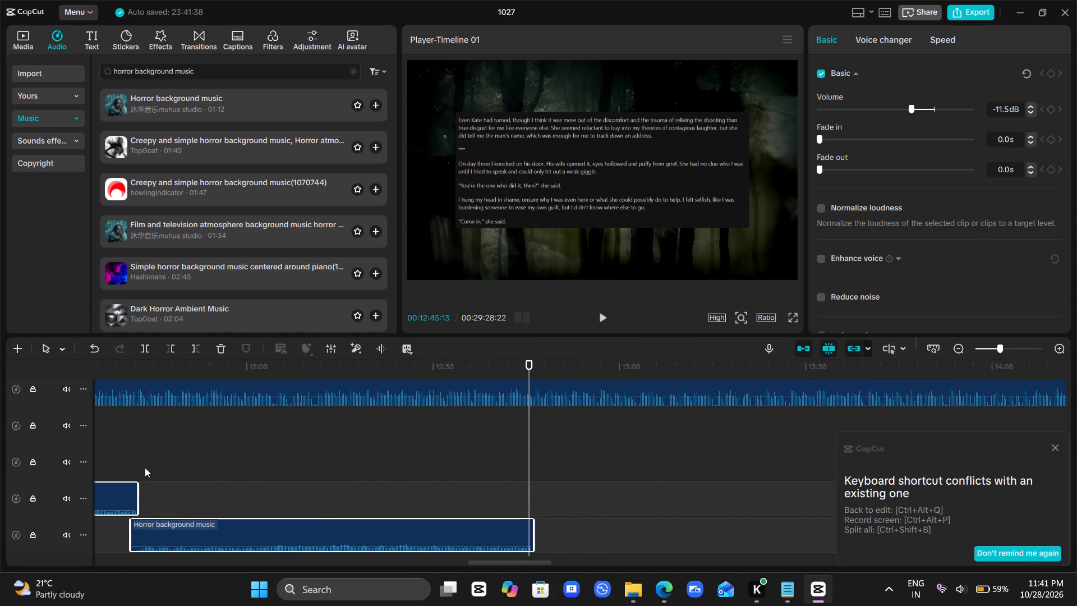
key(Right)
key(Right)
key(Right)
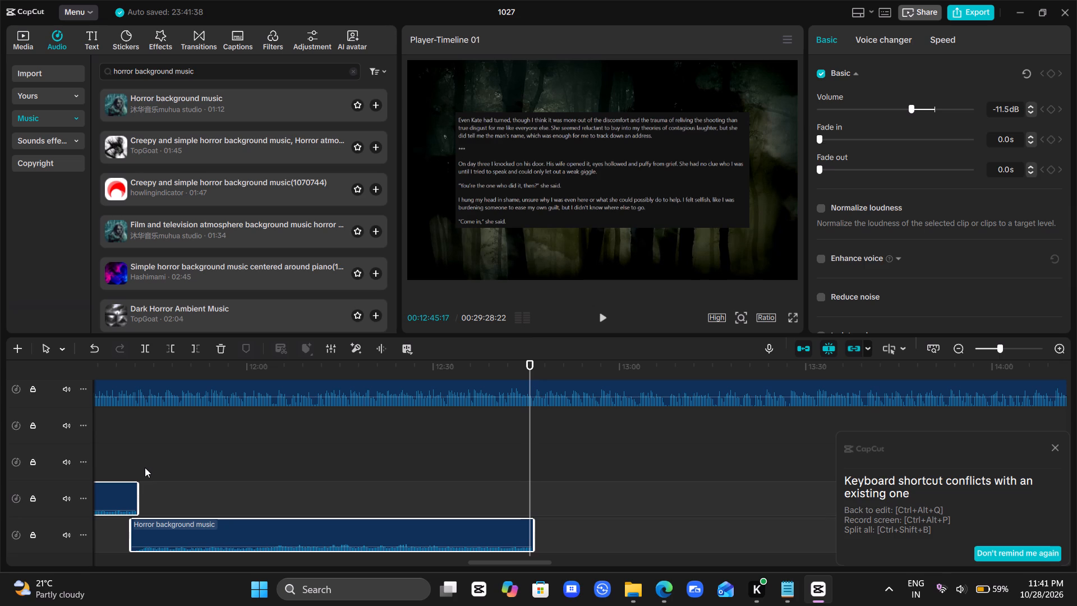
key(ctrl+v)
Paste the same music set again at 00:25:31:09, at the end of the last music clip.
scroll(145, 467, left, 3)
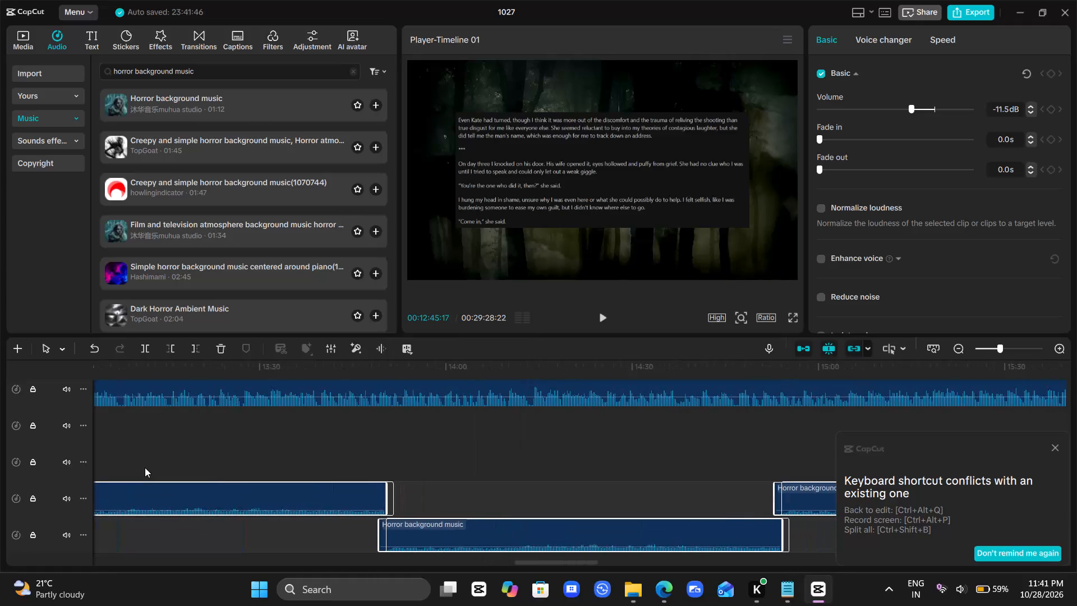
scroll(145, 467, left, 6)
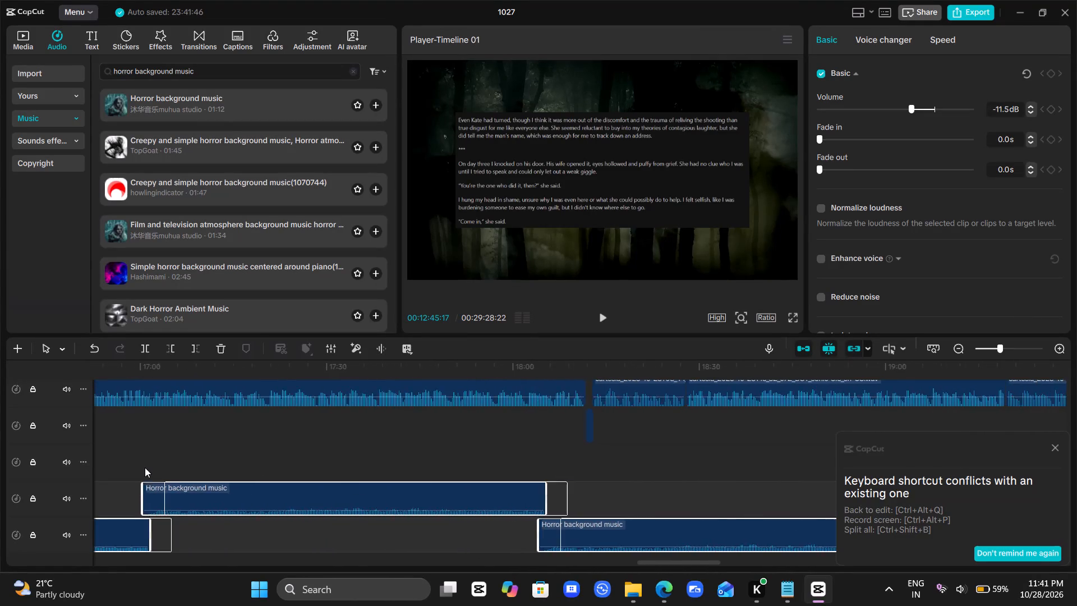
scroll(145, 467, left, 5)
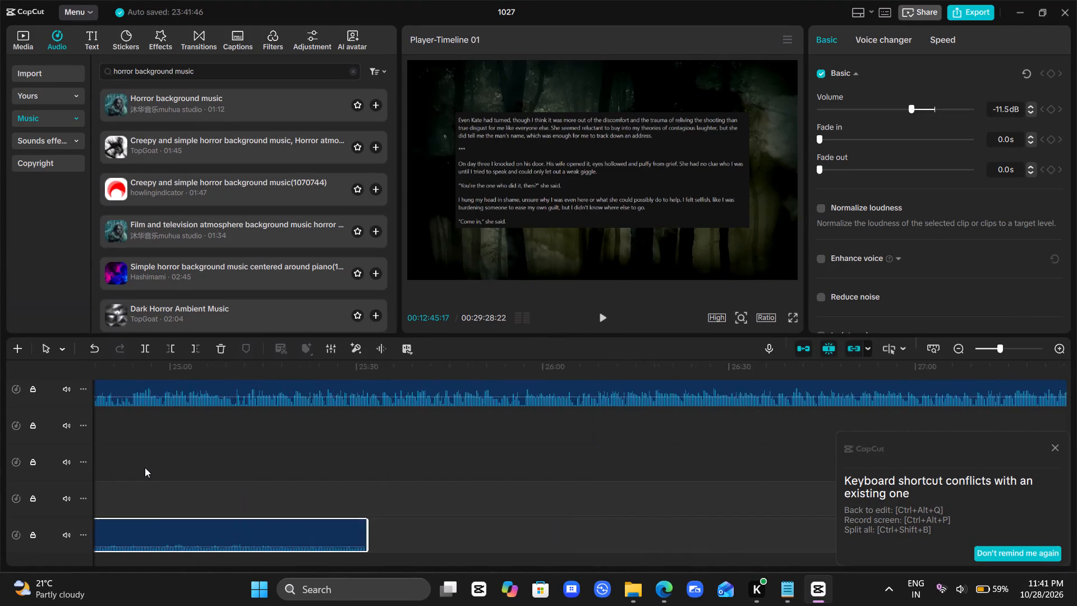
scroll(145, 467, left, 1)
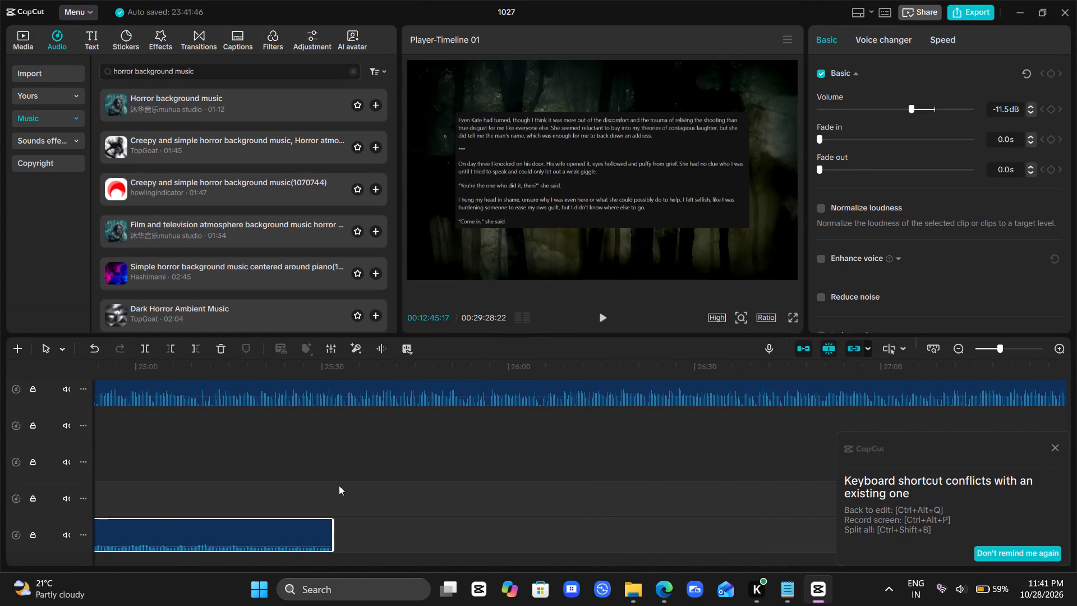
click(339, 485)
drag(339, 485, 328, 491)
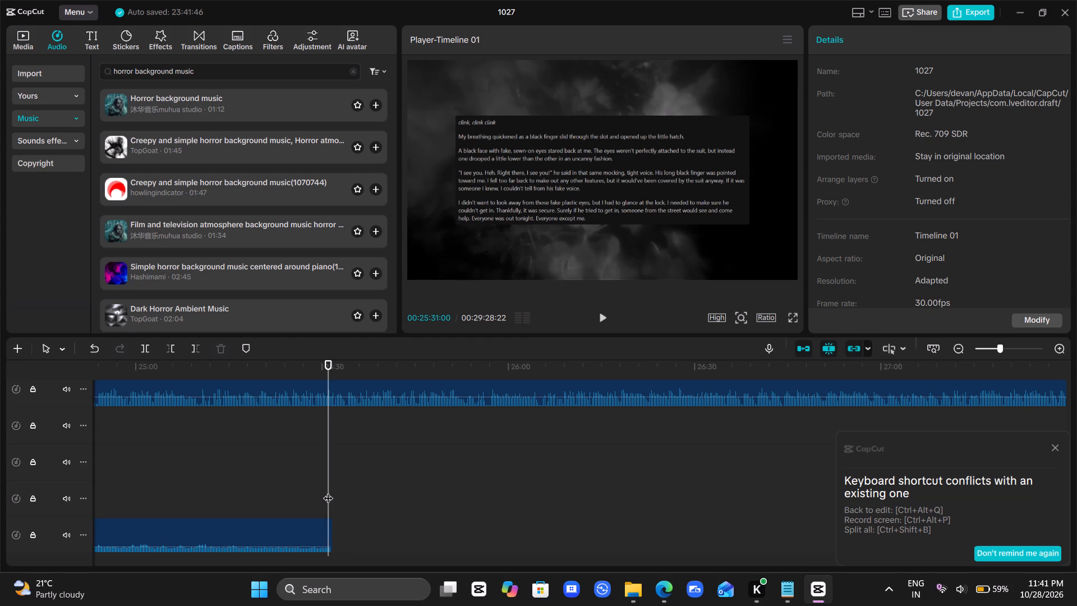
key(Right)
key(Right)
key(Right)
key(Right)
key(Right)
key(Right)
key(Right)
key(Right)
key(Right)
key(Right)
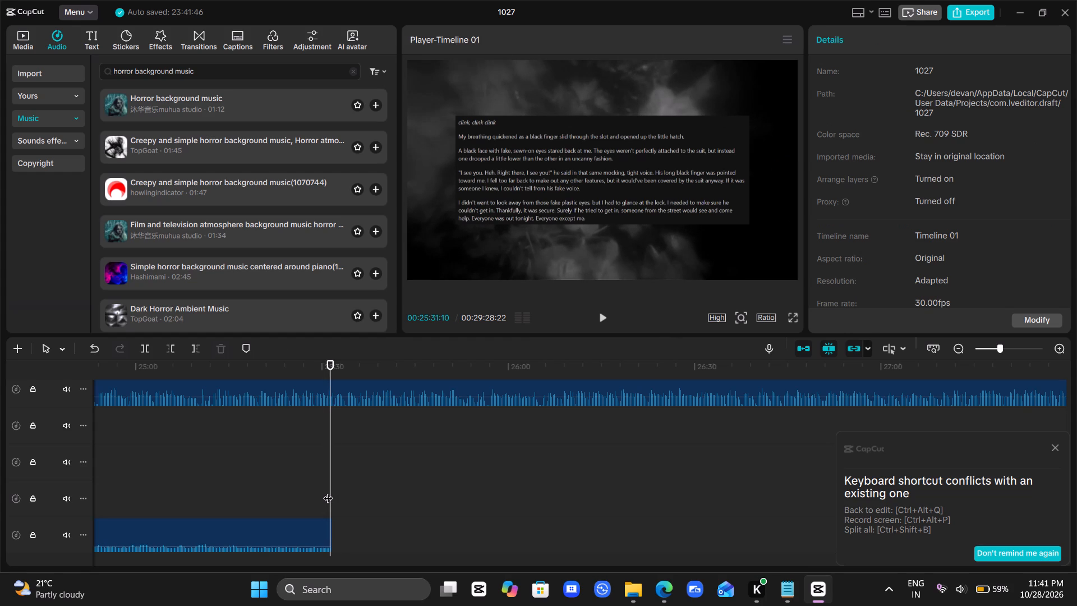
key(Left)
key(ctrl+v)
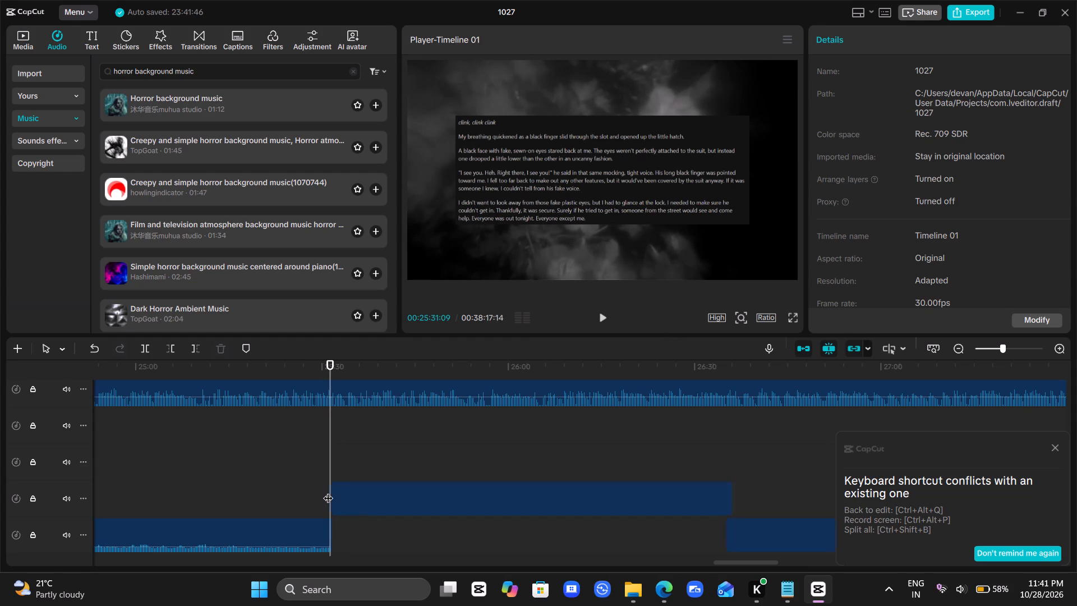
Trim the music clip that runs past the video's end so it stops at 00:29:28:22.
scroll(328, 491, left, 4)
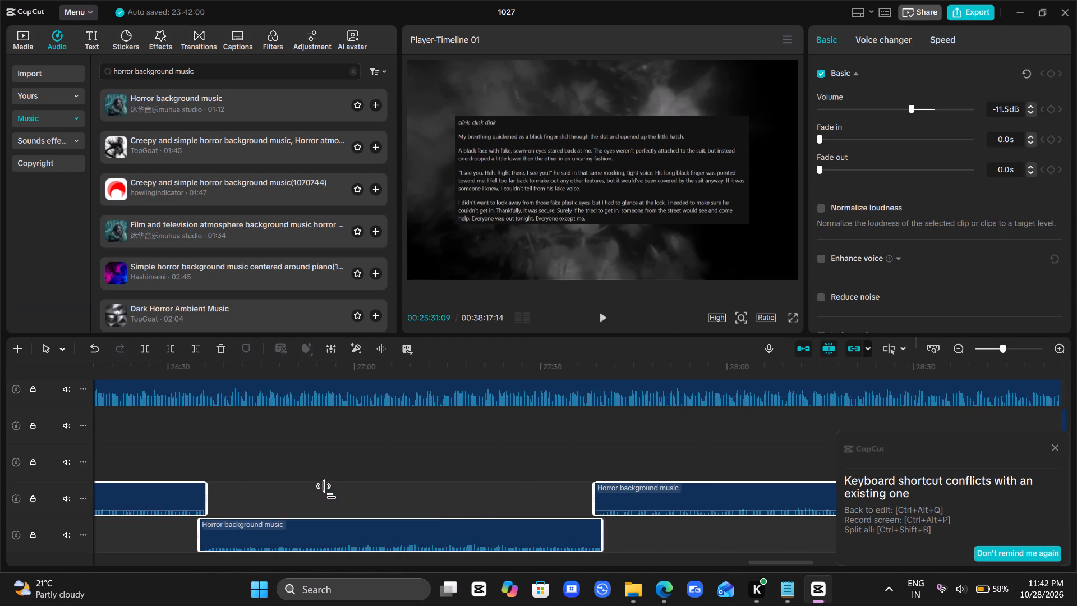
scroll(328, 491, left, 2)
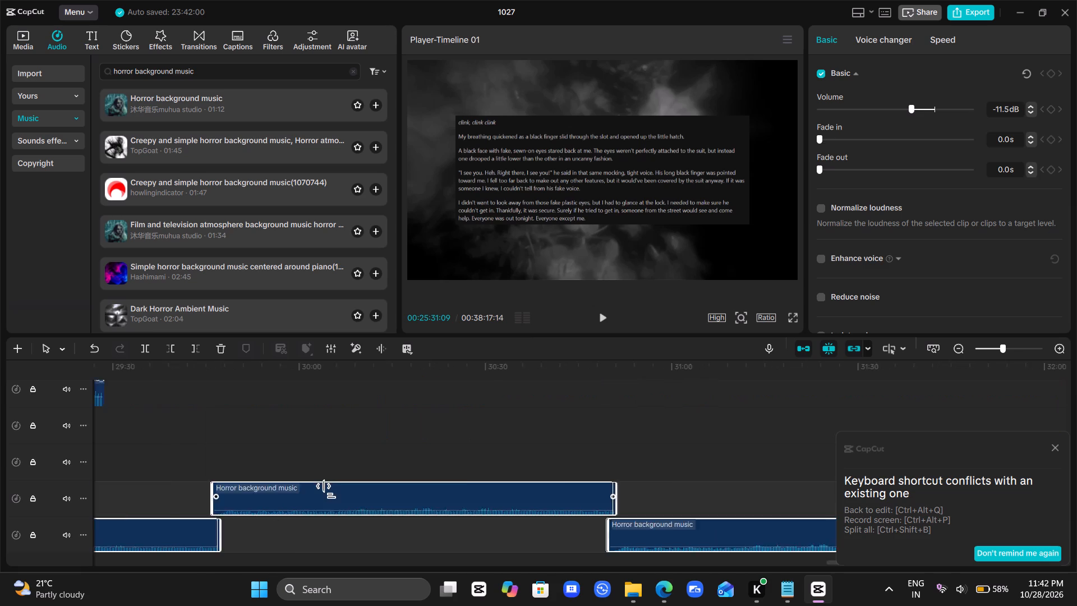
click(367, 469)
drag(367, 469, 378, 467)
scroll(378, 467, up, 1)
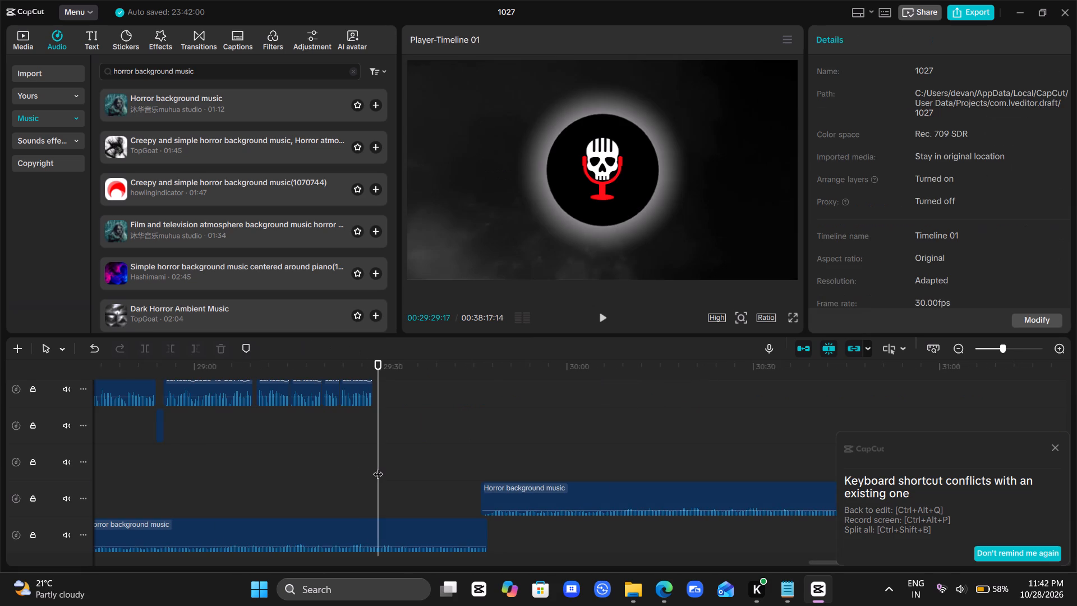
scroll(378, 467, up, 3)
double_click(378, 467)
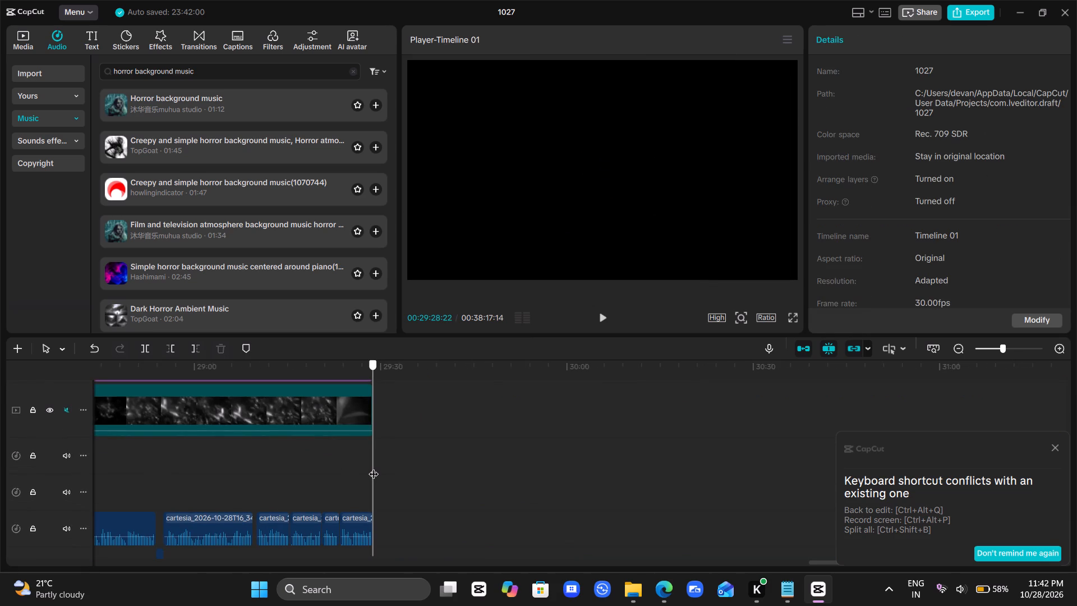
scroll(374, 467, down, 2)
click(394, 511)
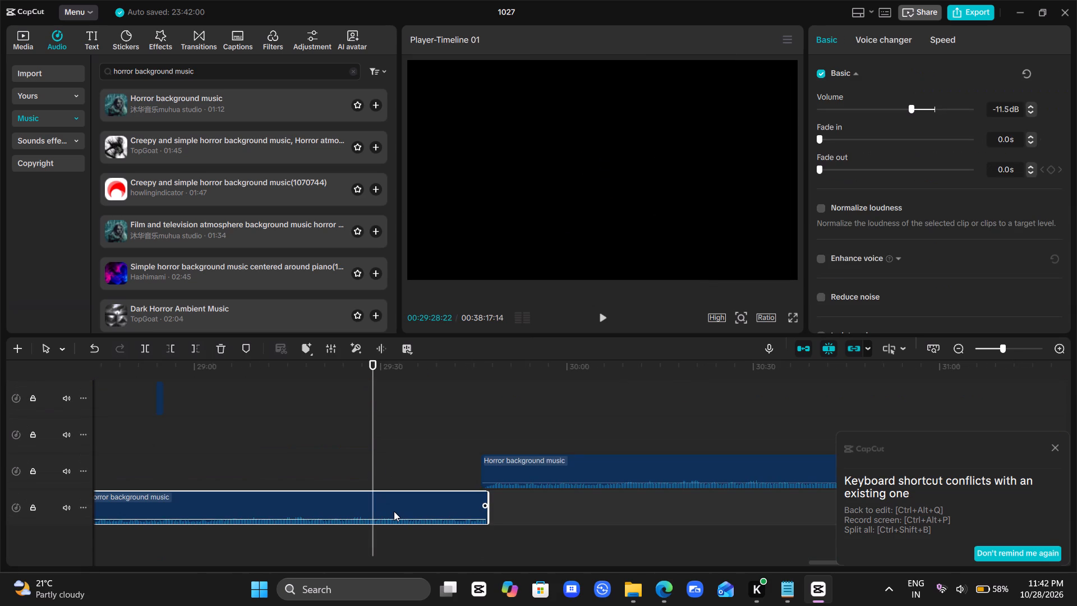
key(w)
Delete all the surplus Horror background music clips lying beyond the video's end on both music tracks.
scroll(503, 471, left, 1)
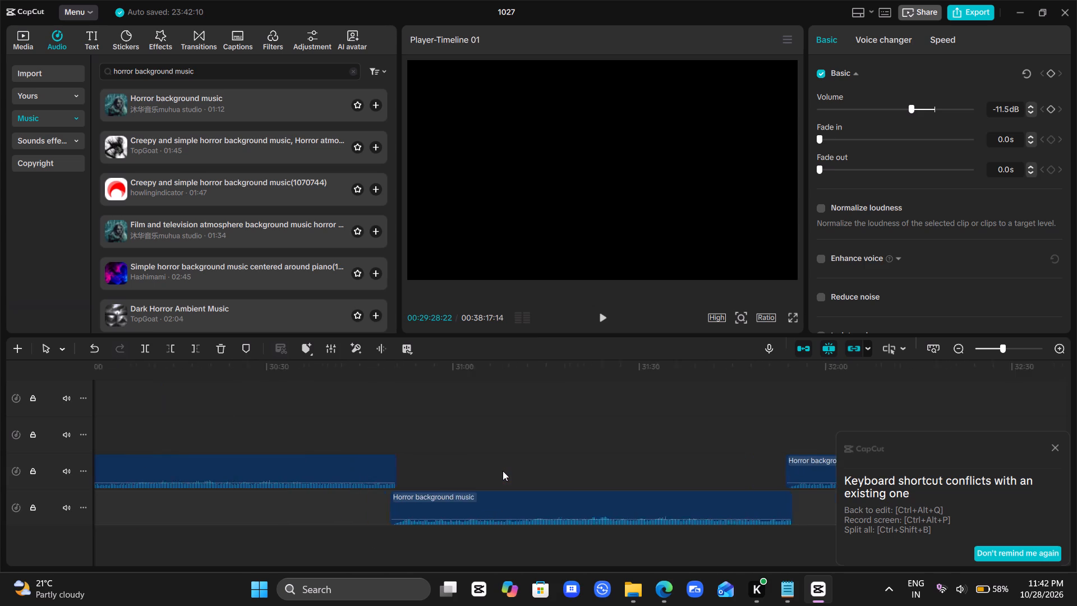
scroll(503, 471, left, 1)
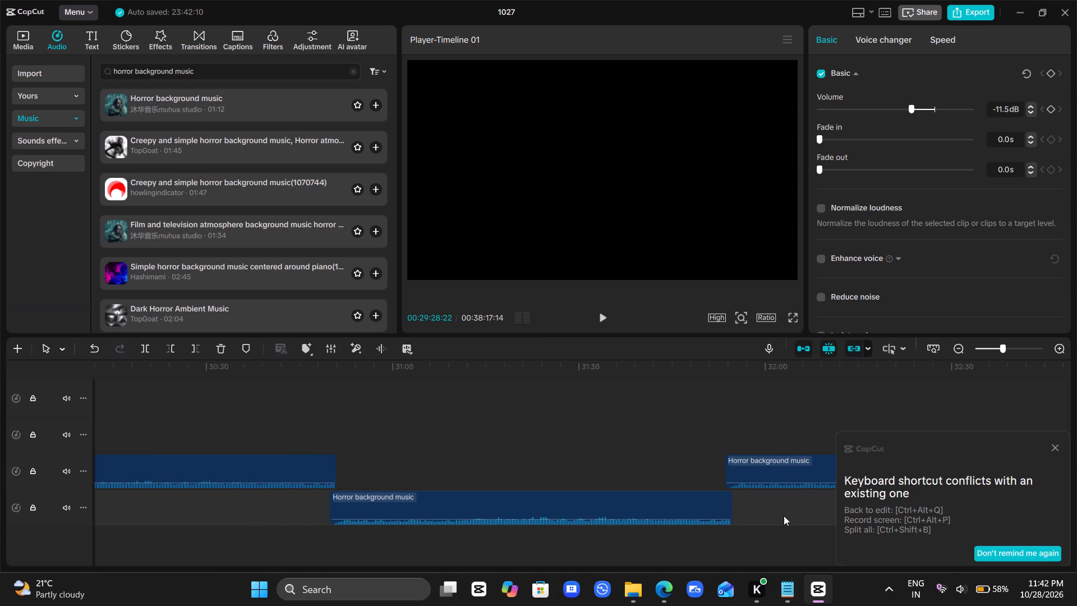
drag(784, 516, 181, 469)
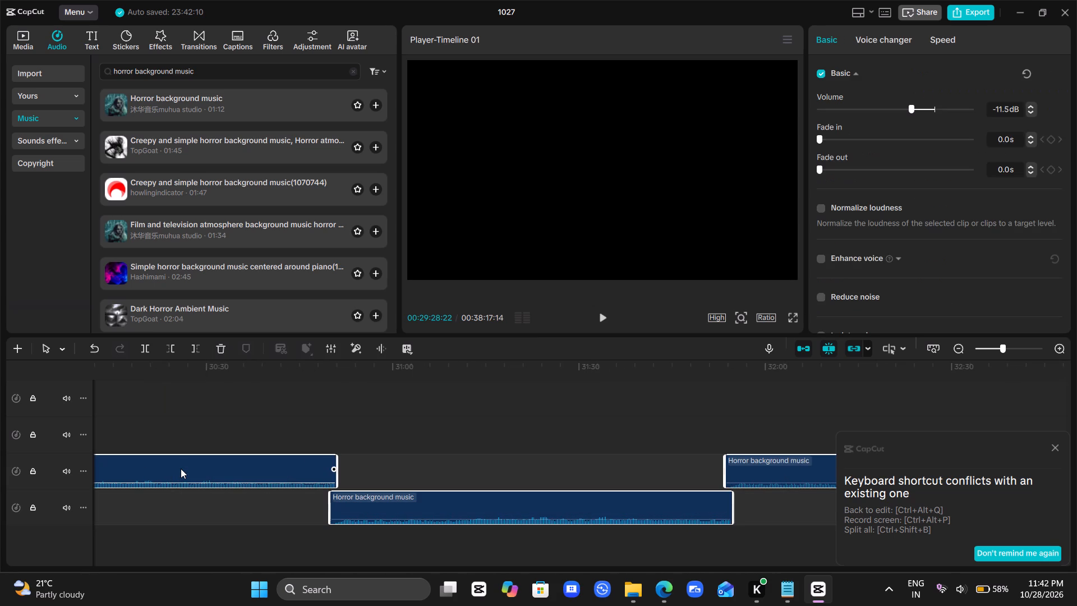
key(Delete)
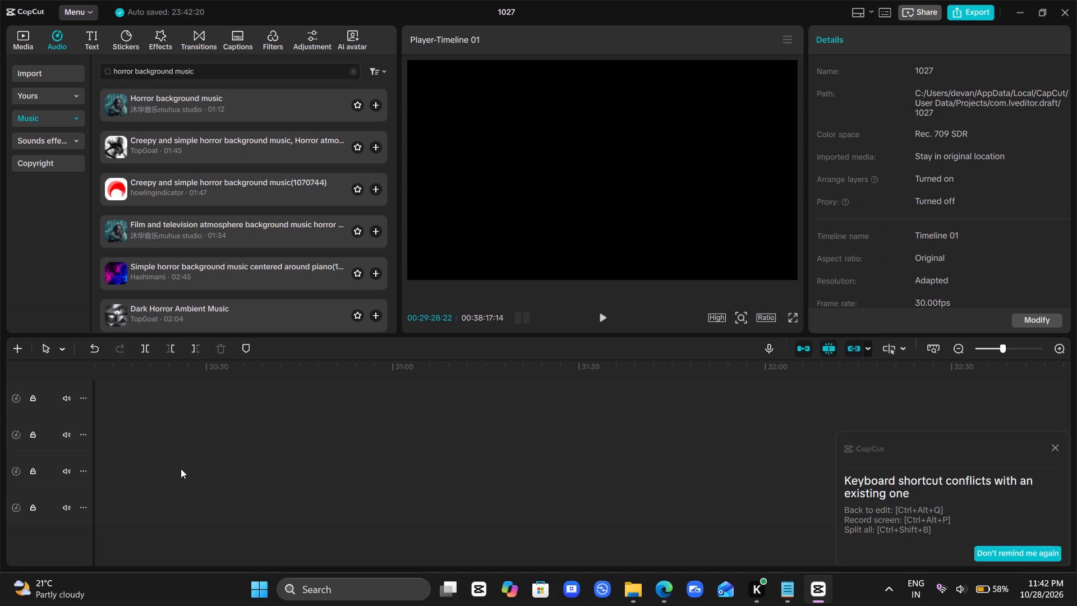
scroll(181, 469, left, 3)
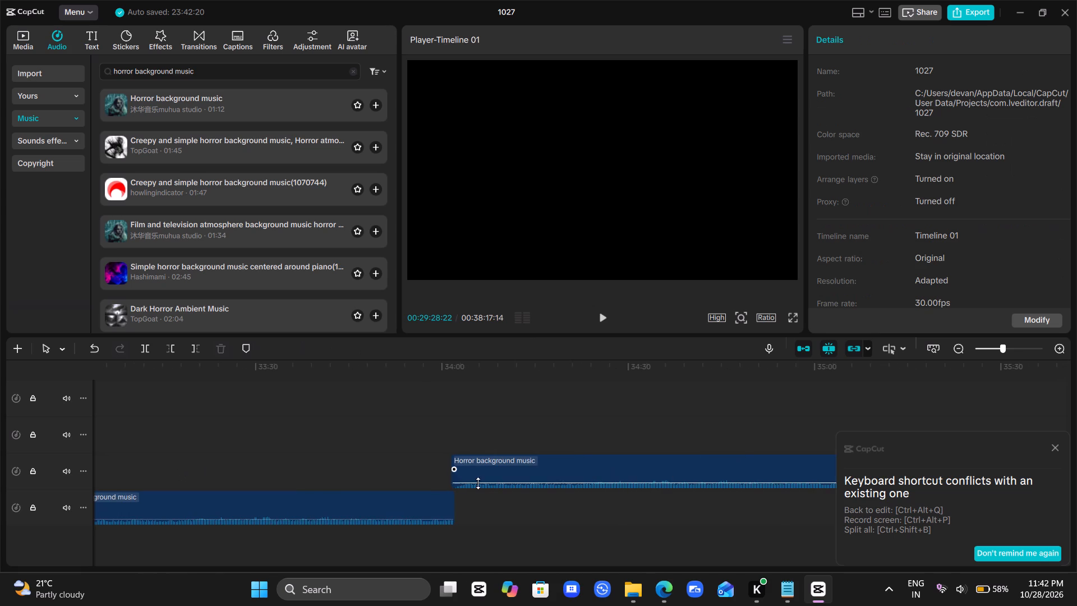
drag(499, 505, 449, 453)
key(BackSpace)
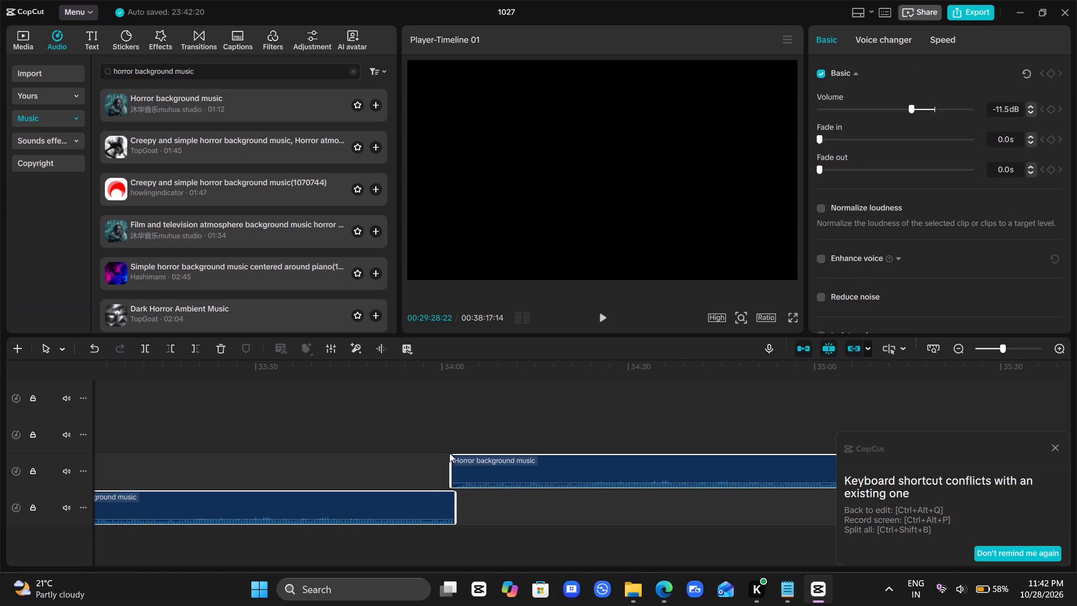
scroll(449, 453, left, 3)
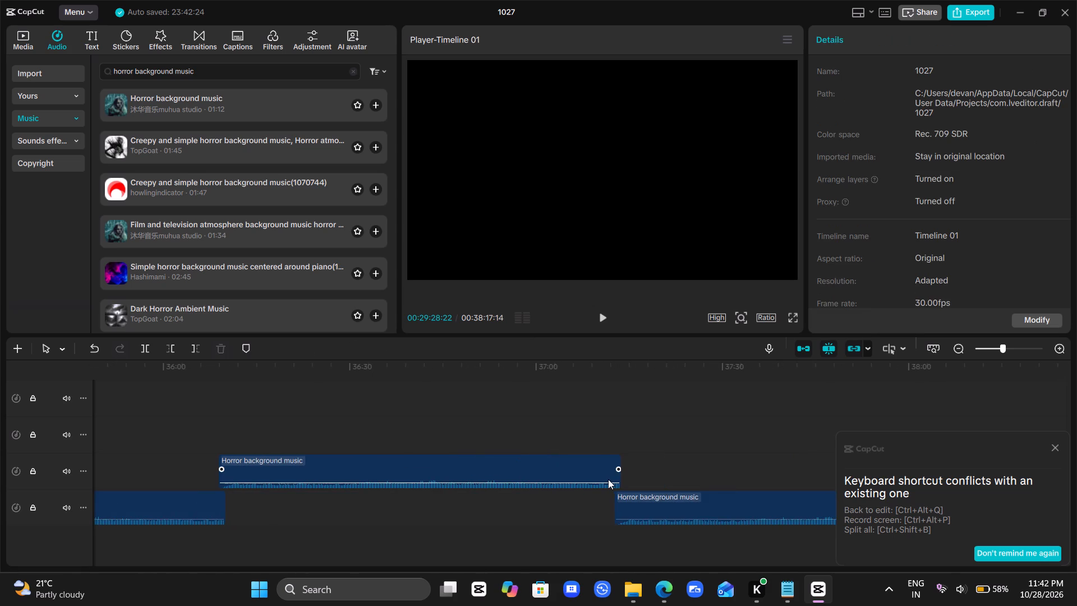
ctrl+scroll(608, 479, down, 11)
scroll(608, 479, left, 1)
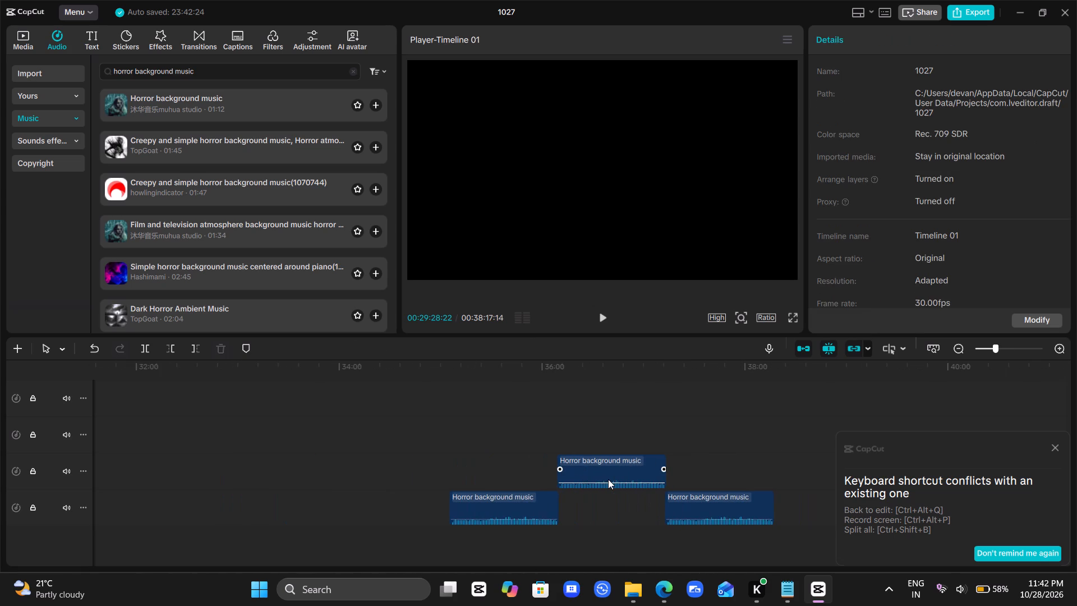
drag(786, 500, 536, 478)
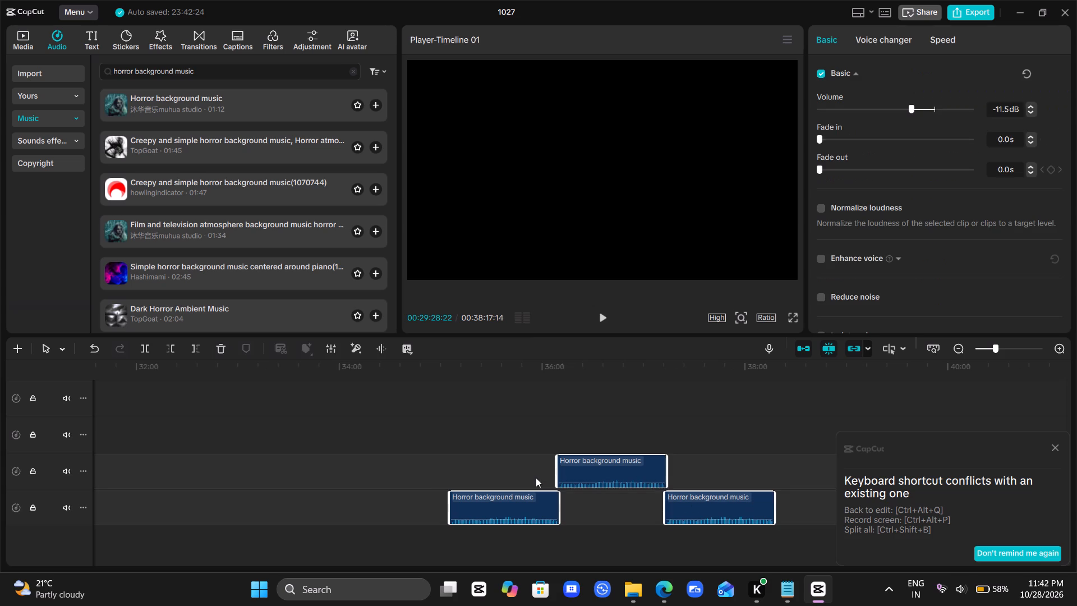
key(Delete)
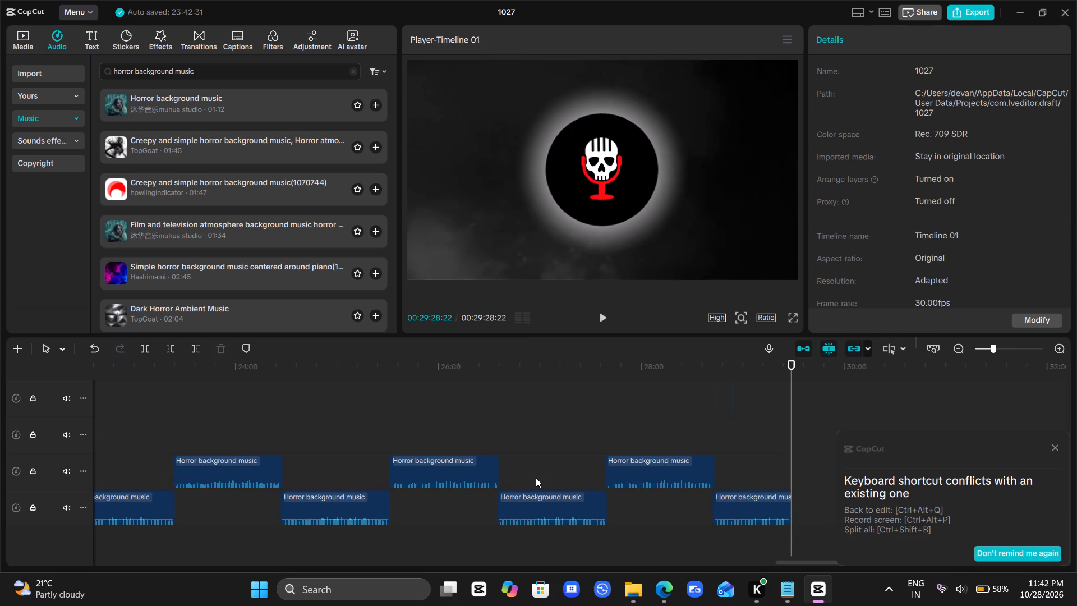
Review the whole timeline to check how the music clips run beneath the narration from start to end.
ctrl+scroll(536, 478, down, 14)
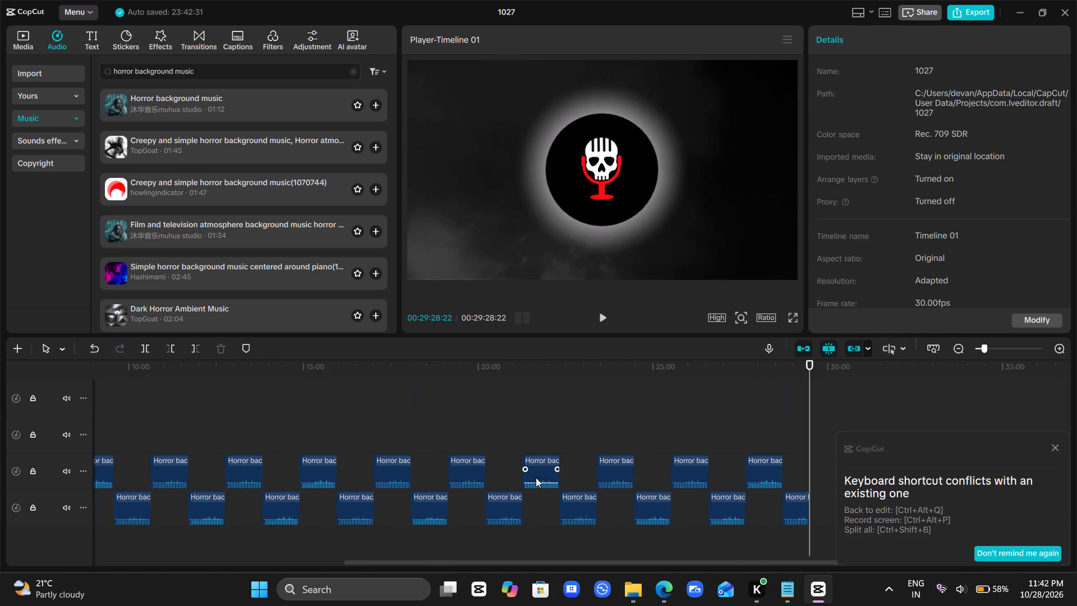
ctrl+scroll(536, 478, down, 9)
scroll(536, 478, up, 2)
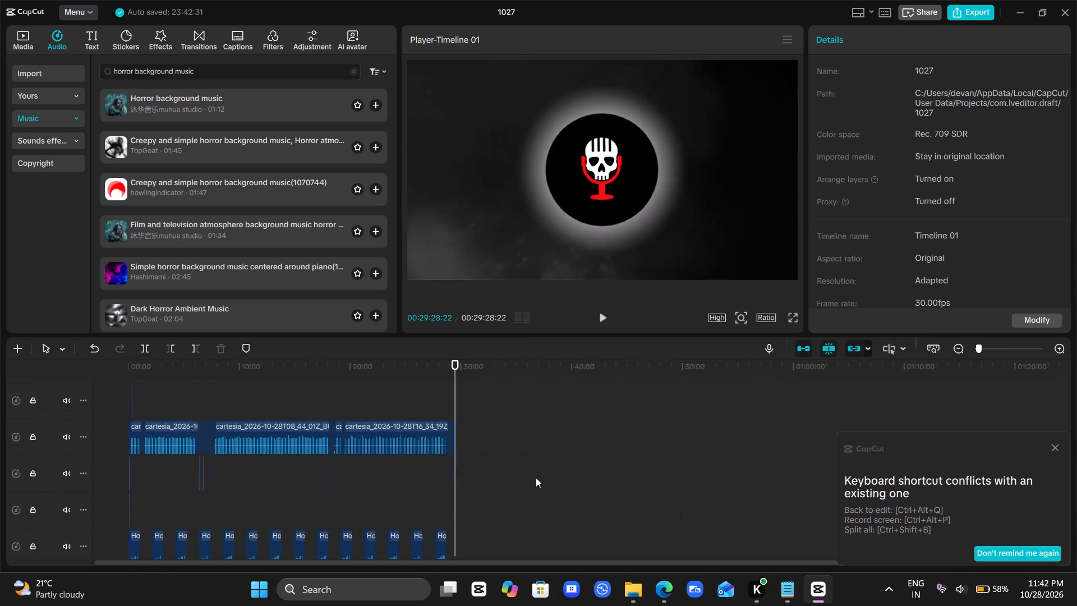
scroll(536, 478, right, 1)
click(255, 460)
drag(255, 460, 247, 460)
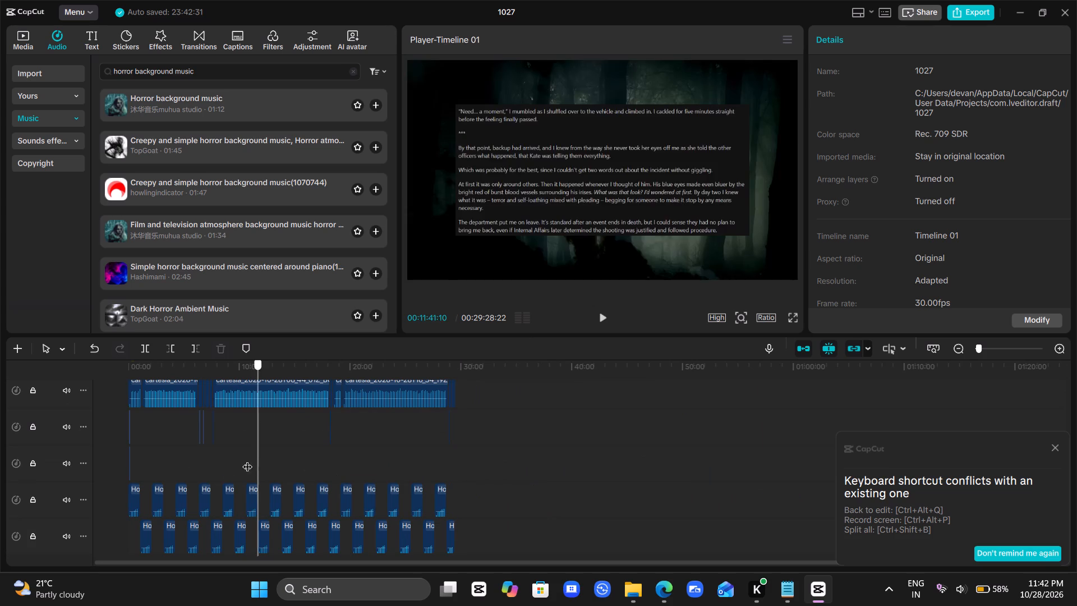
Play the video from the beginning and check the music, narration, text and overlay tracks during the intro.
drag(247, 460, 21, 465)
key(space)
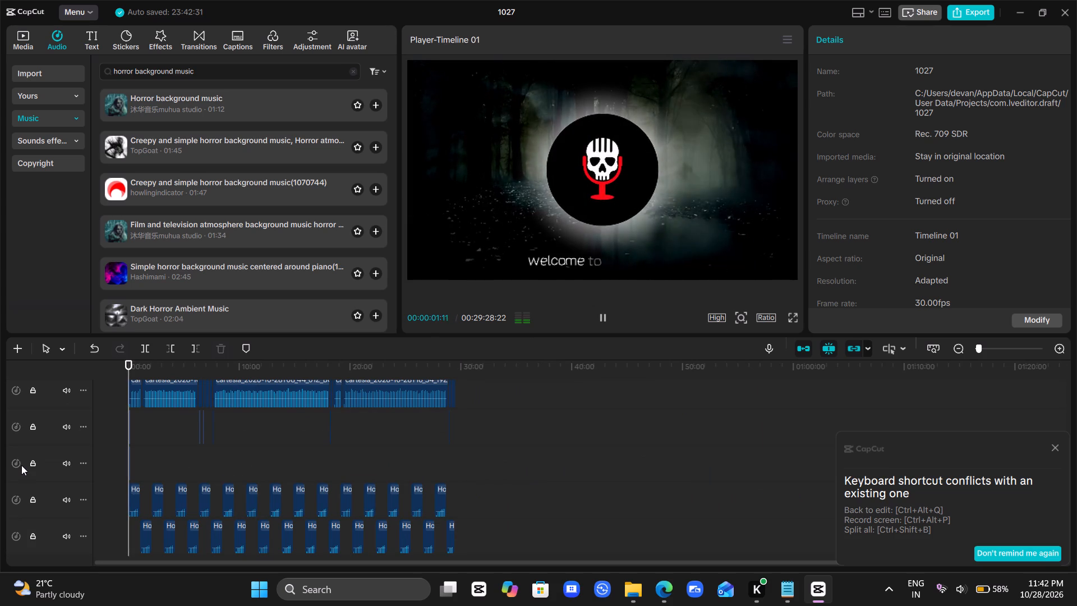
scroll(21, 465, right, 1)
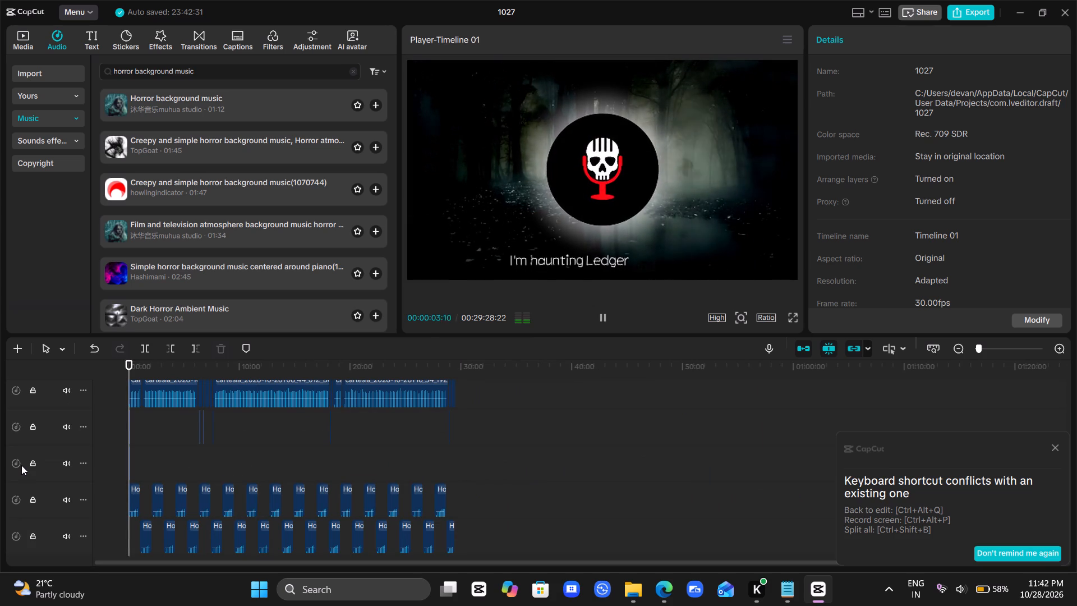
scroll(21, 465, right, 1)
scroll(242, 468, up, 4)
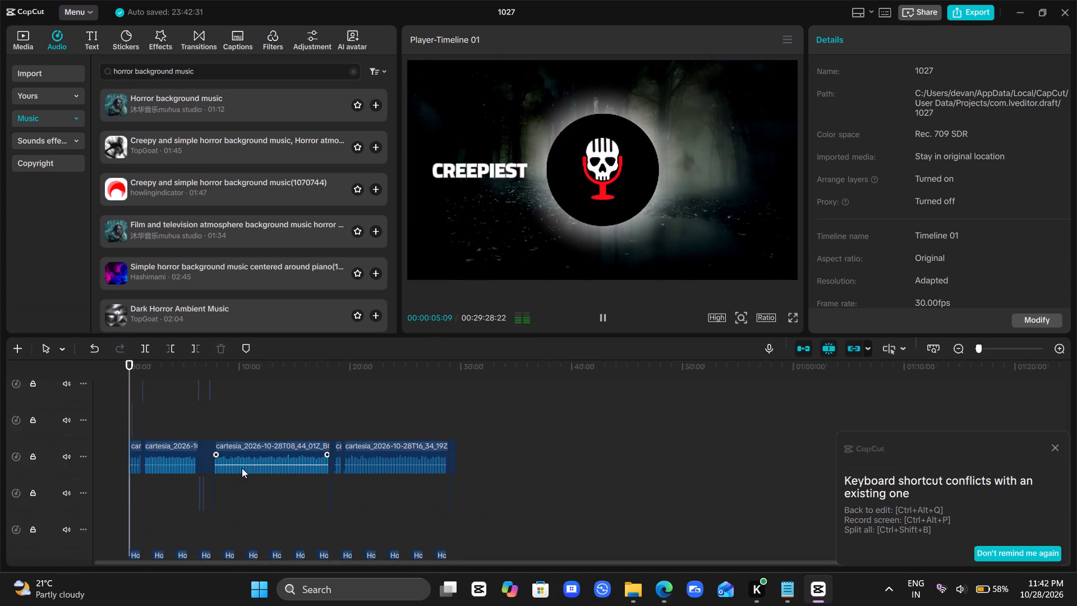
scroll(242, 468, up, 2)
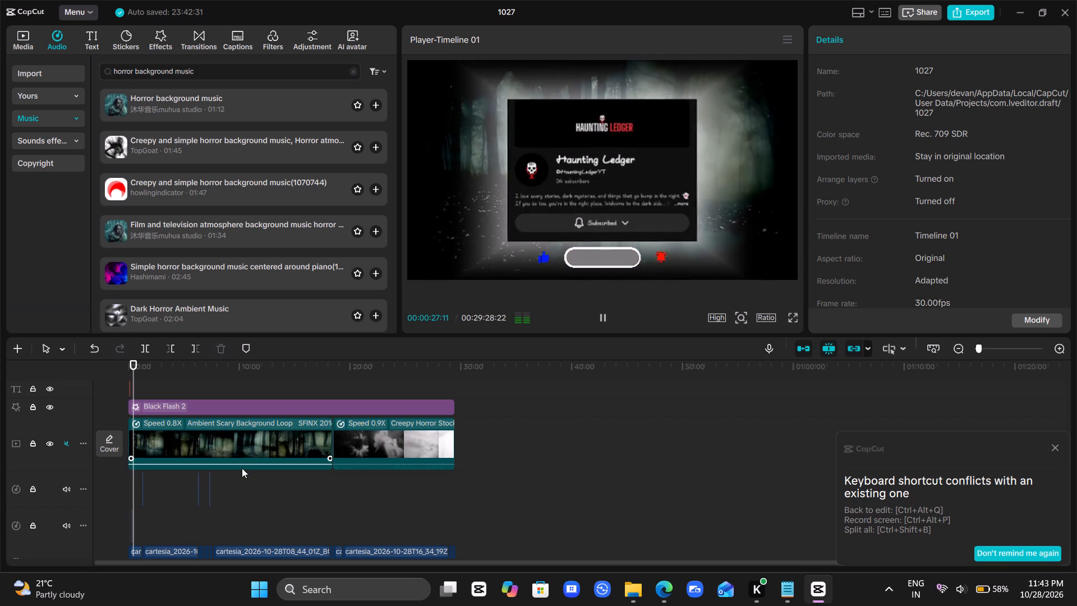
scroll(242, 468, down, 7)
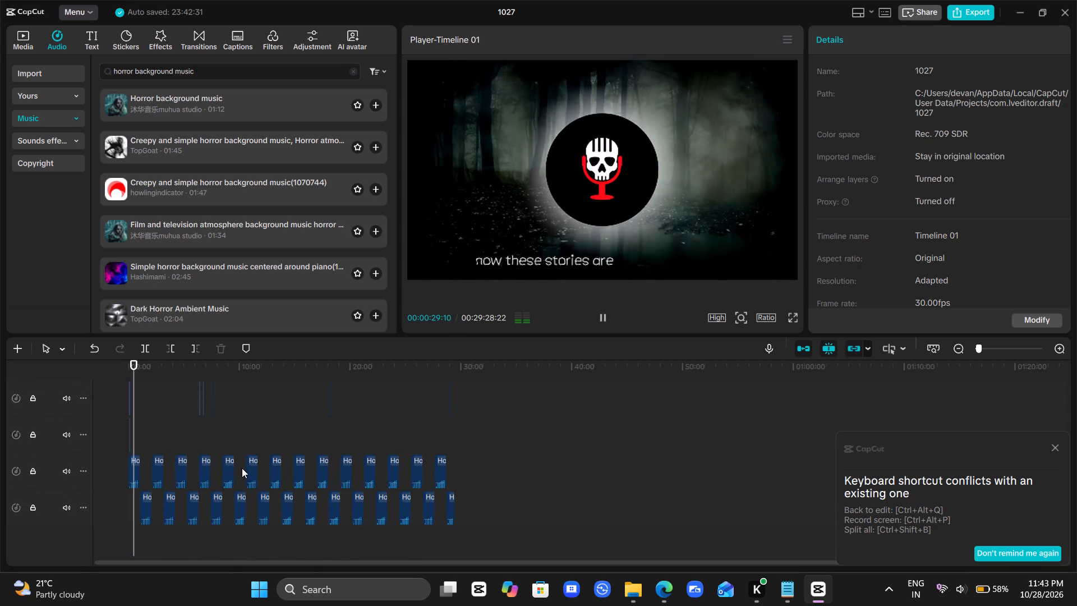
scroll(242, 468, up, 1)
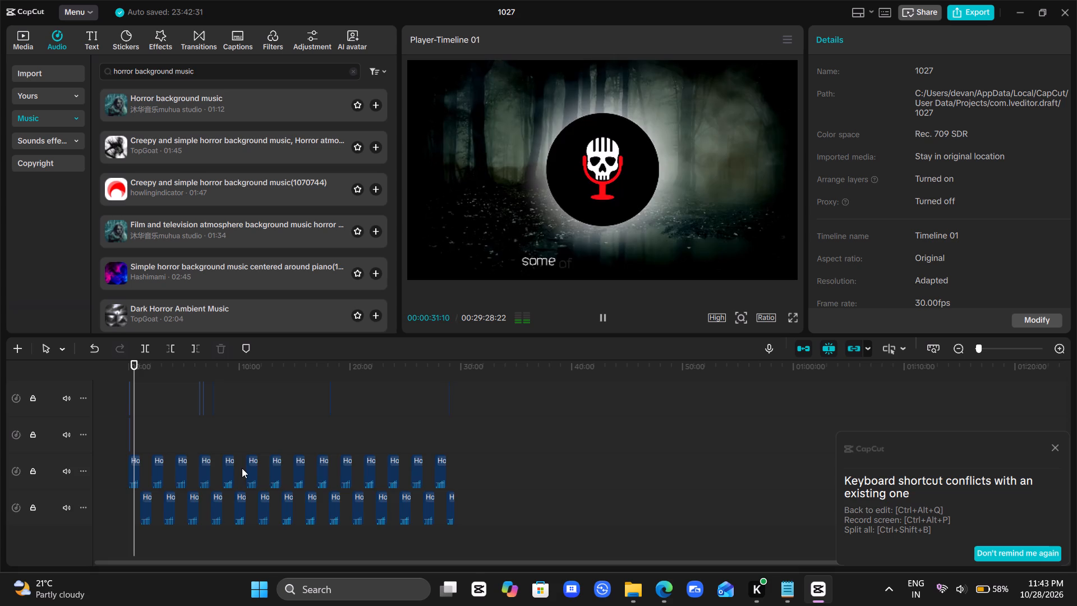
scroll(242, 468, up, 1)
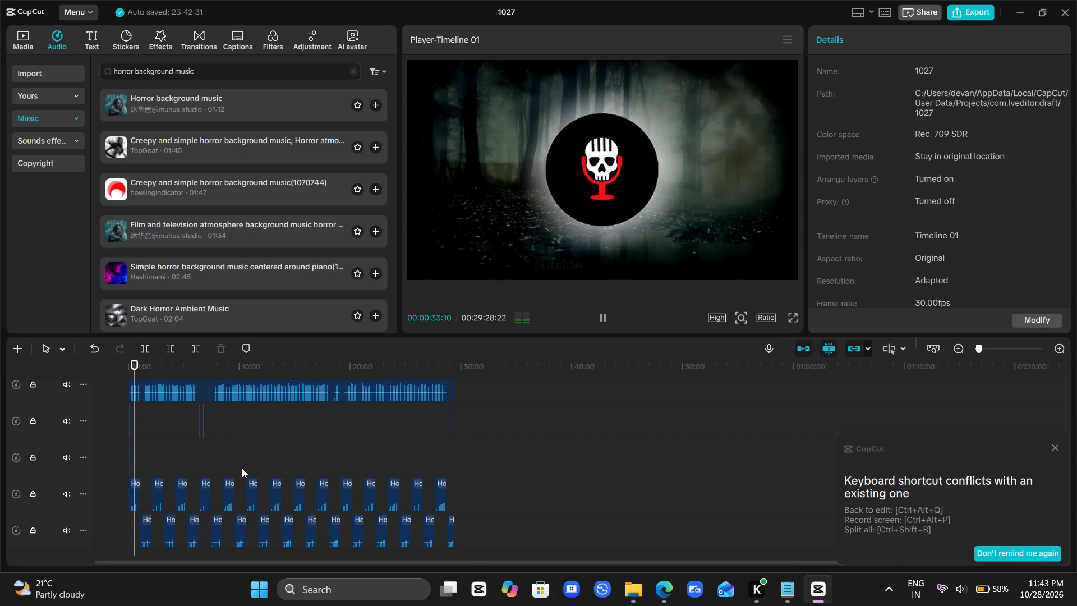
scroll(242, 468, up, 1)
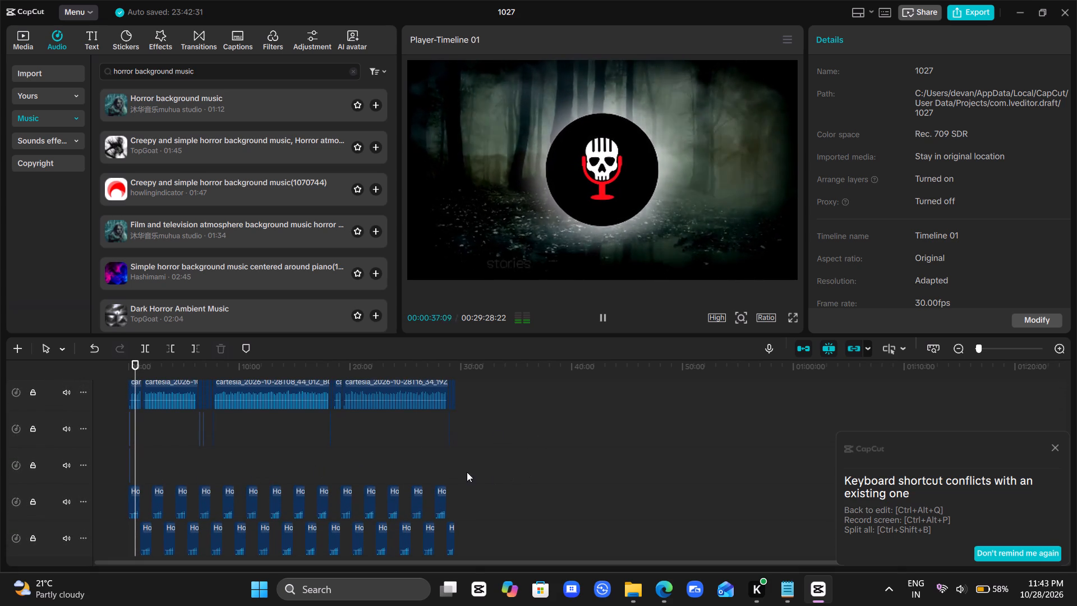
scroll(416, 433, right, 1)
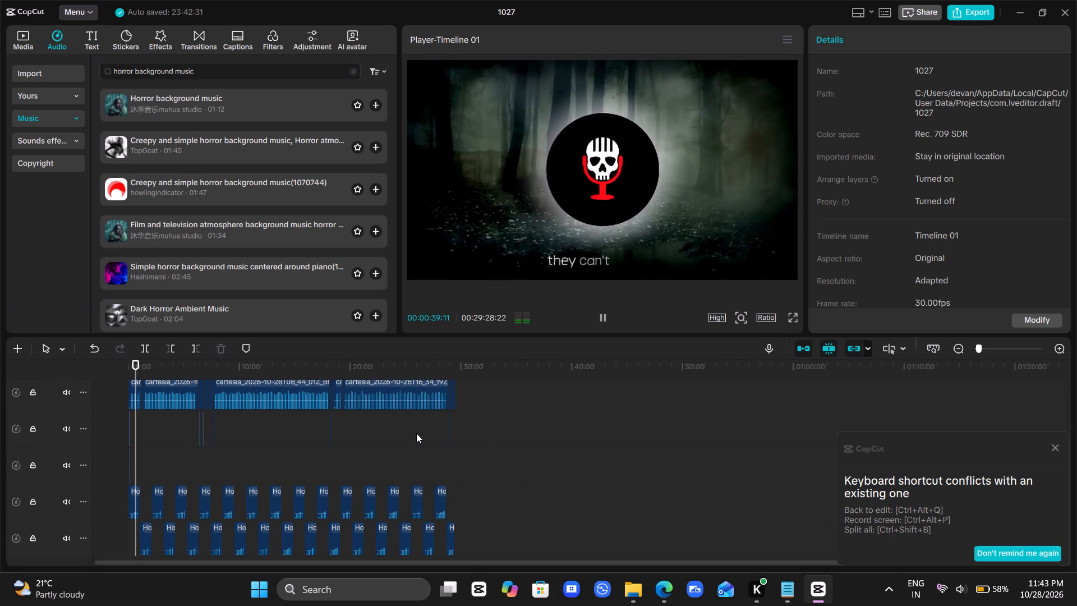
scroll(416, 433, up, 3)
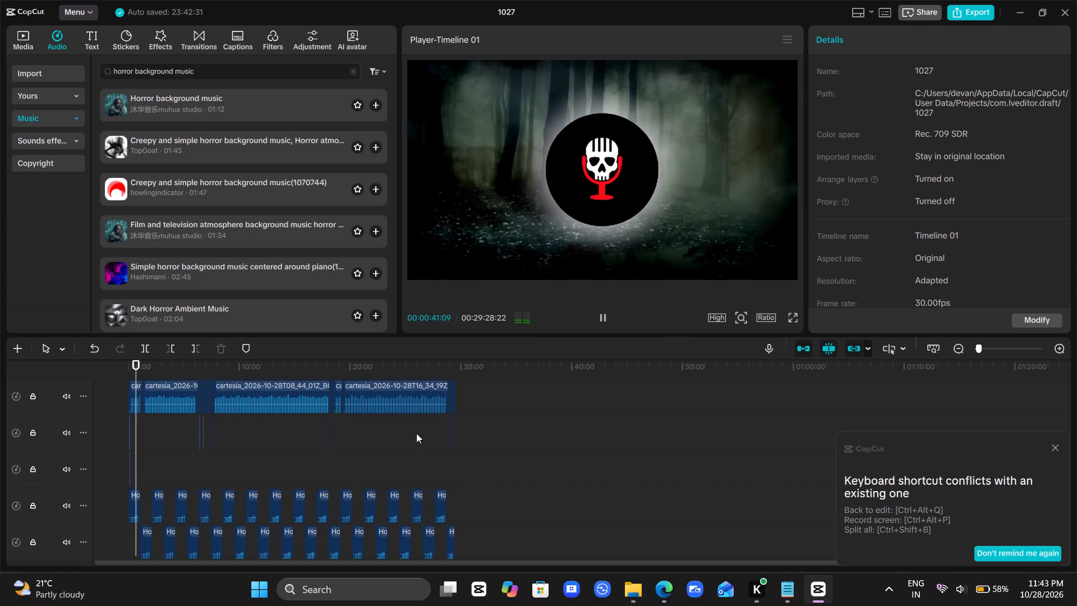
scroll(416, 433, up, 3)
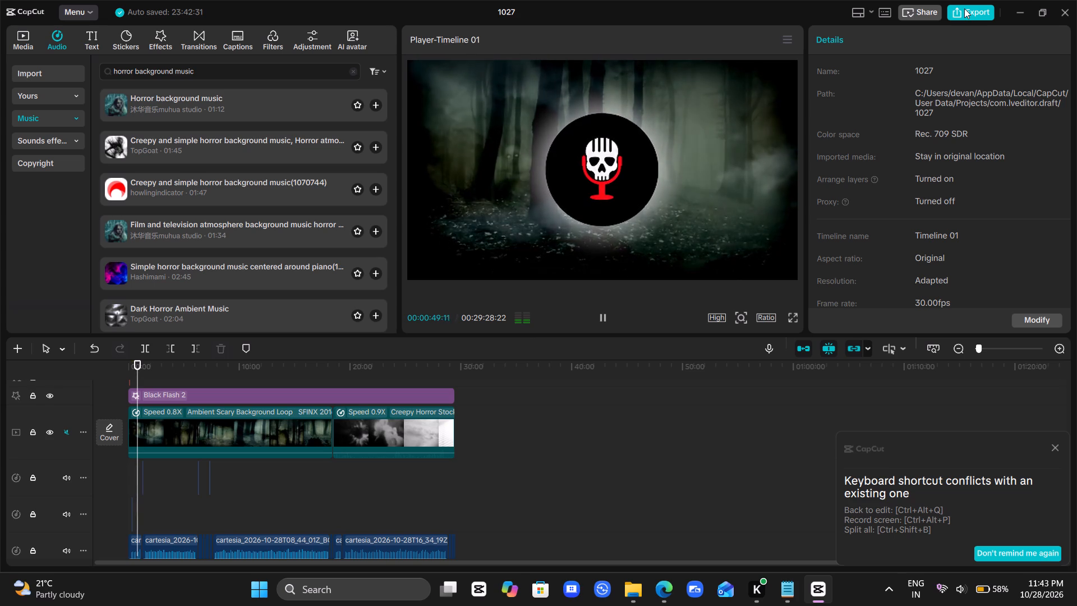
scroll(506, 471, up, 1)
scroll(506, 471, right, 1)
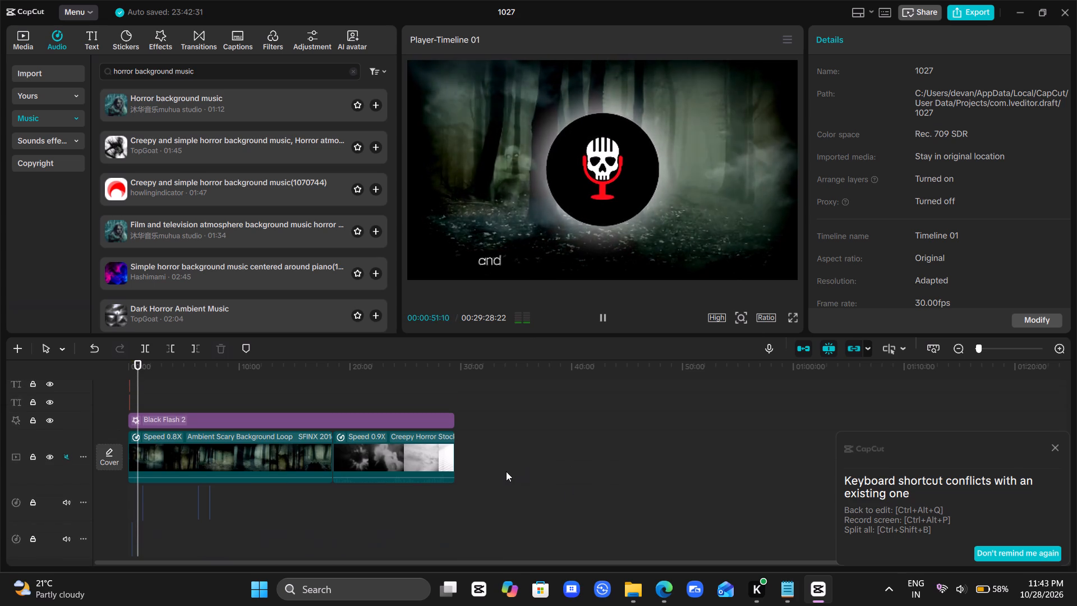
scroll(506, 471, right, 3)
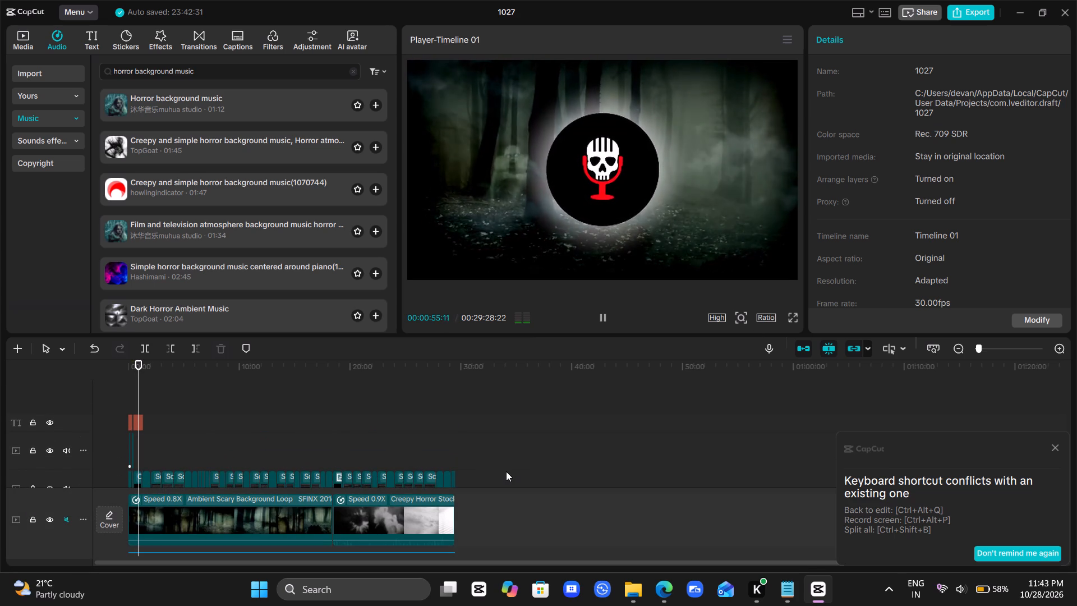
scroll(506, 471, right, 1)
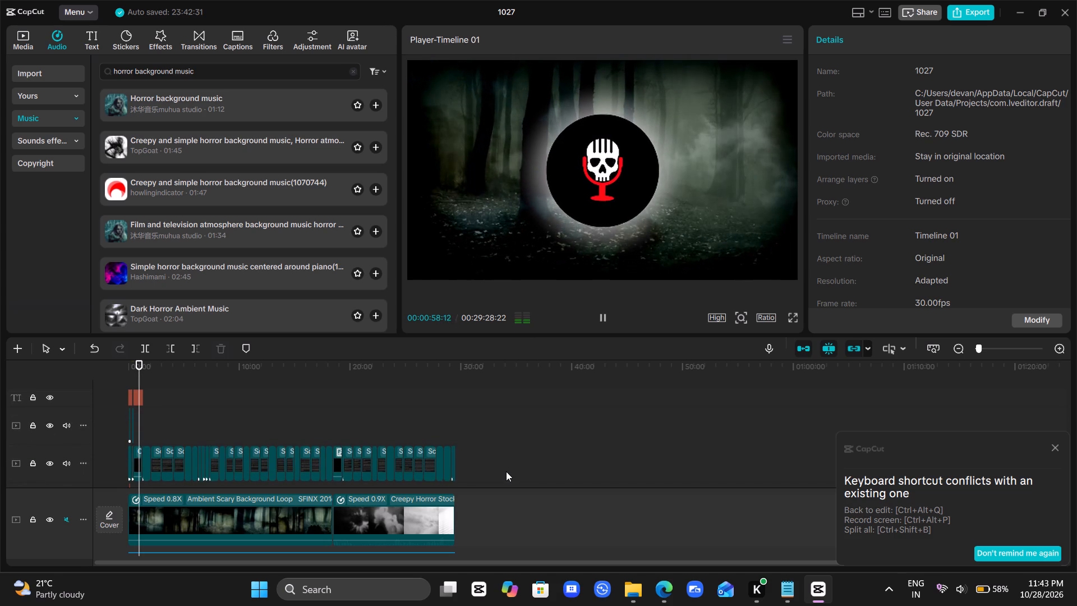
scroll(506, 471, right, 2)
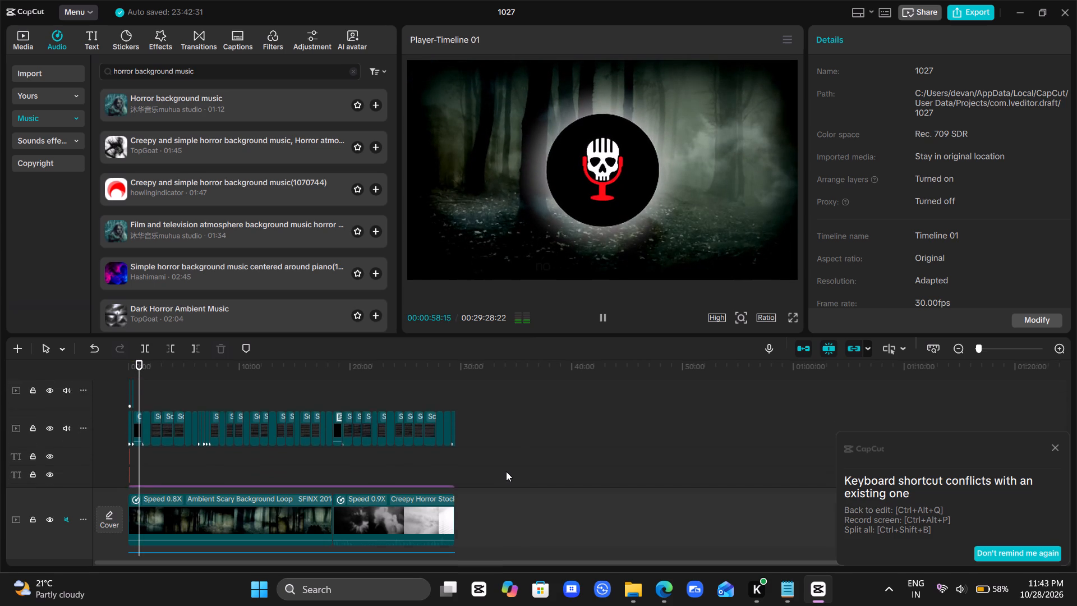
scroll(506, 471, right, 2)
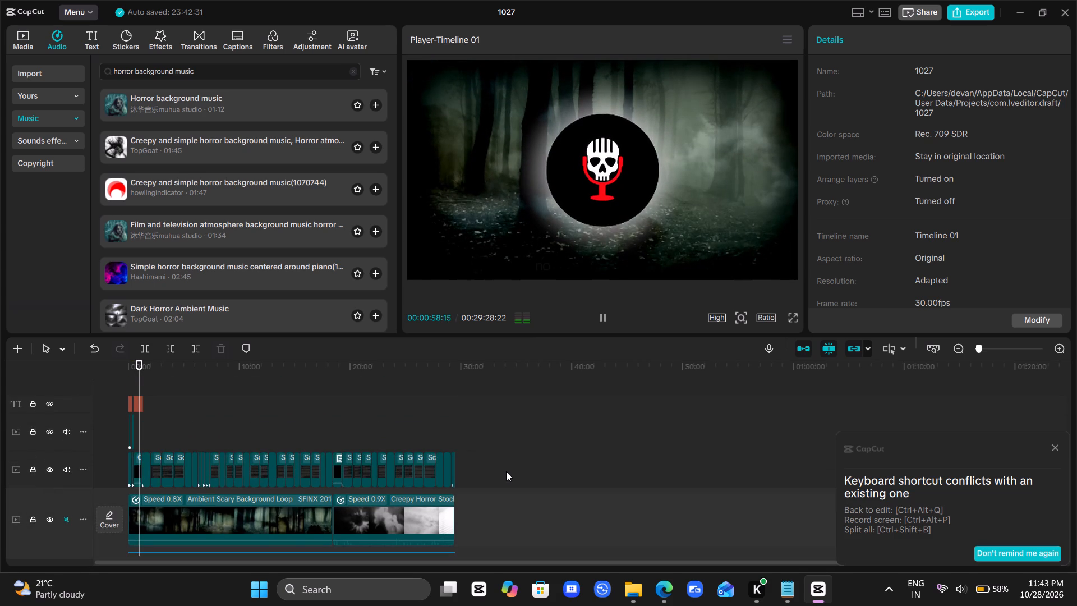
scroll(506, 471, right, 1)
Pause the preview playback.
key(space)
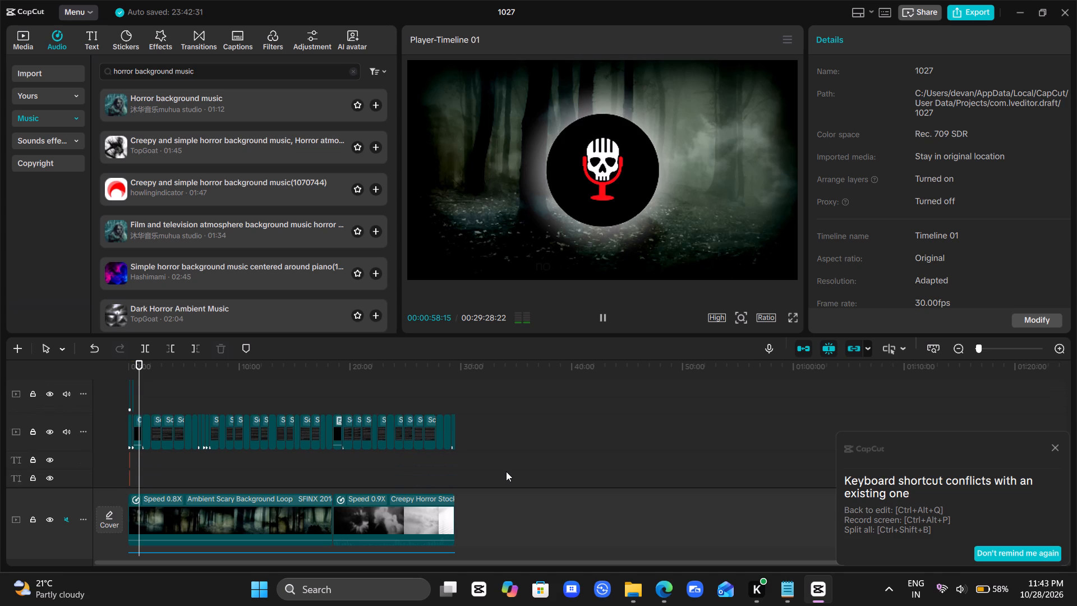
click(600, 316)
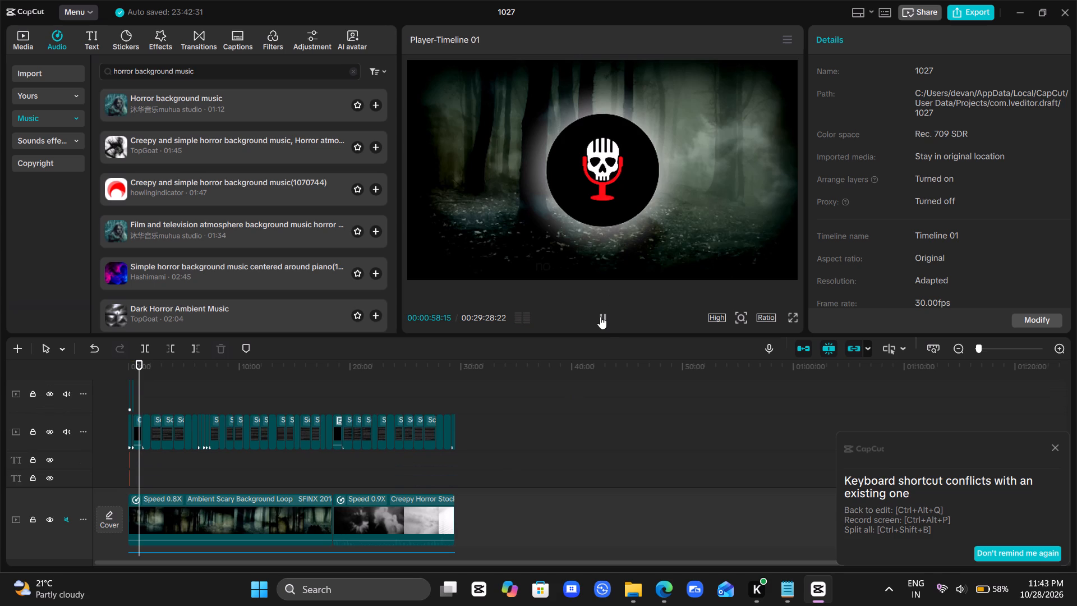
click(605, 323)
click(507, 428)
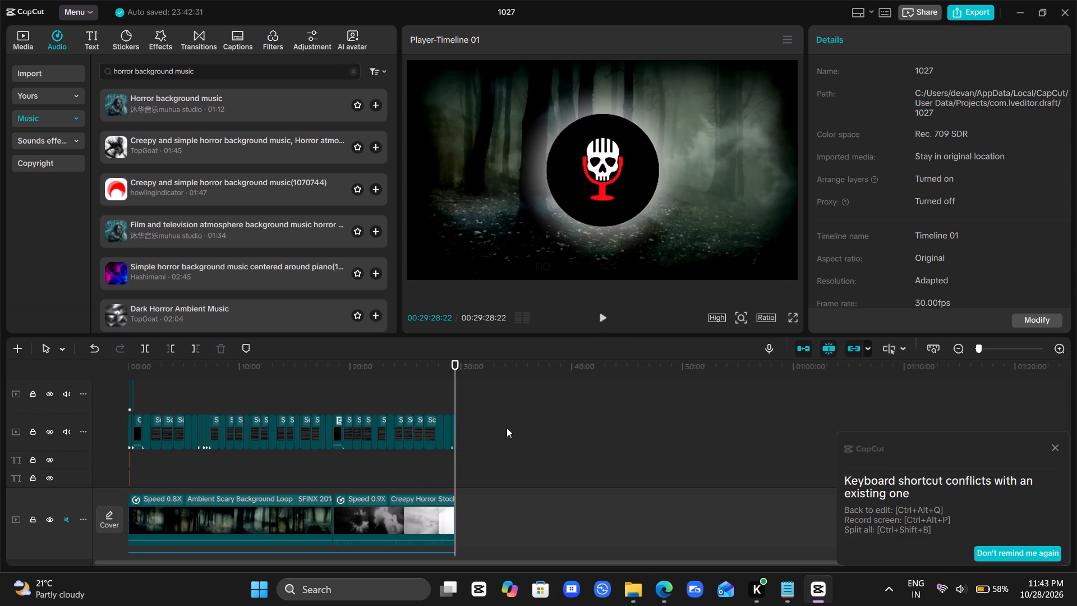
scroll(507, 428, down, 1)
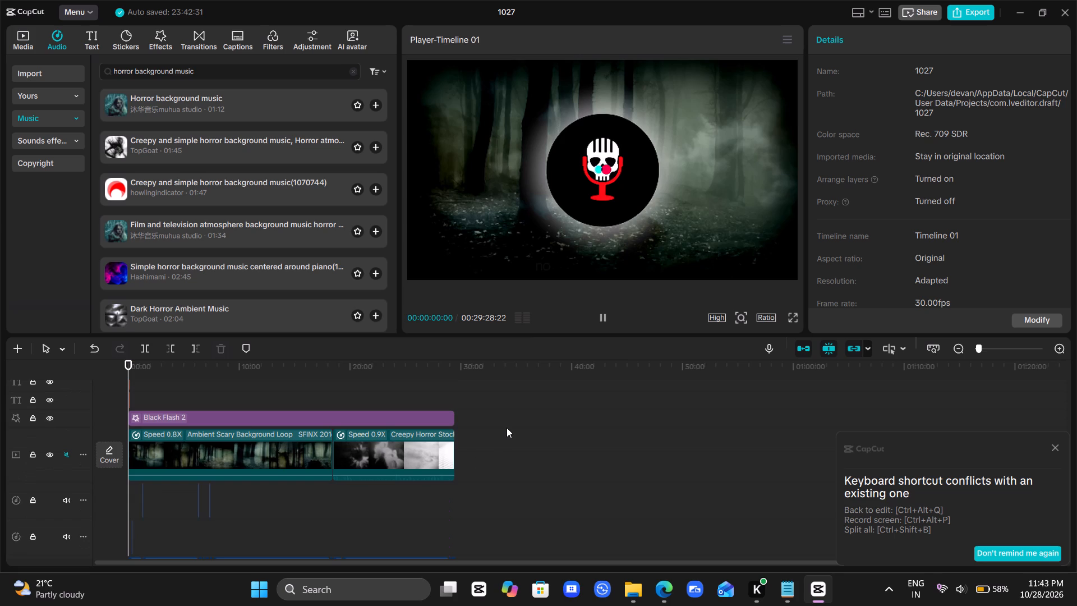
scroll(319, 489, down, 4)
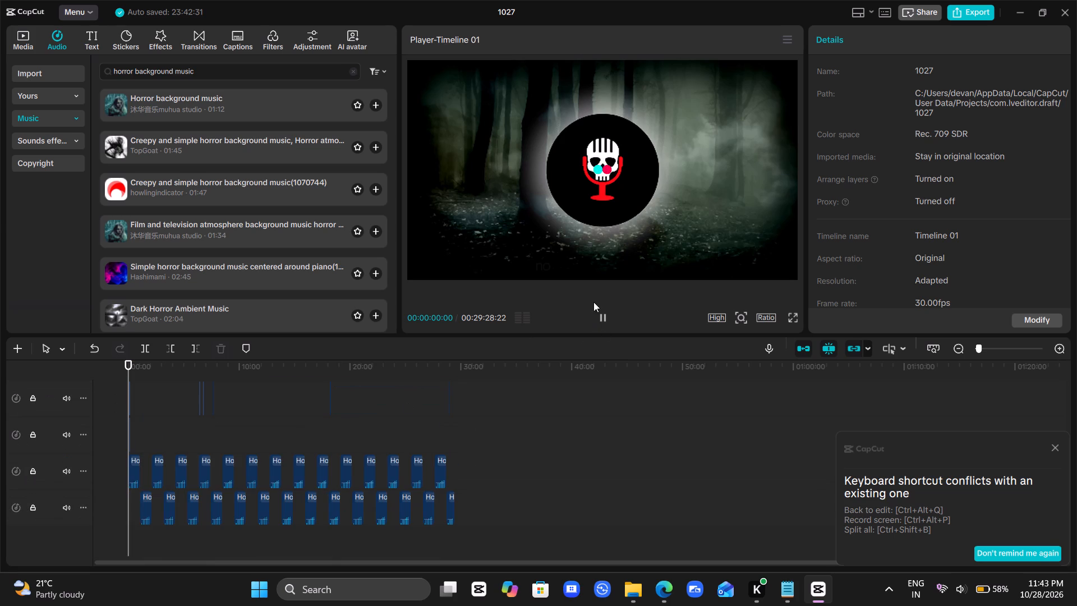
click(597, 315)
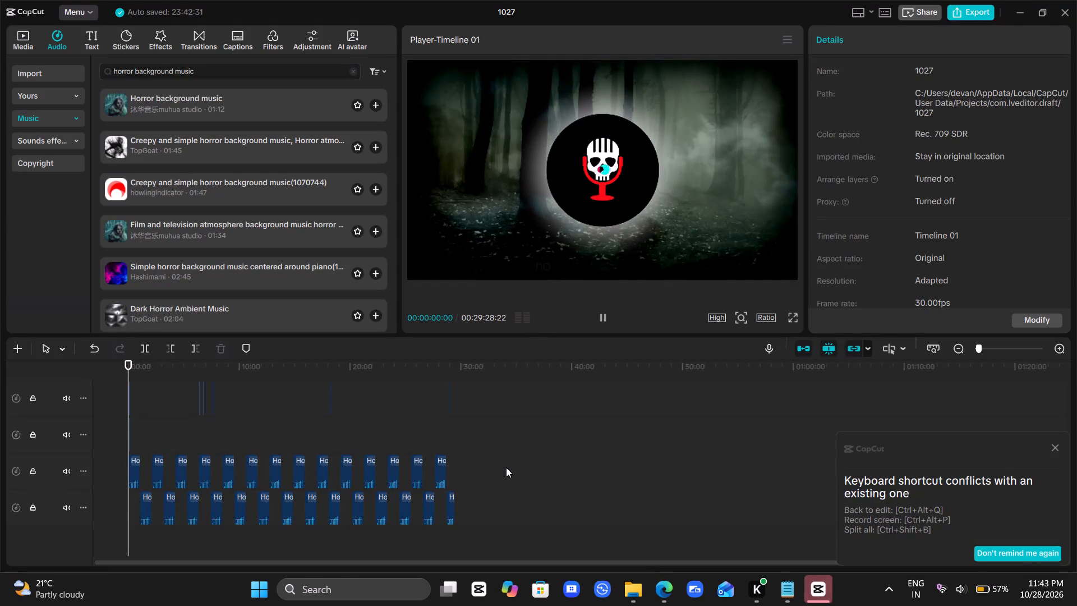
click(388, 418)
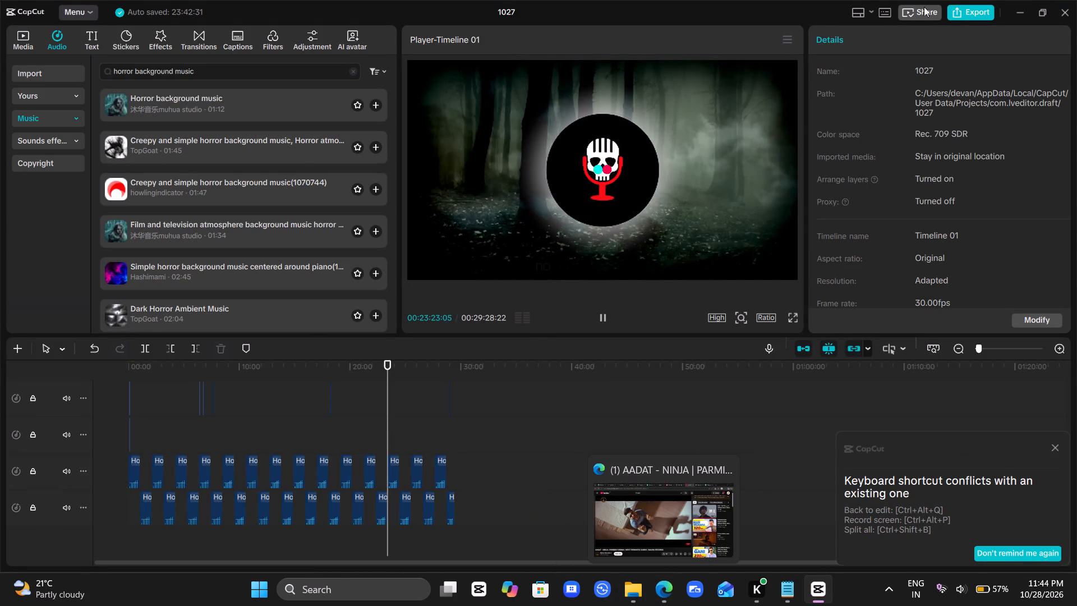
Export the video as 1027 to C:/yt video/1027.mp4 at 1080P, Higher bit rate, HEVC codec, mp4 format and 30fps.
click(959, 10)
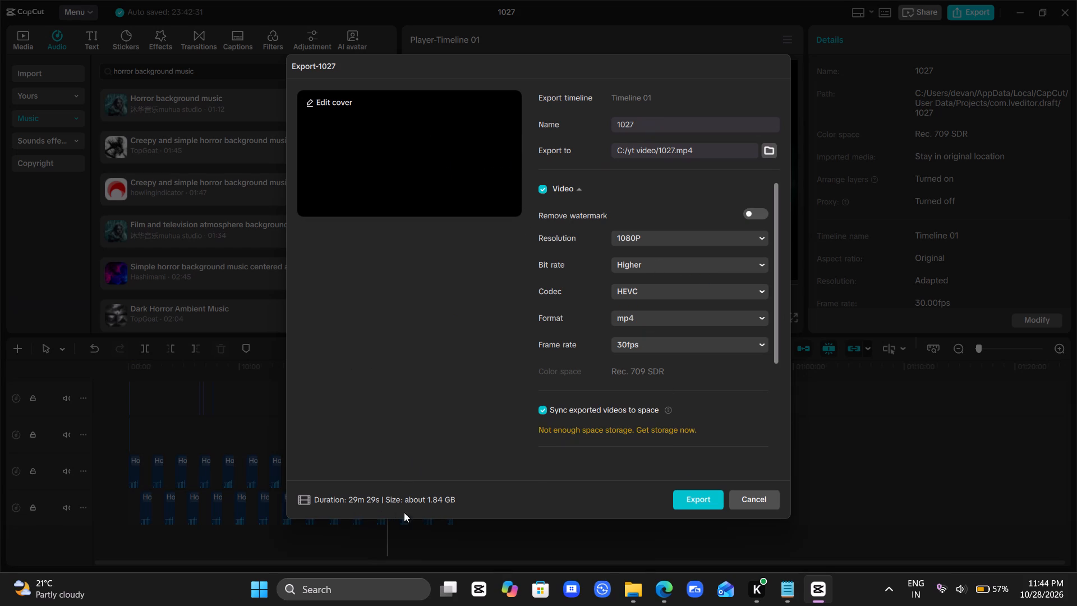
click(706, 501)
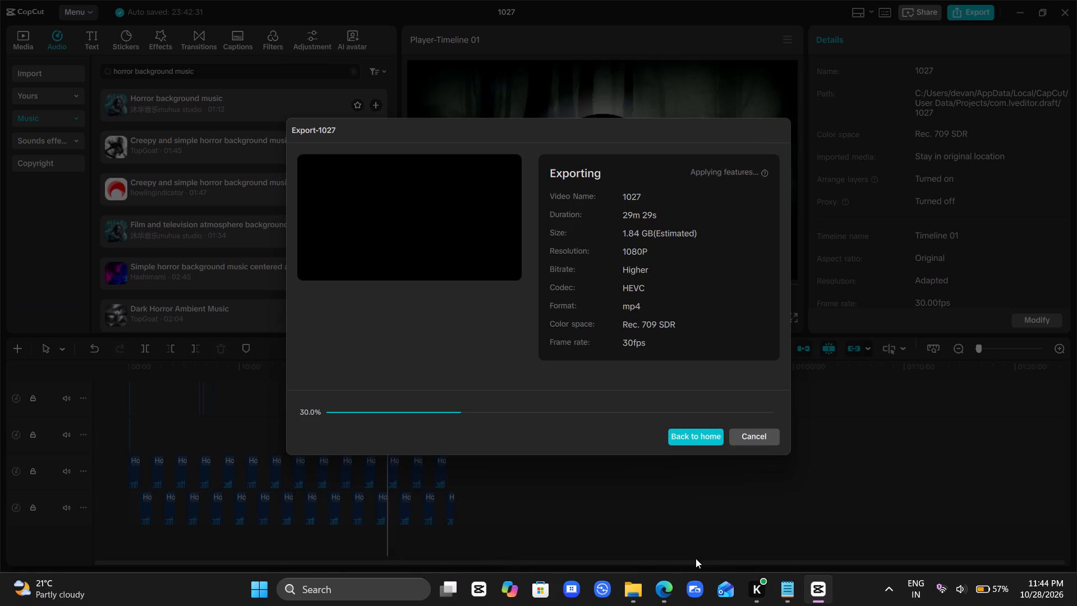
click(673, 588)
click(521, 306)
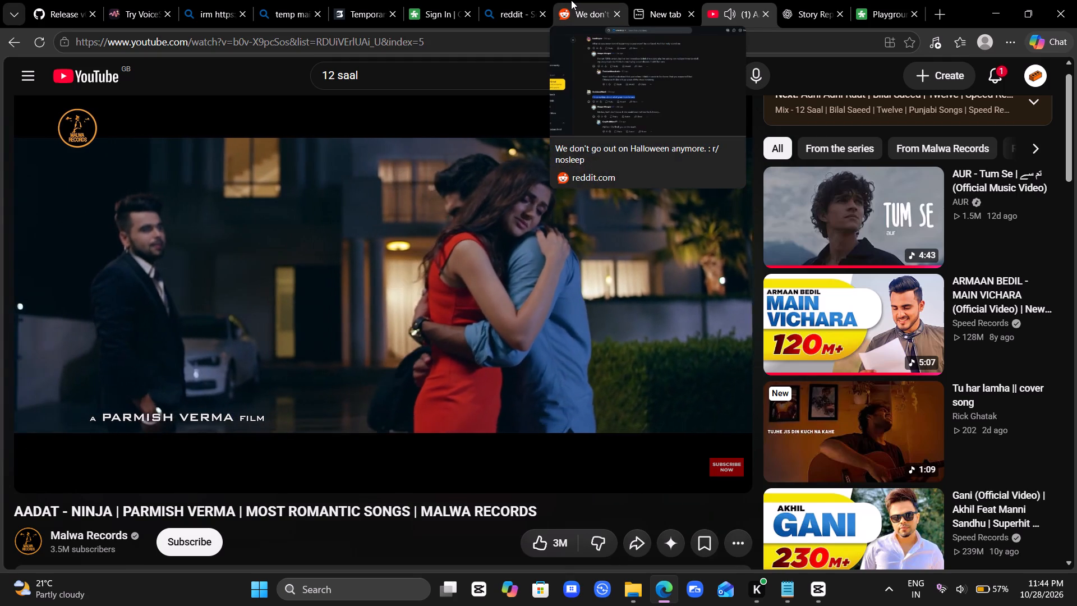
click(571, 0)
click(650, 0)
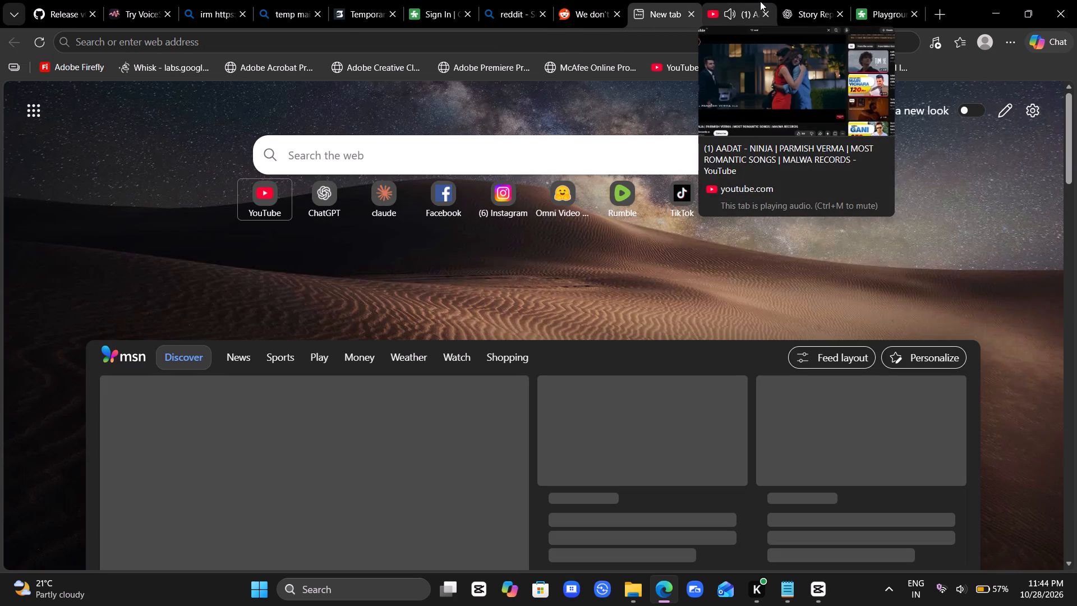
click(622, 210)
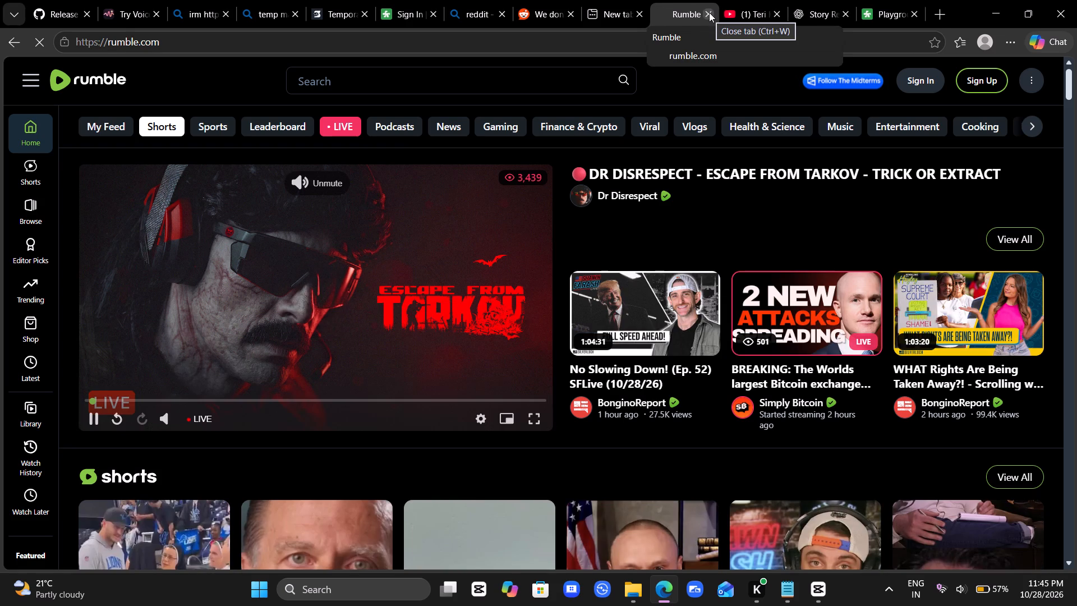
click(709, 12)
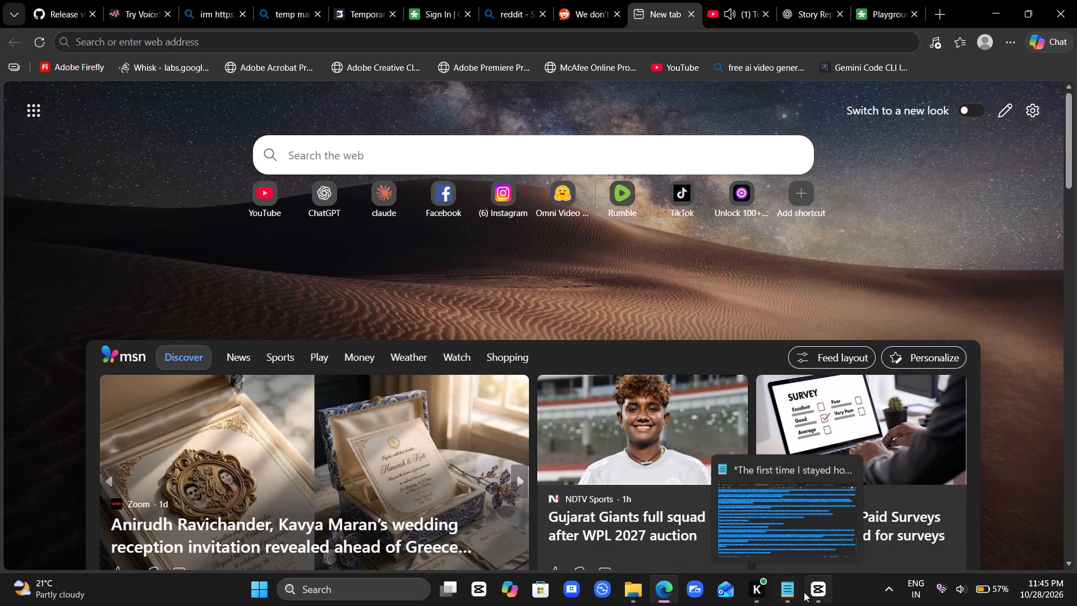
Switch to CapCut and check the export progress of video 1027.
click(818, 593)
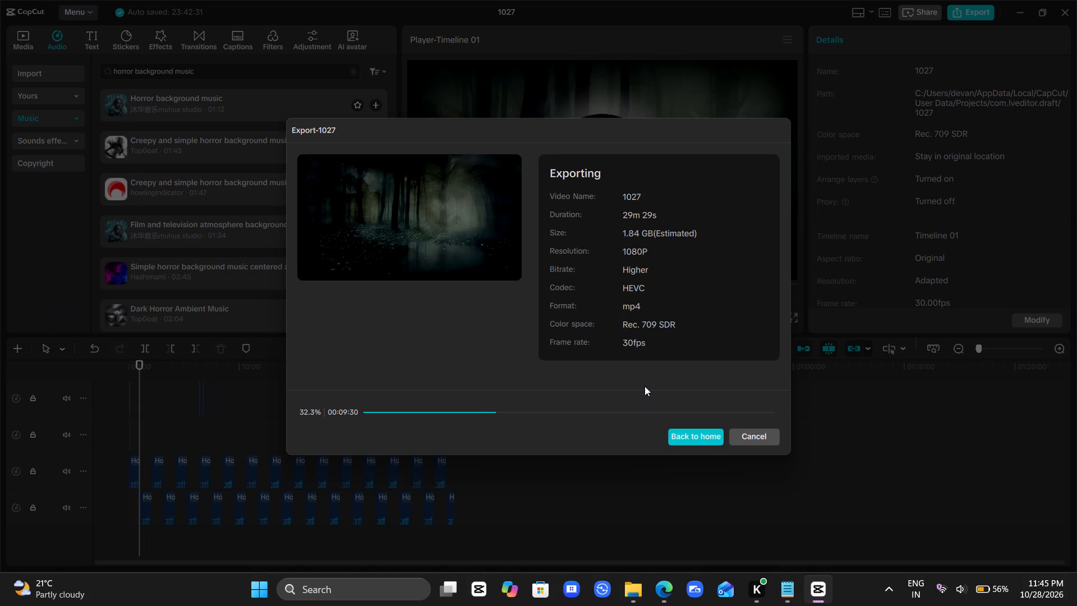